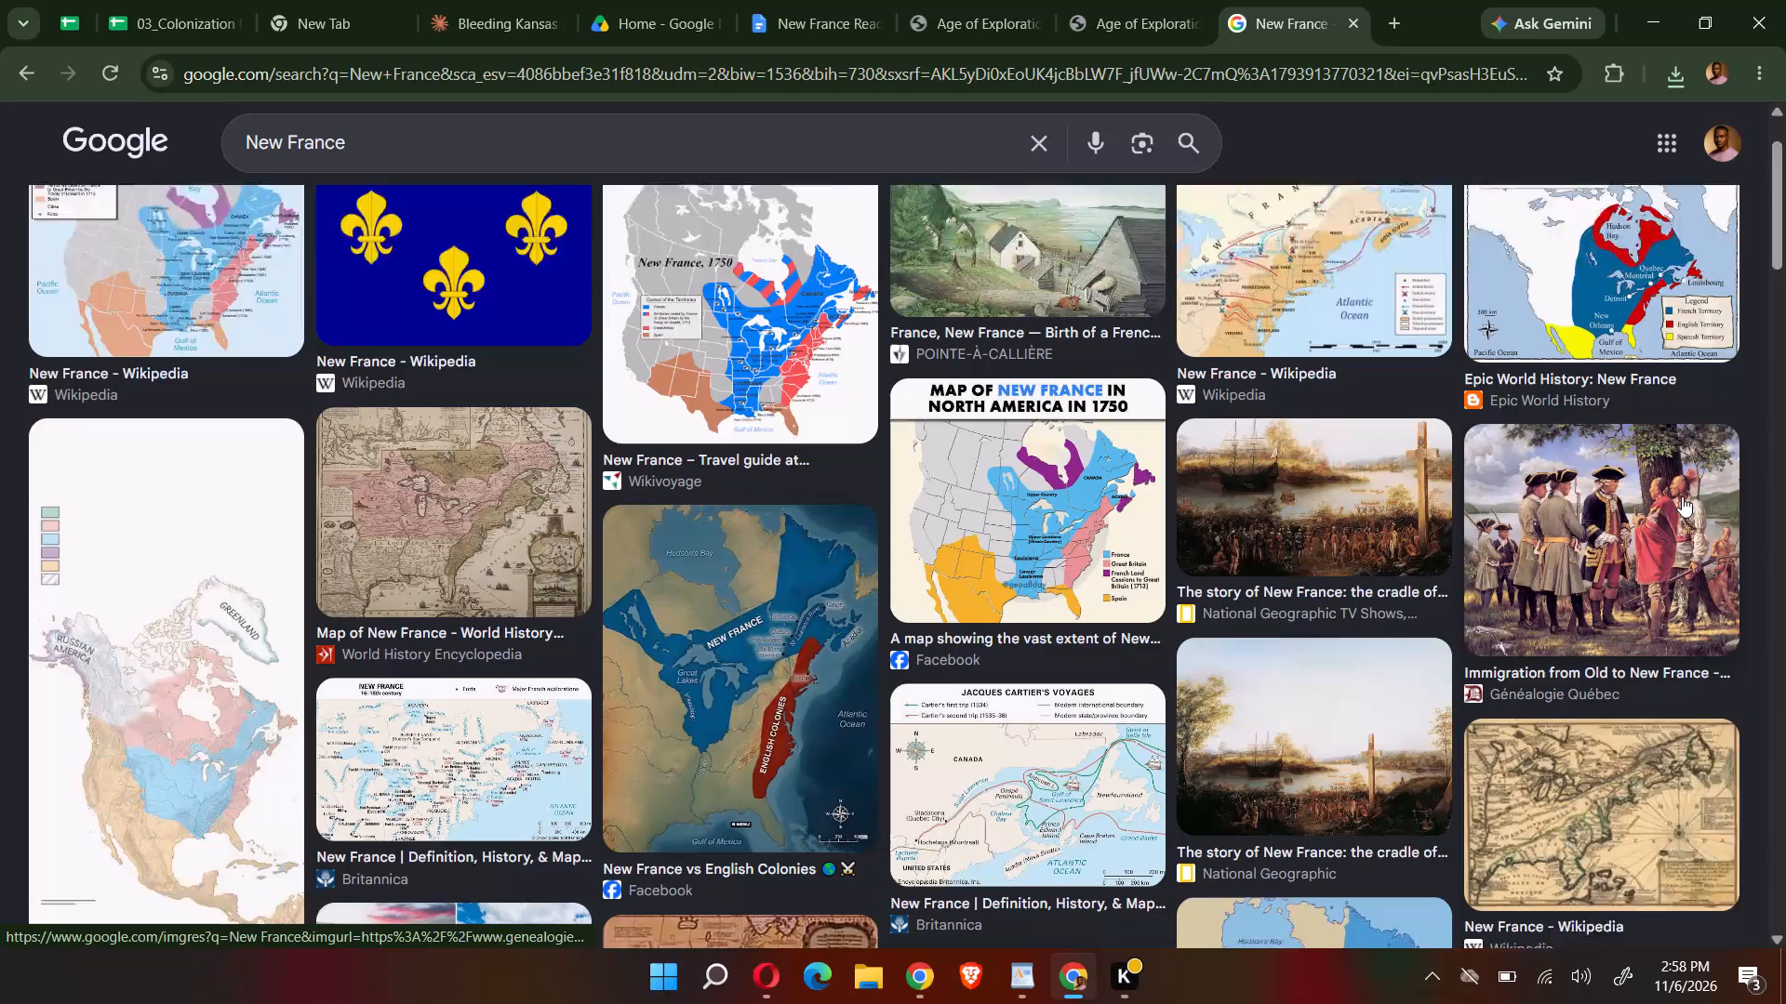
Copy the Généalogie Québec painting from the New France image results and paste it beside the title in the New France worksheet document.
click(1611, 440)
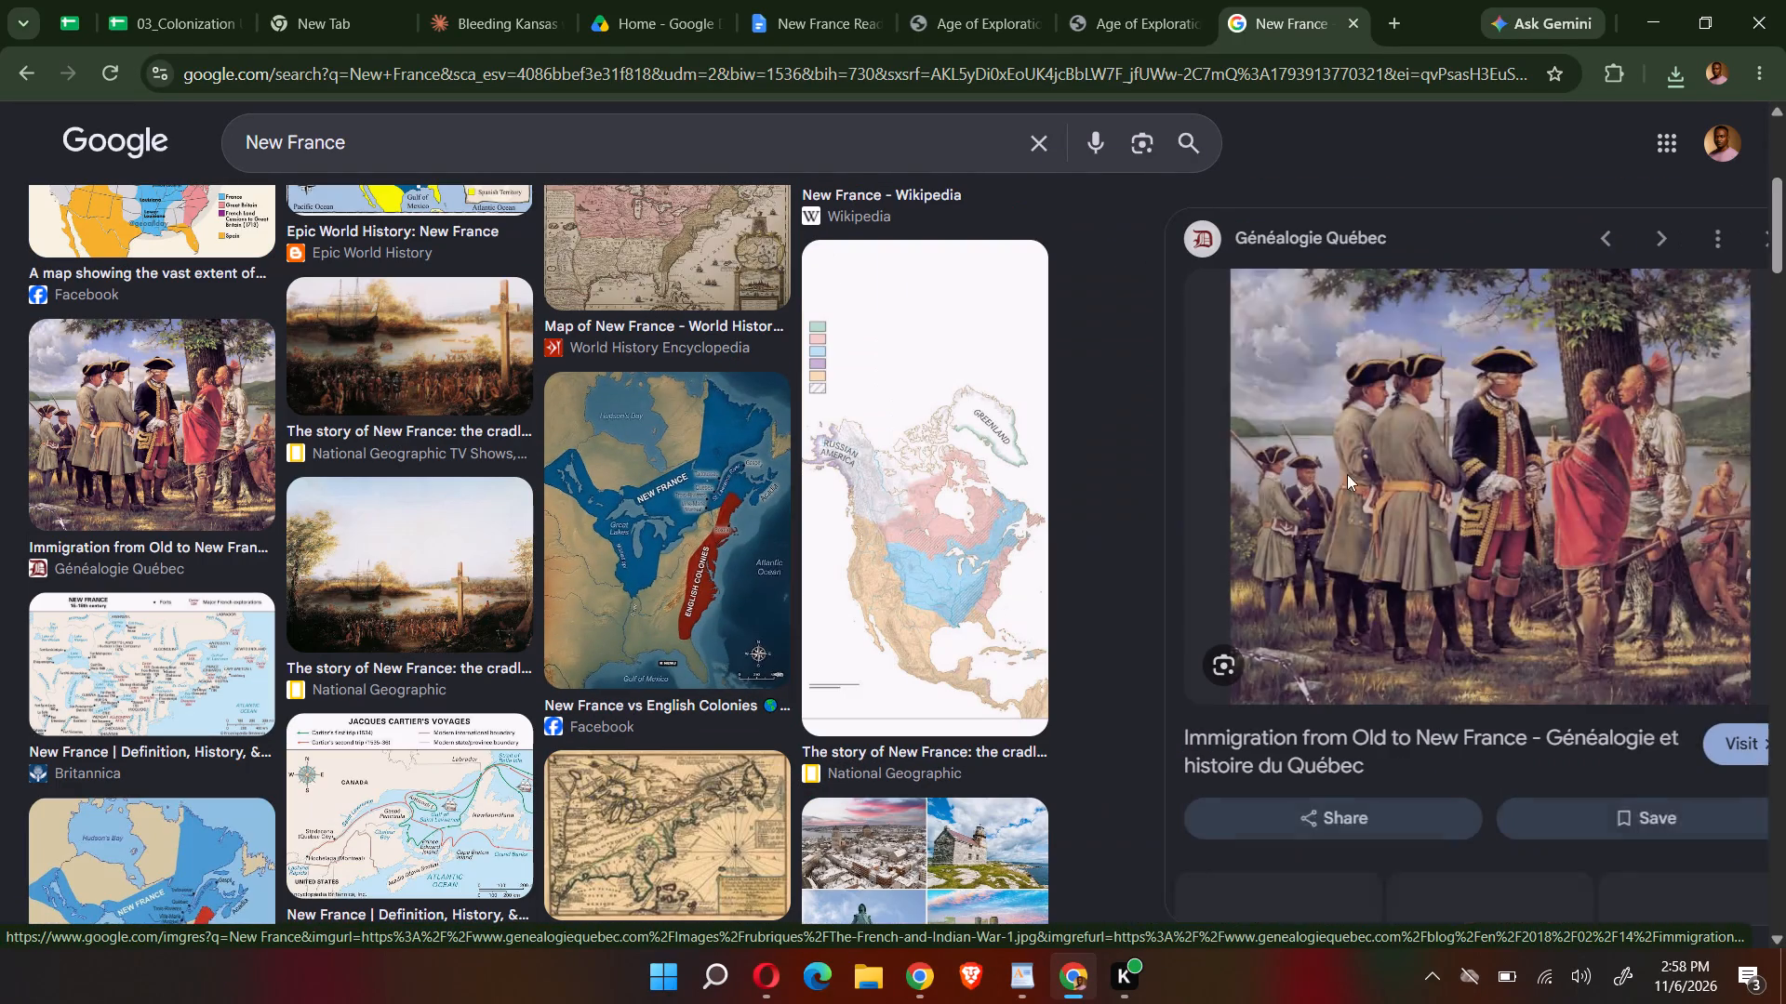
right_click(1404, 424)
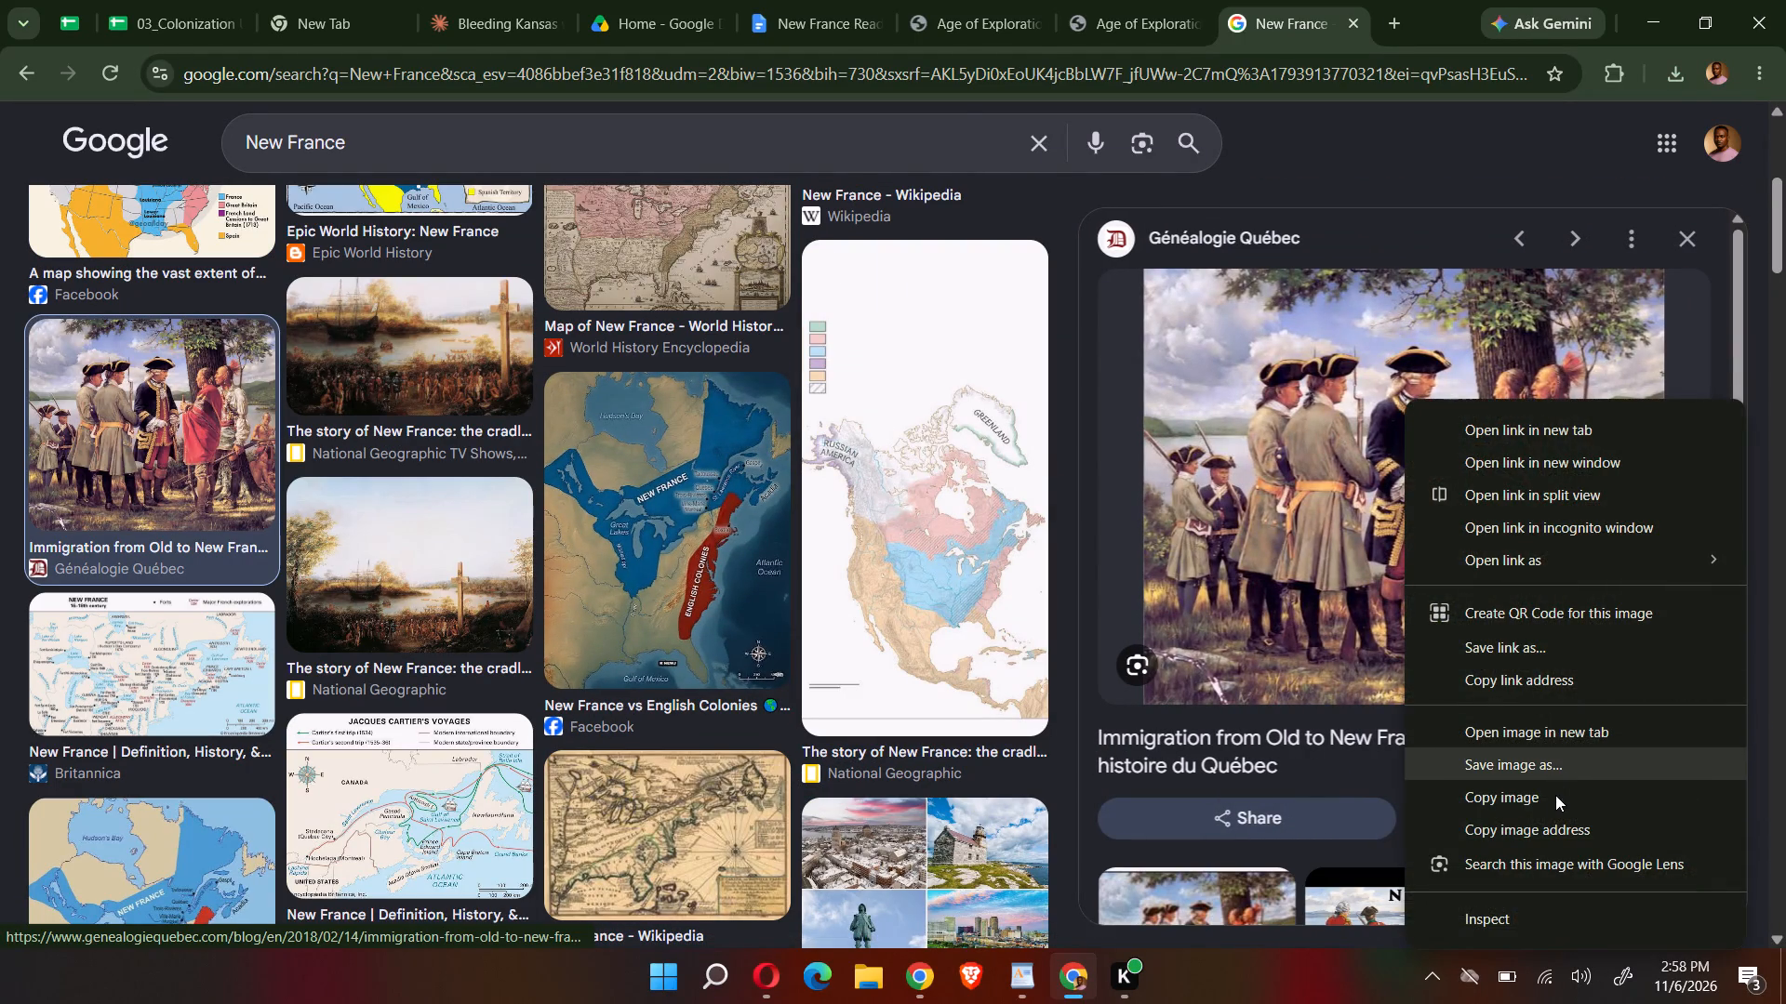
click(1552, 803)
click(800, 0)
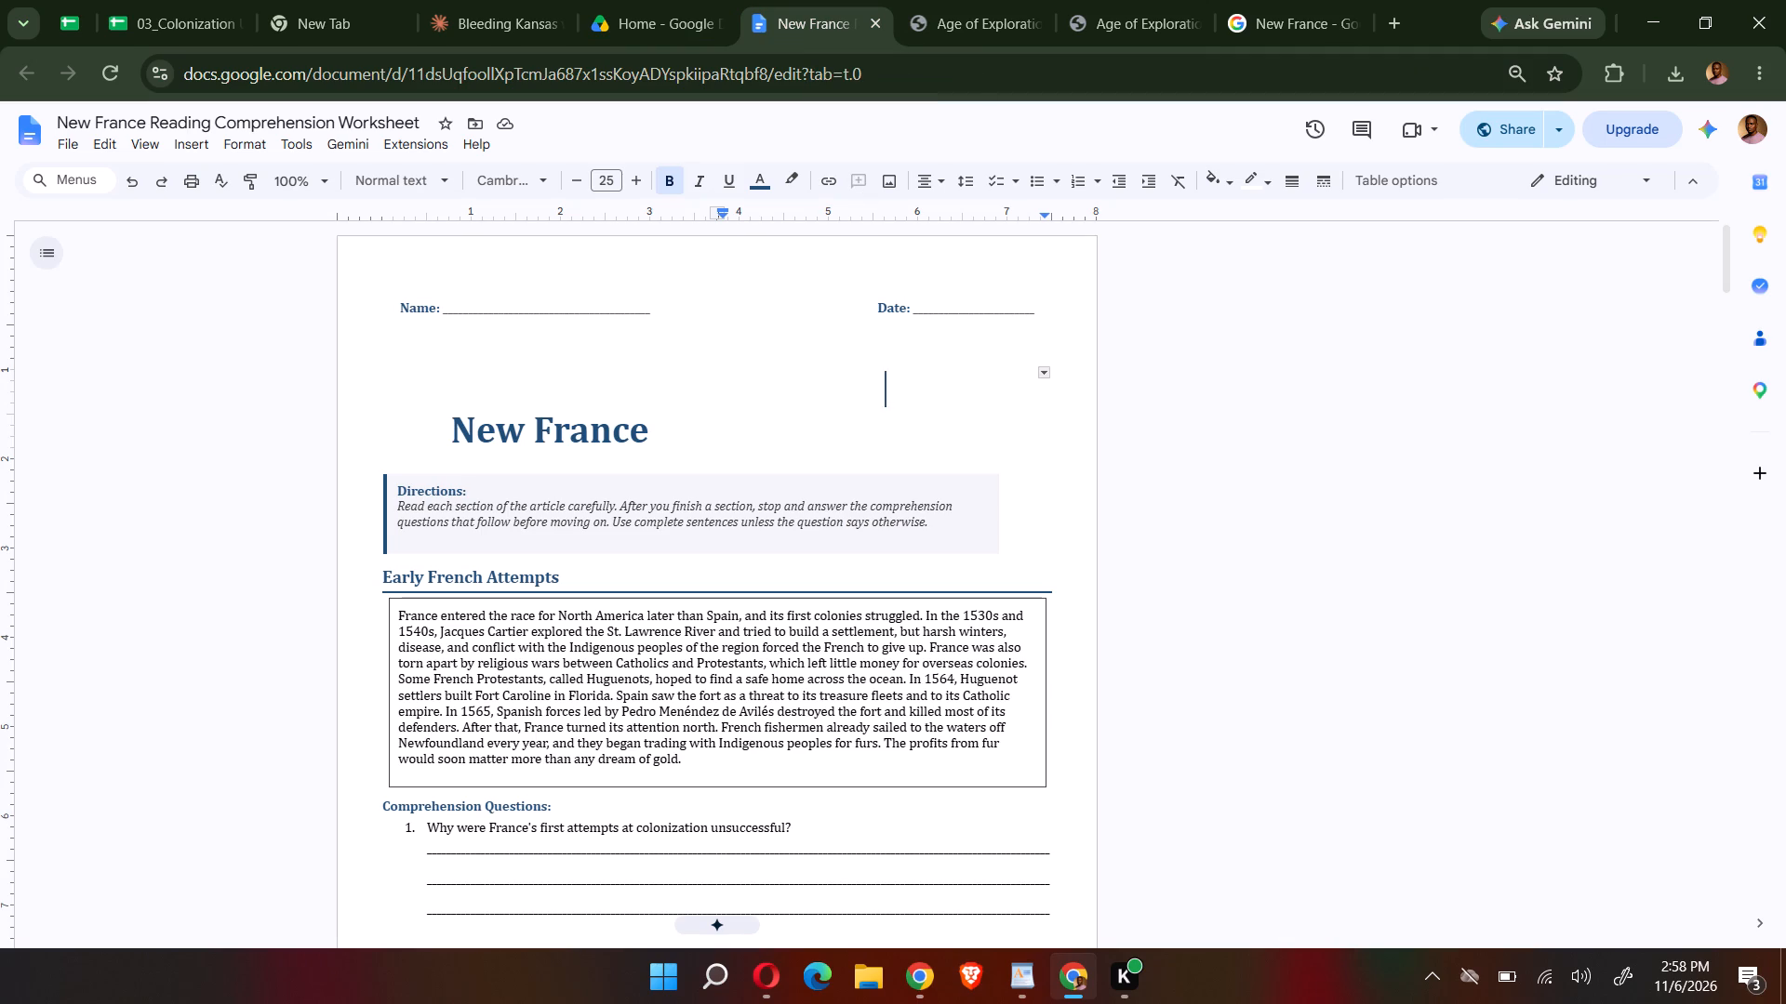
key(ctrl+v)
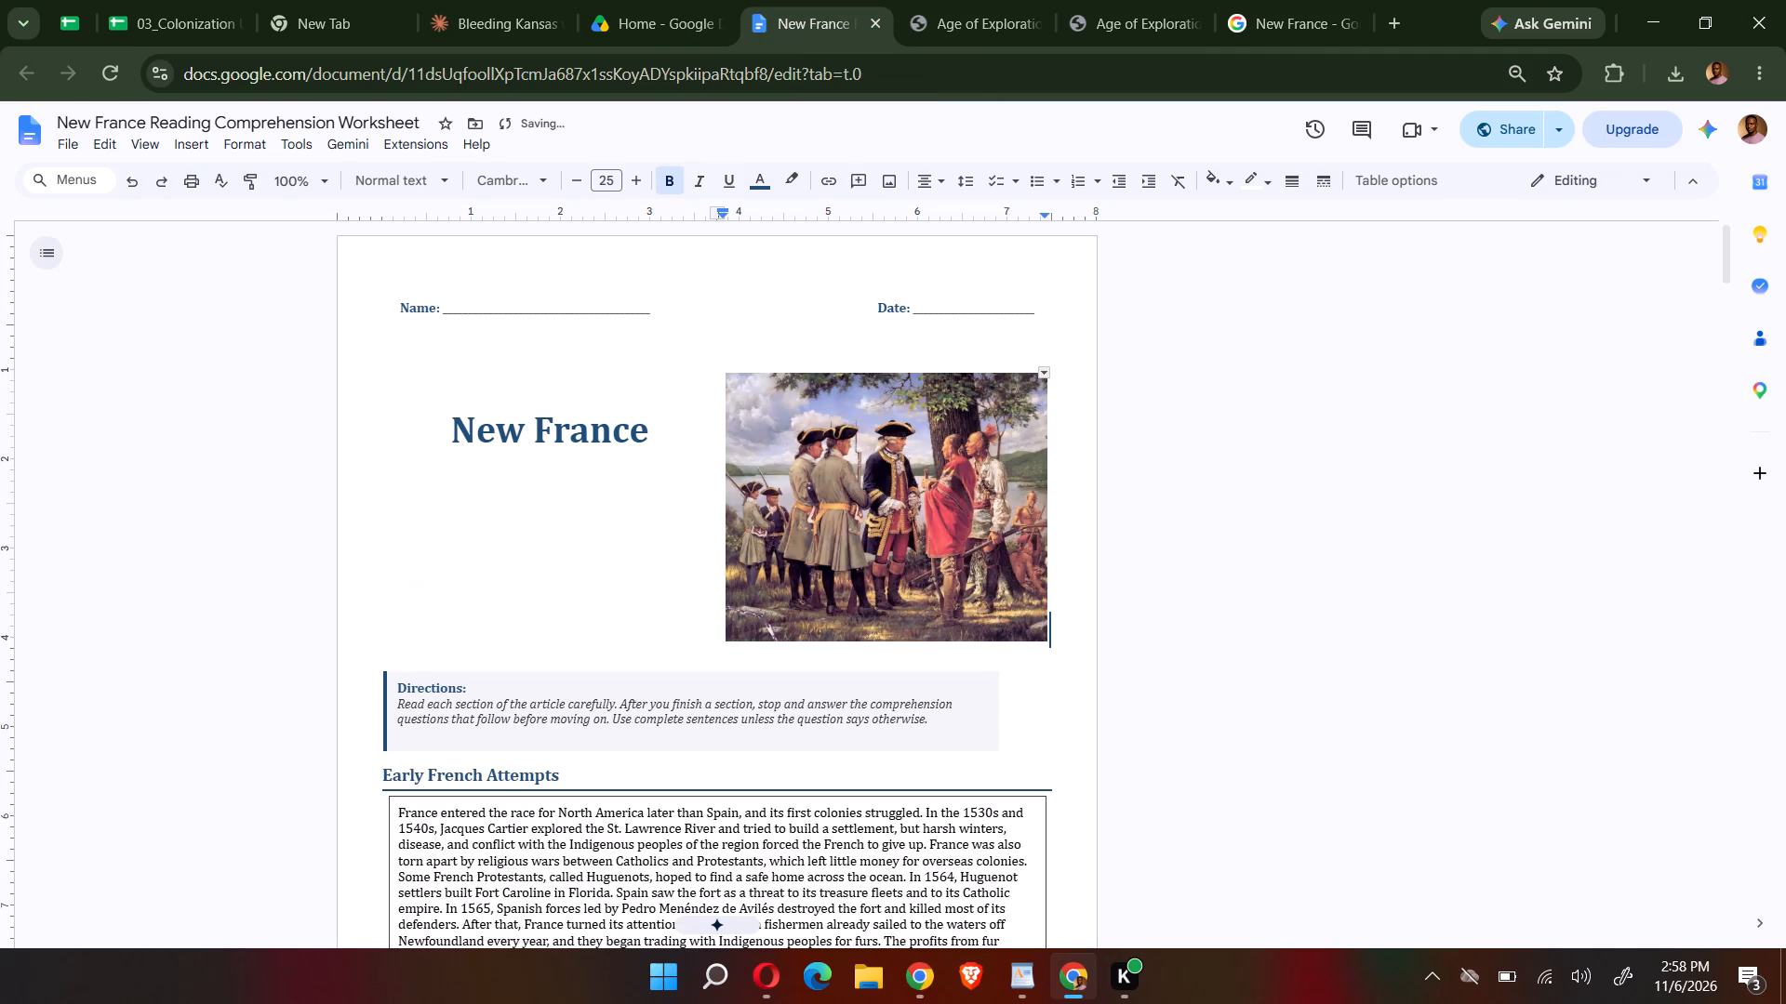
Replace the worksheet heading "Early French Attempts" with "Founding and Government" copied from Section 1 of the Exploration_New_France_Revised PDF.
scroll(801, 416, down, 2)
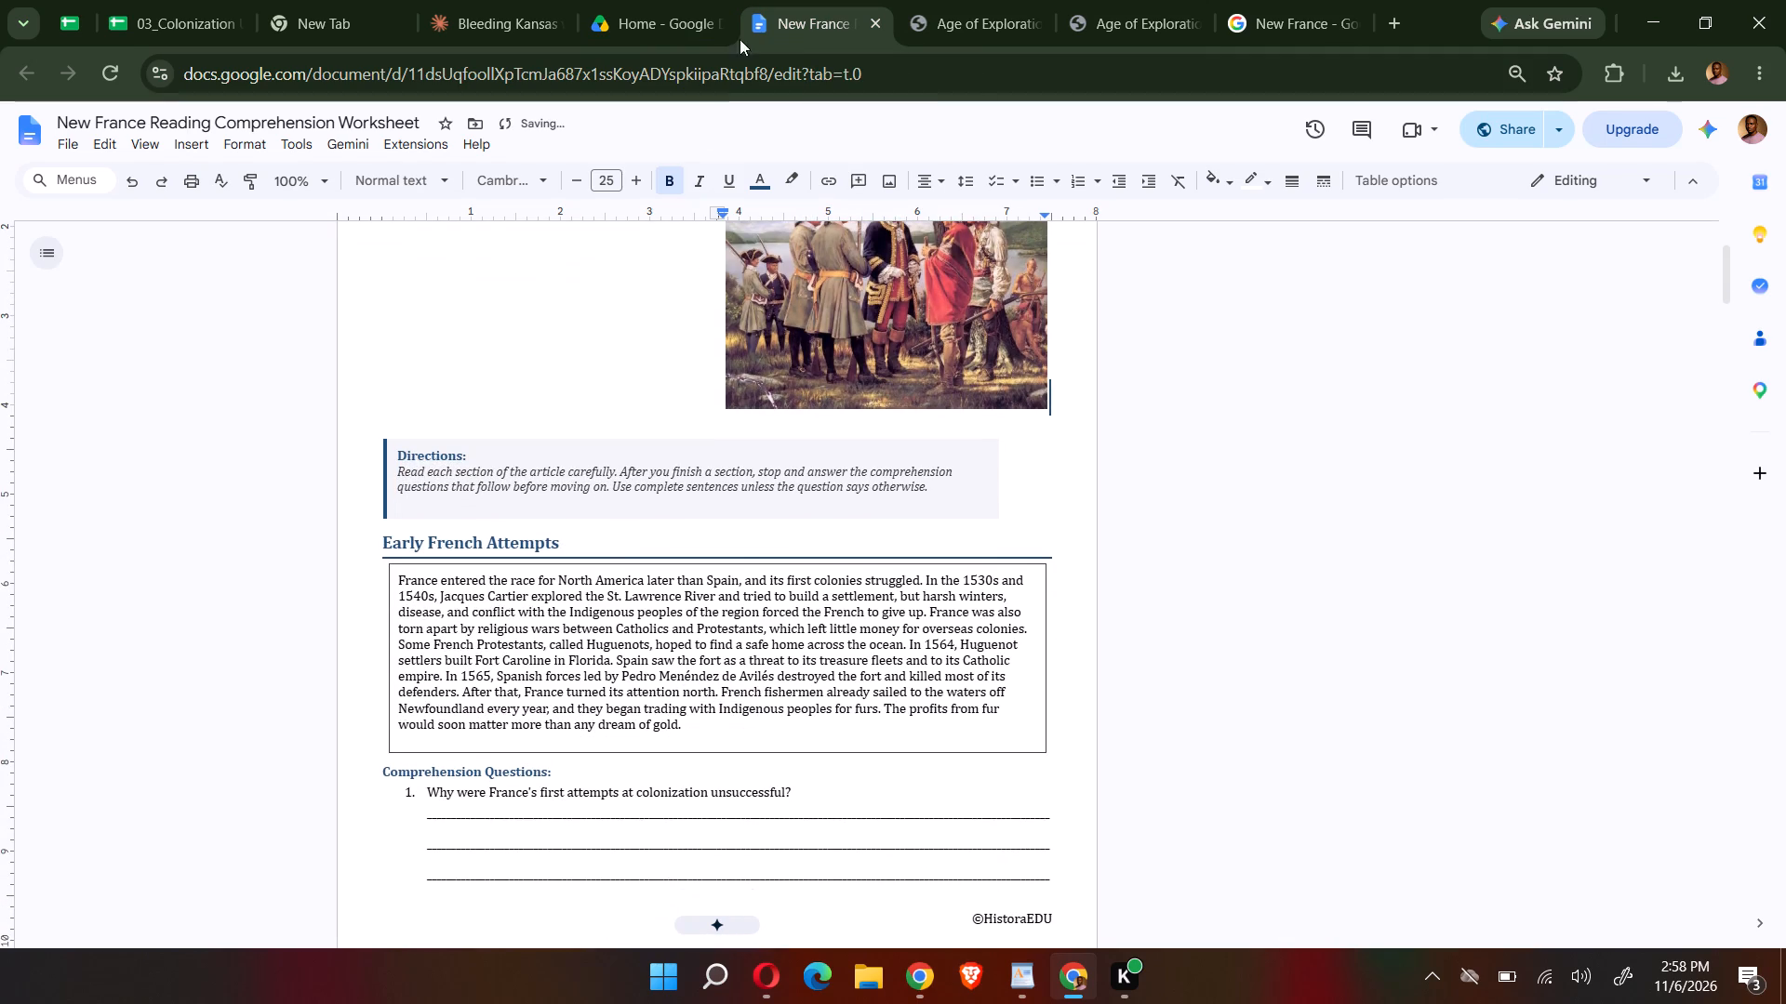
click(945, 0)
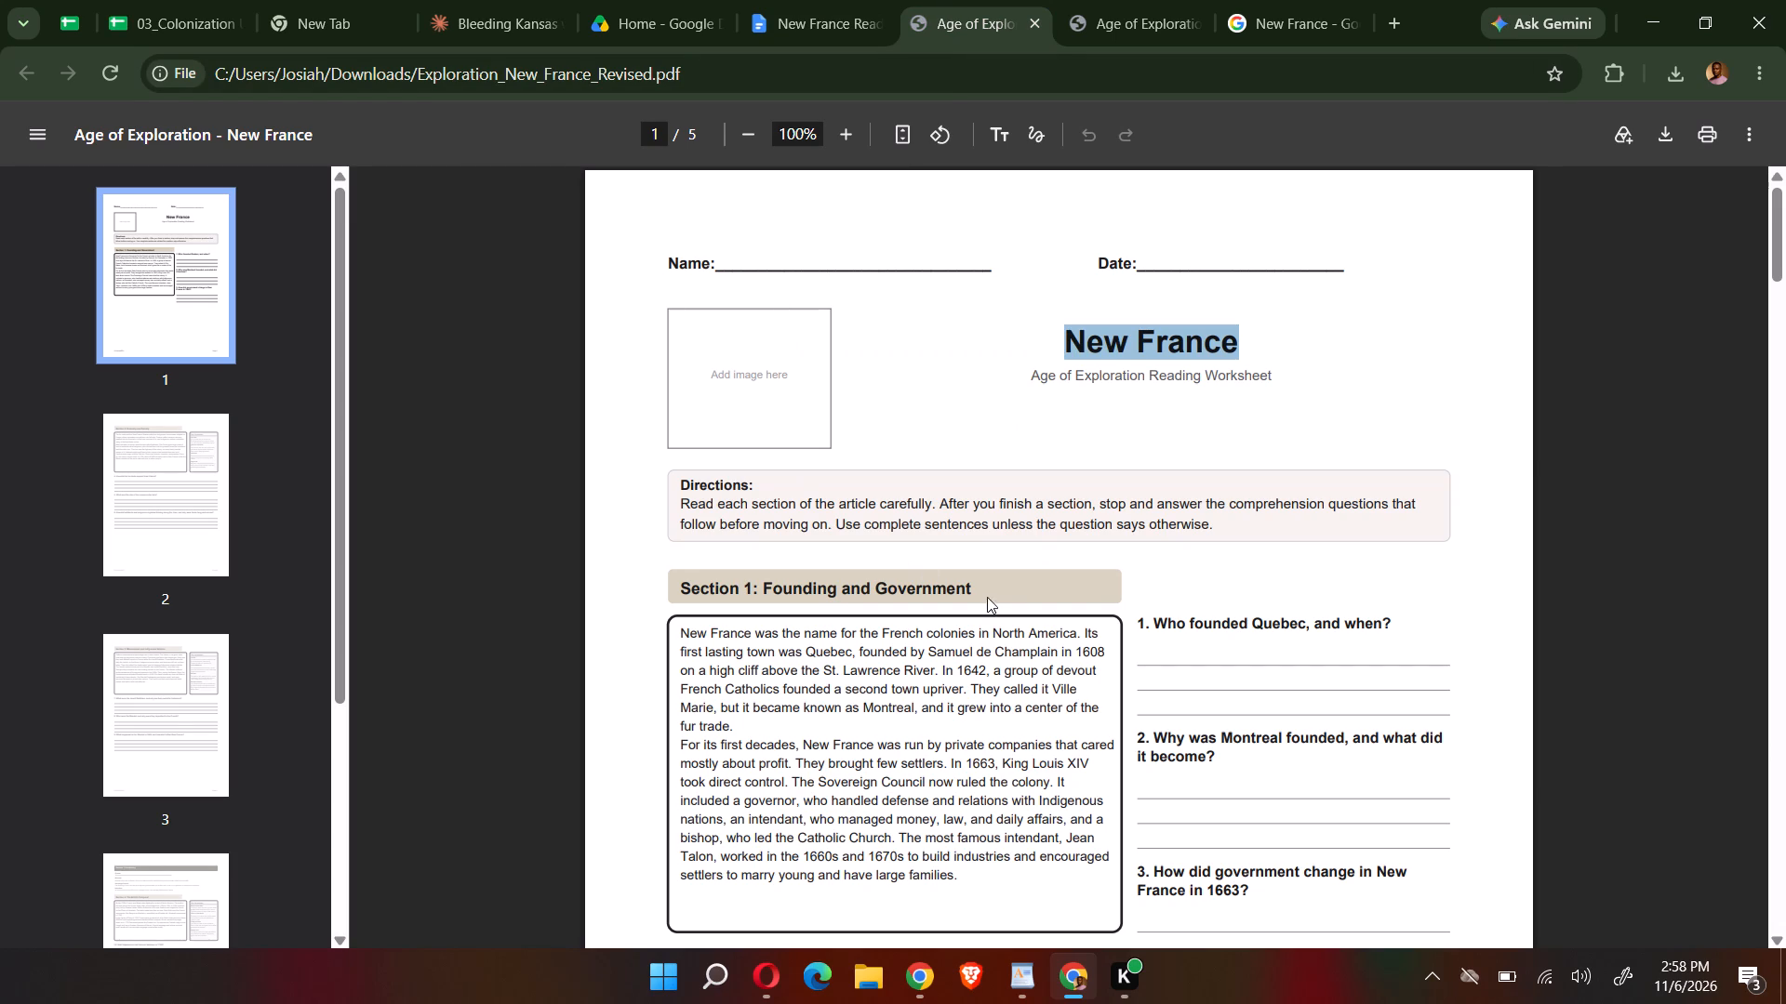
drag(978, 588, 868, 588)
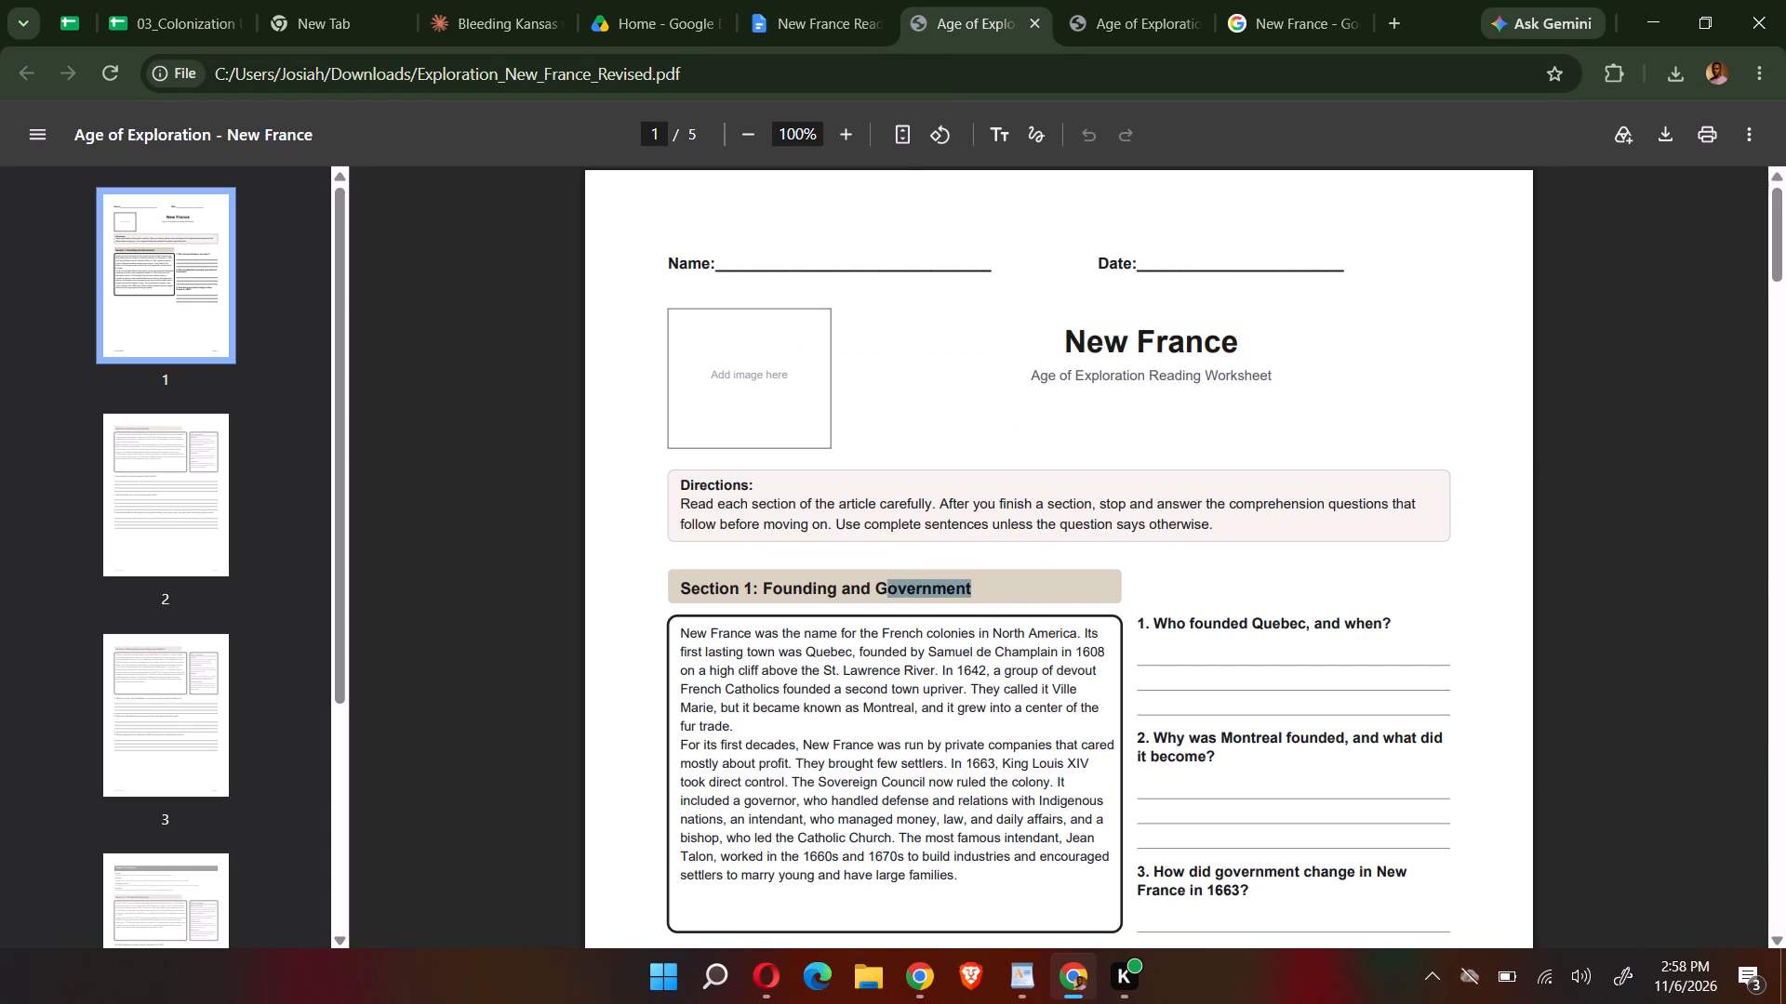
drag(868, 588, 762, 585)
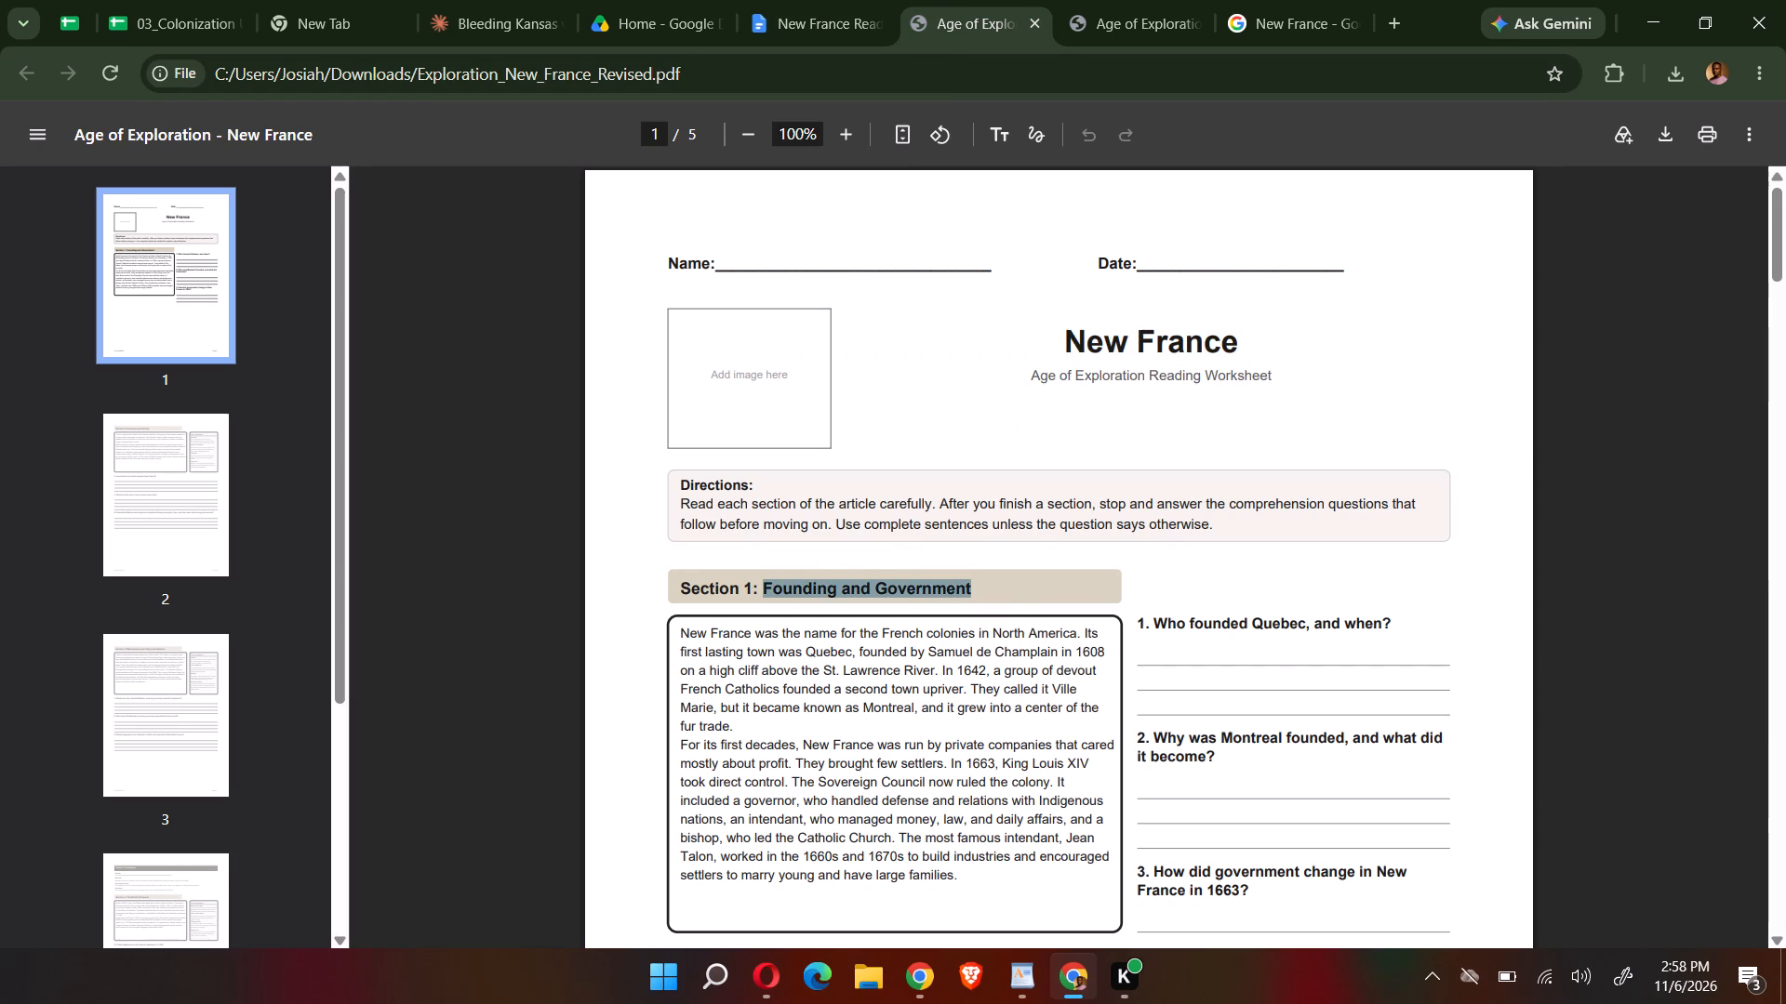
key(ctrl+c)
click(770, 0)
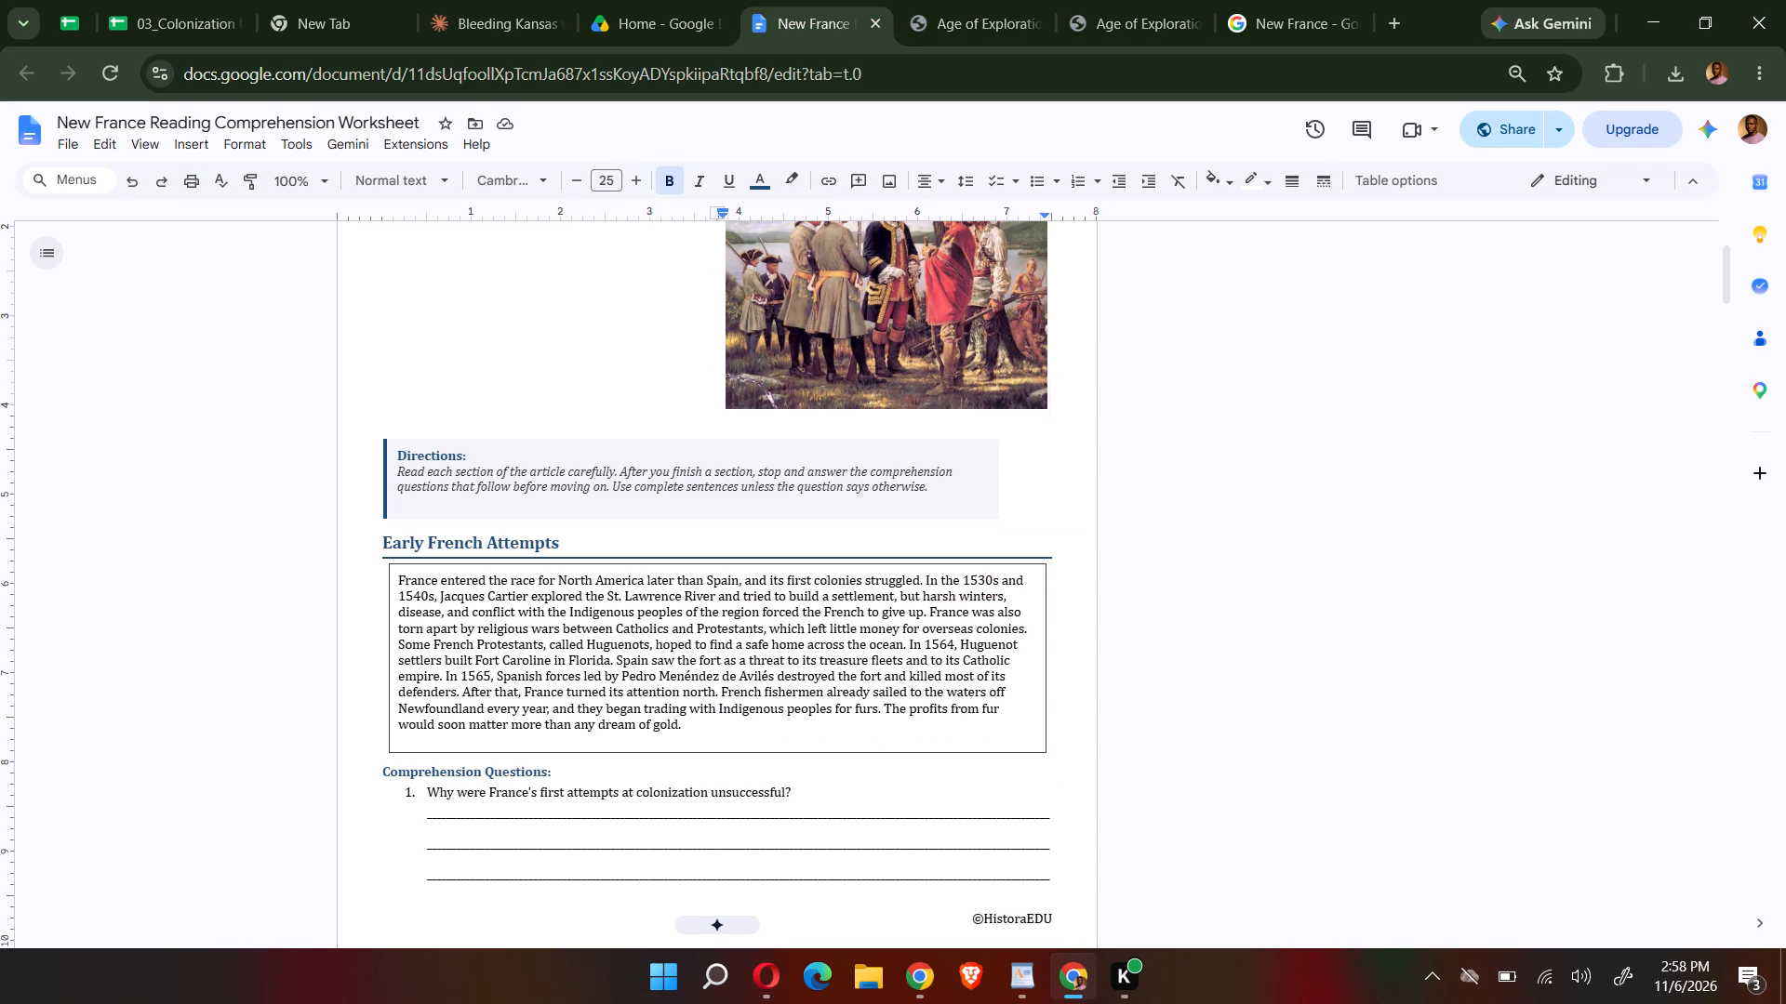
drag(563, 541, 334, 549)
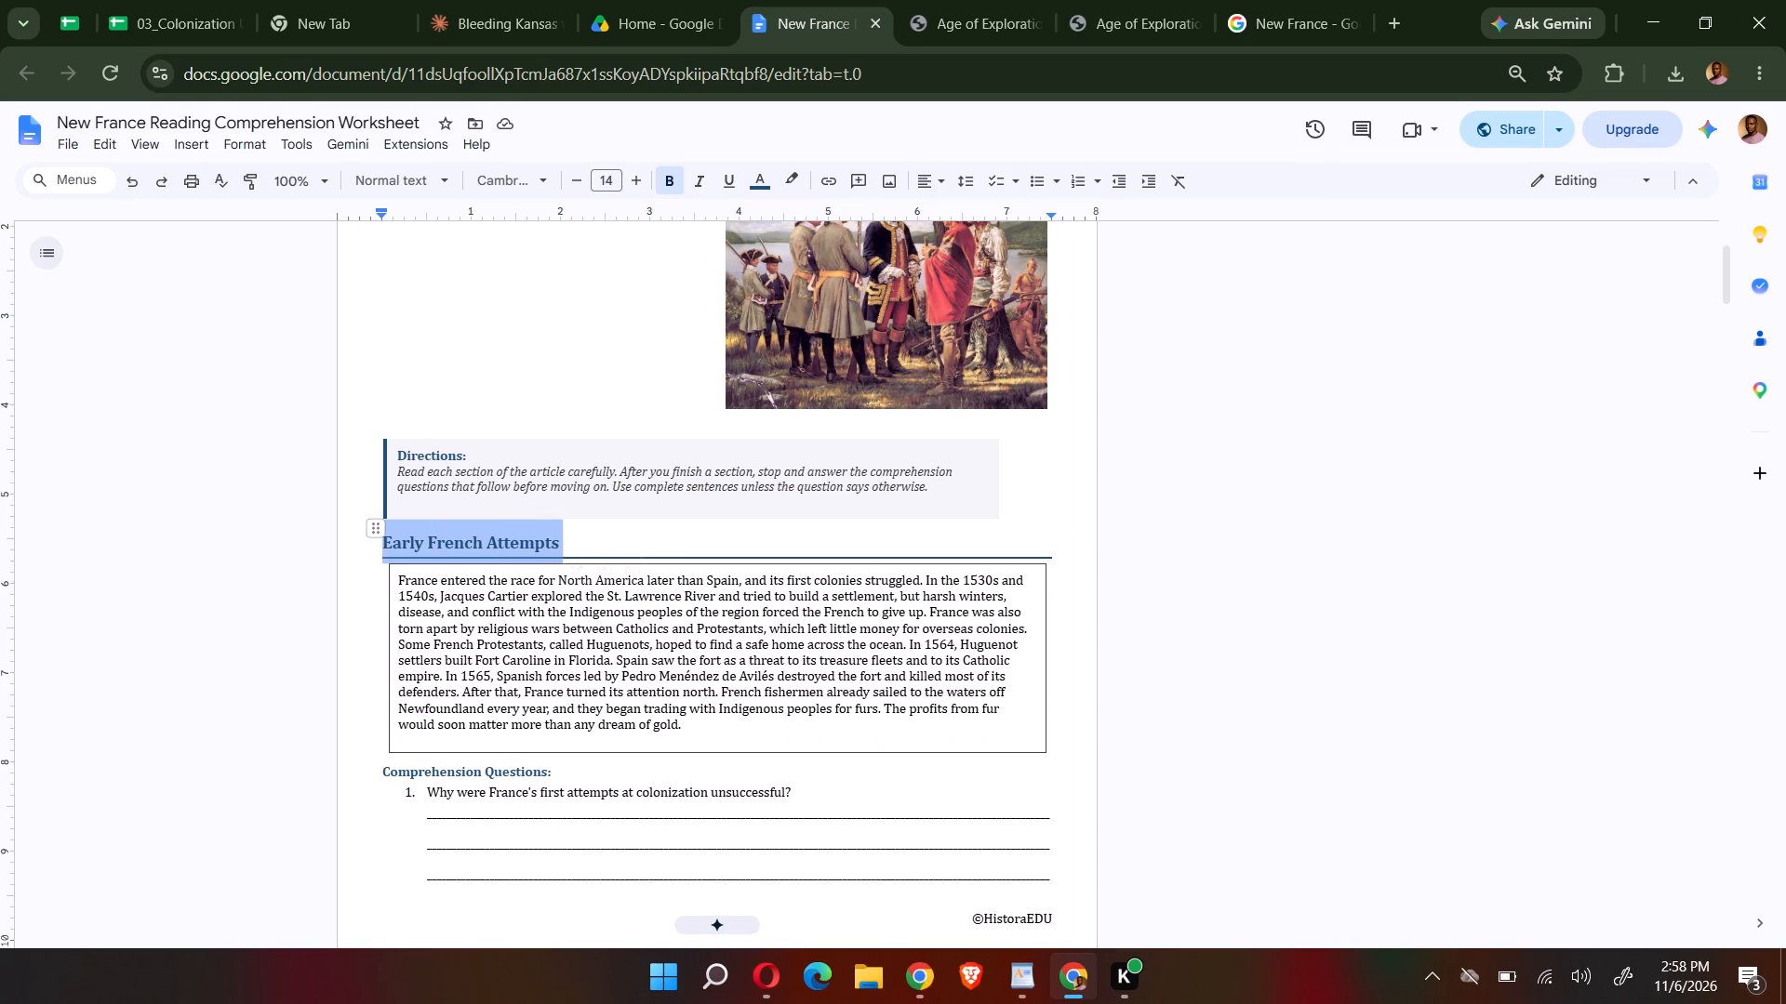
key(BackSpace)
key(ctrl+v)
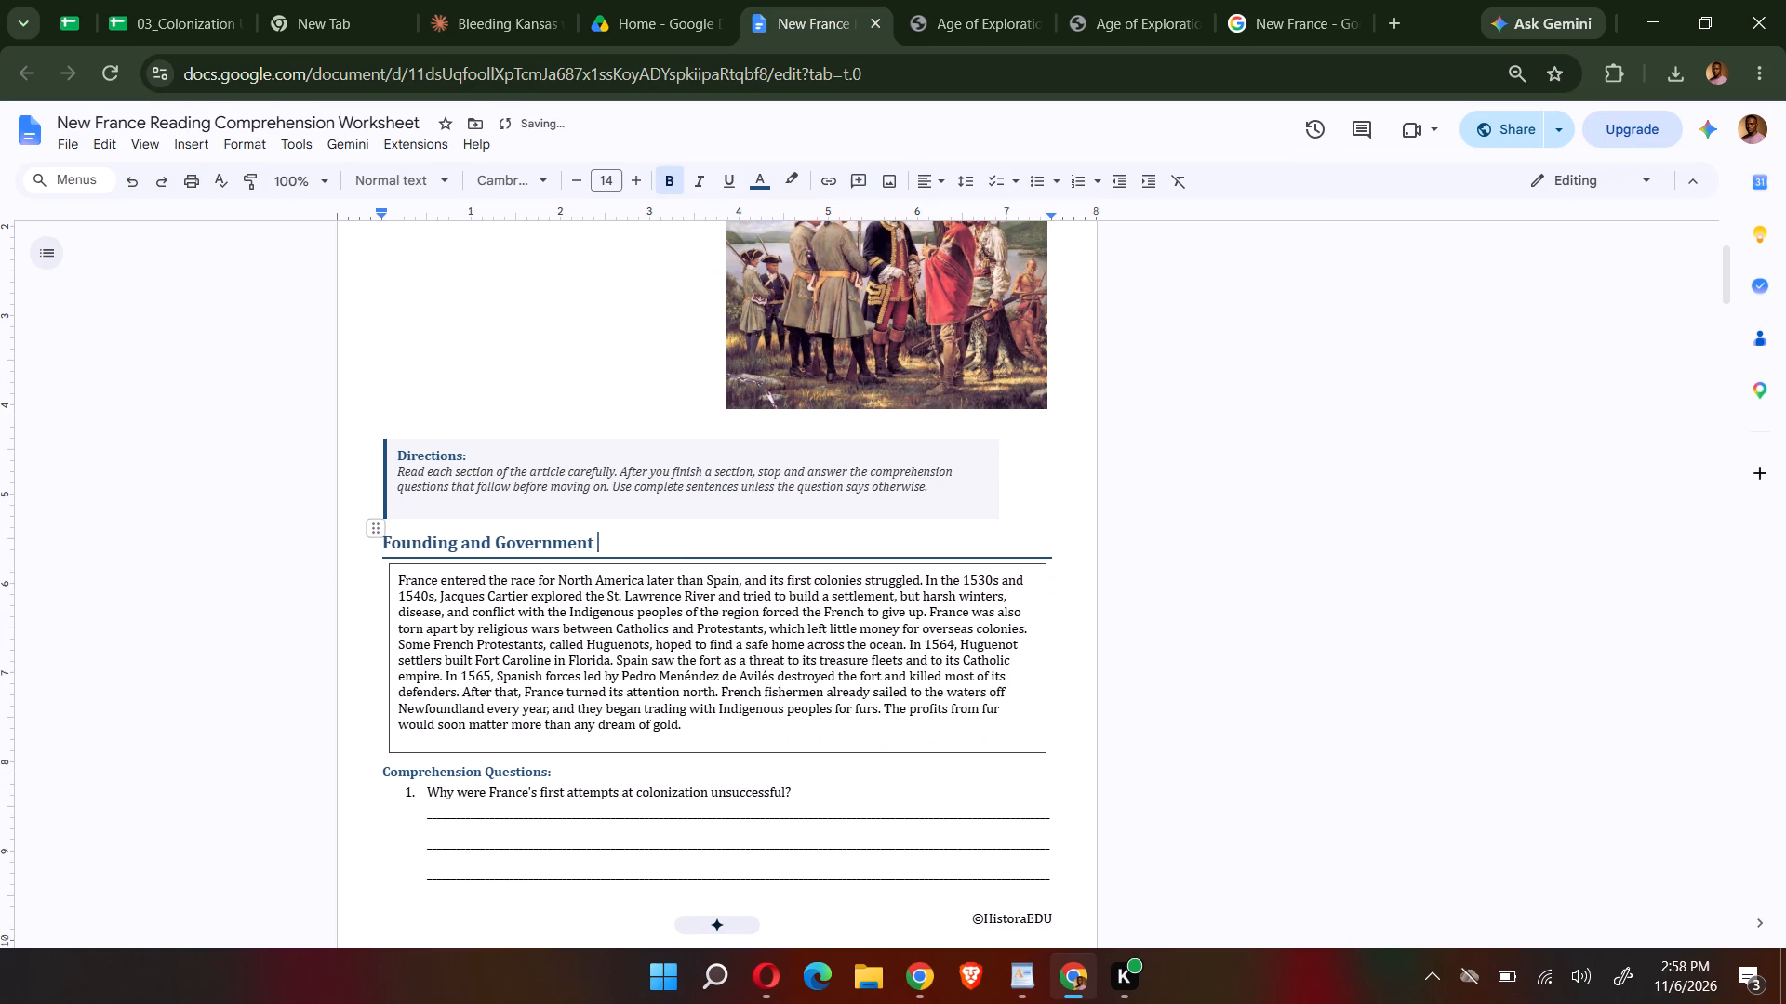
Replace the boxed passage under Founding and Government with the full Section 1 reading text copied from the PDF.
click(966, 0)
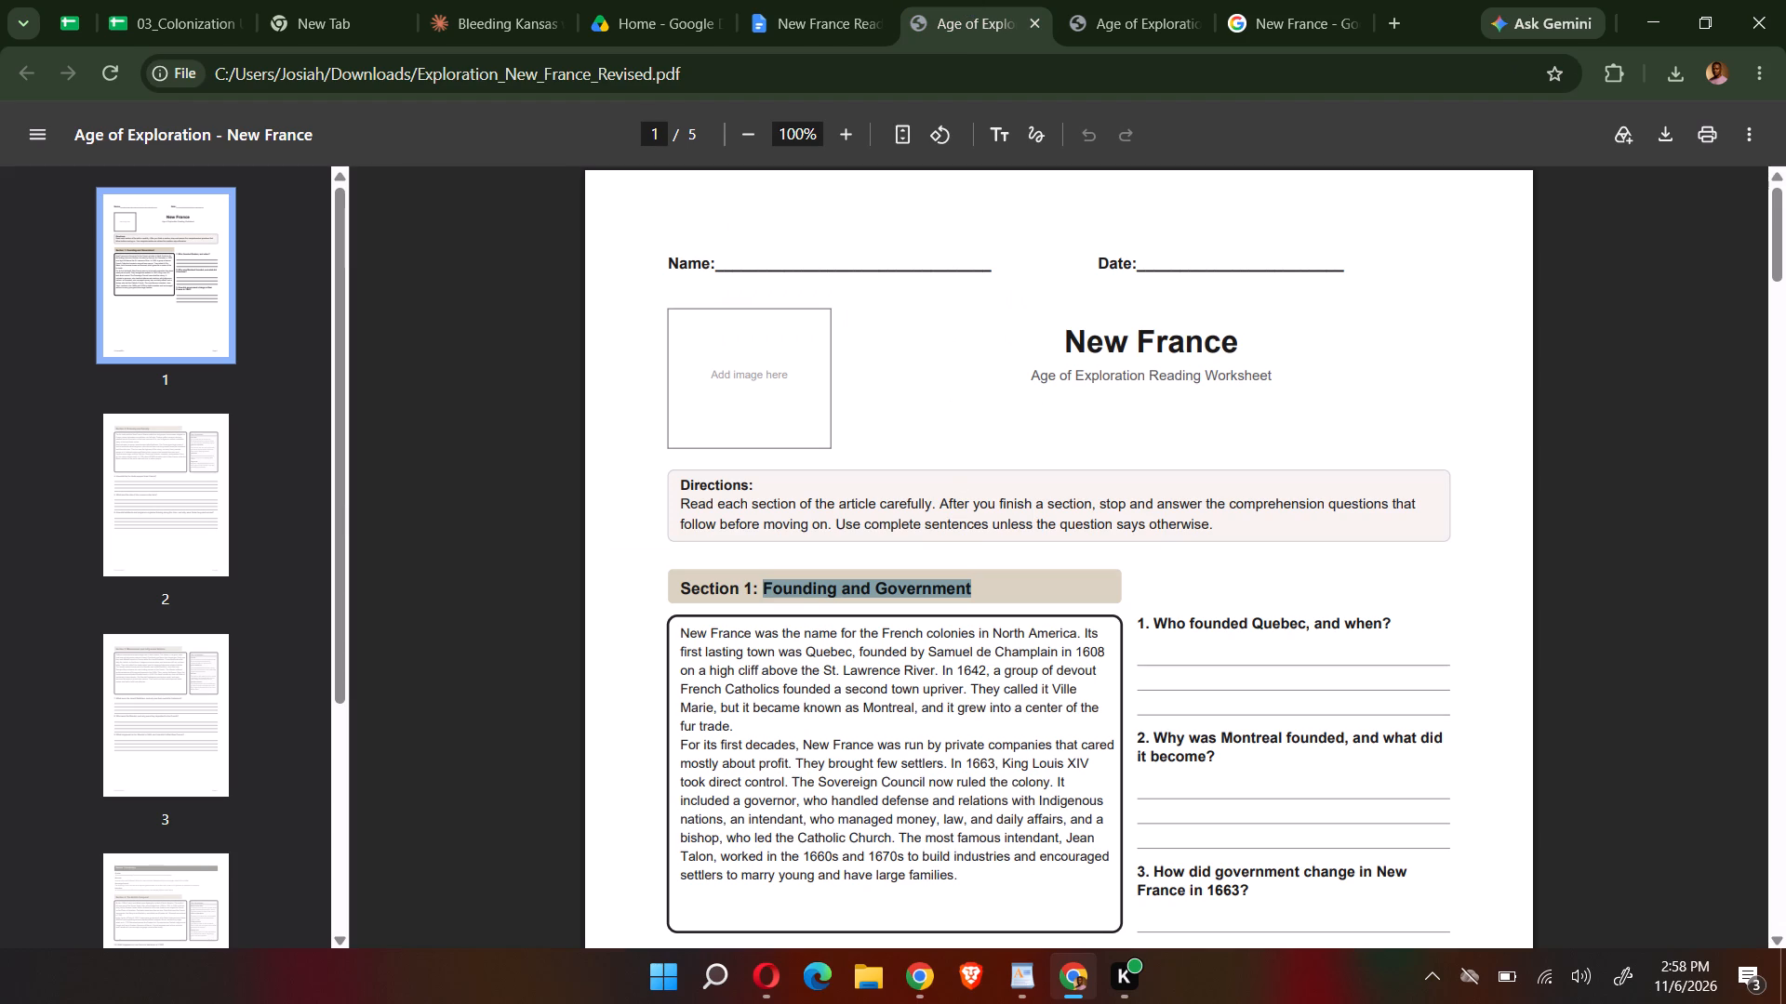
drag(966, 876, 746, 697)
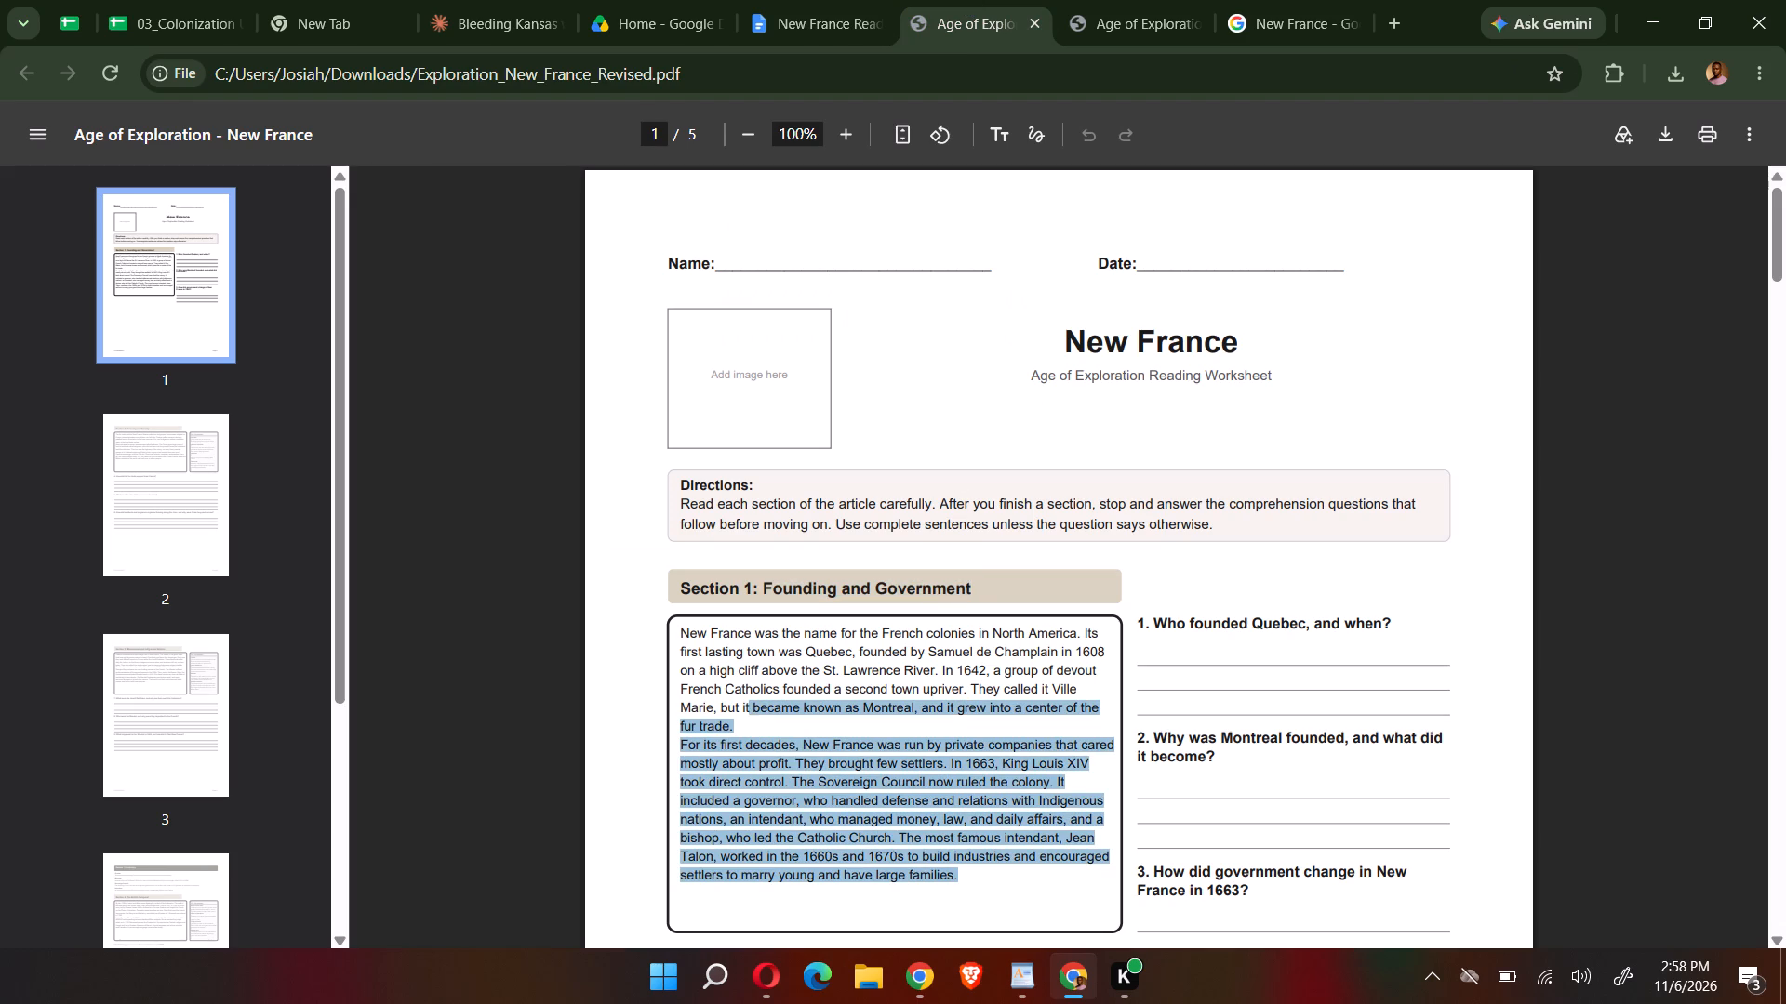
drag(746, 697, 671, 627)
key(ctrl+c)
click(807, 0)
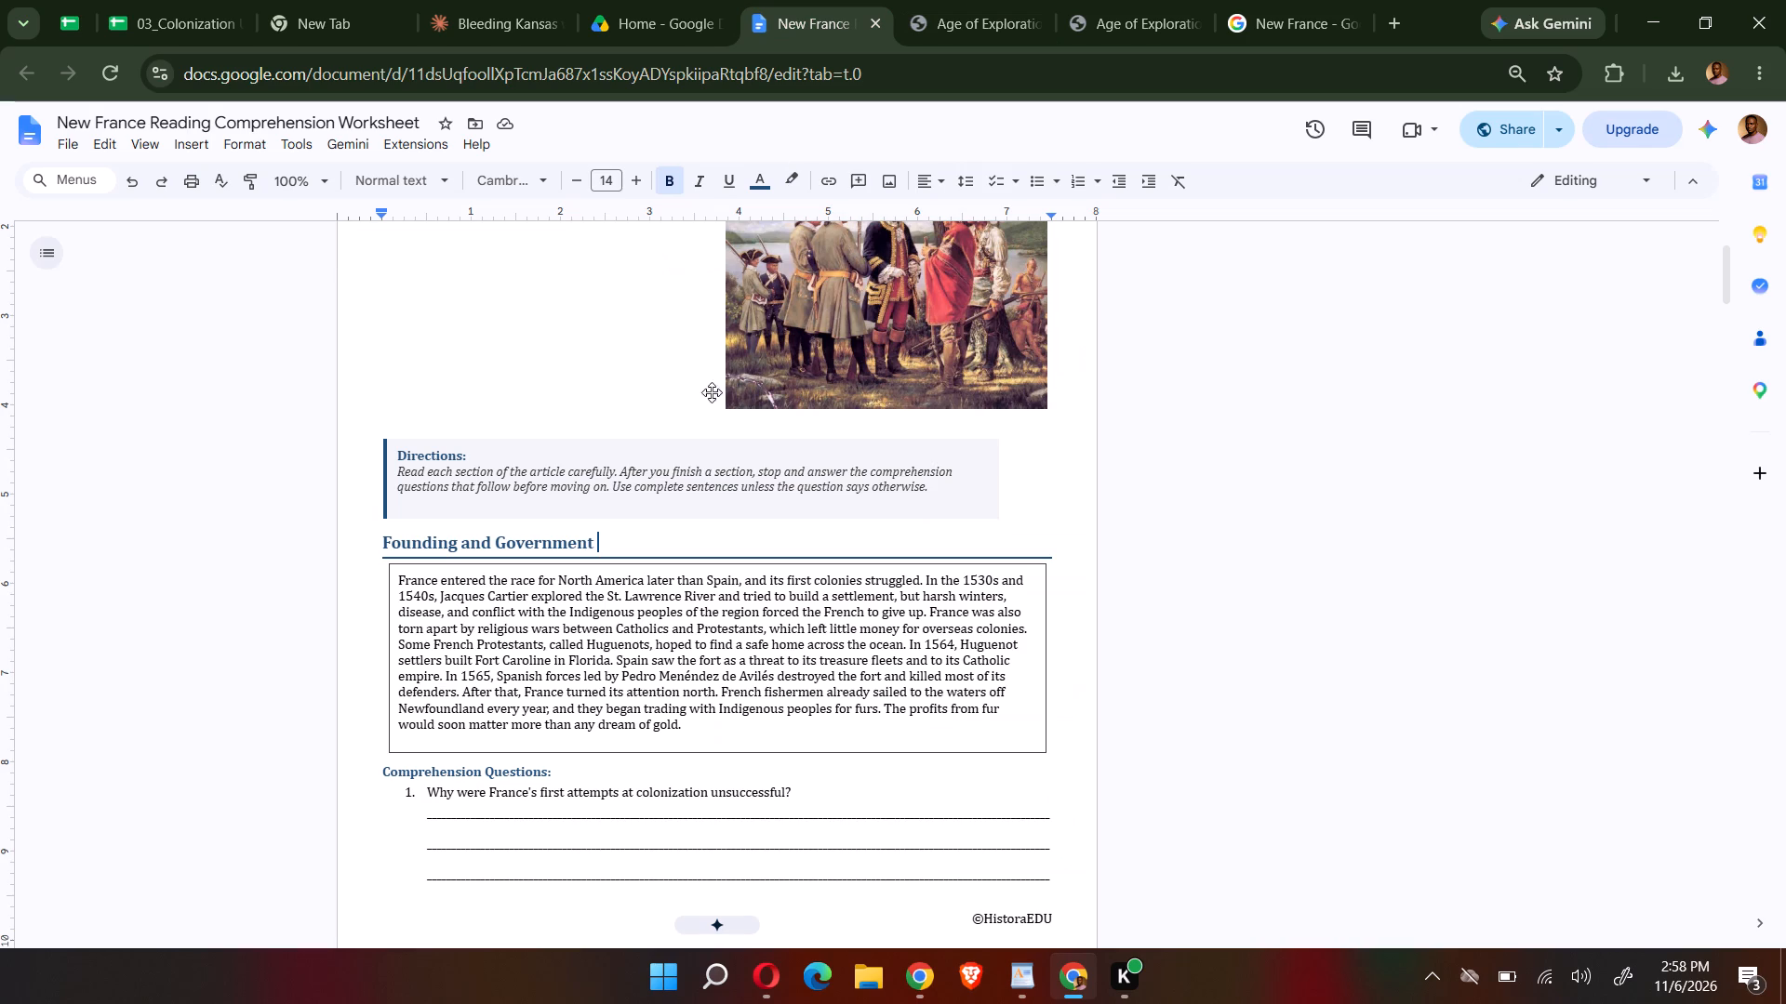
drag(690, 726, 477, 627)
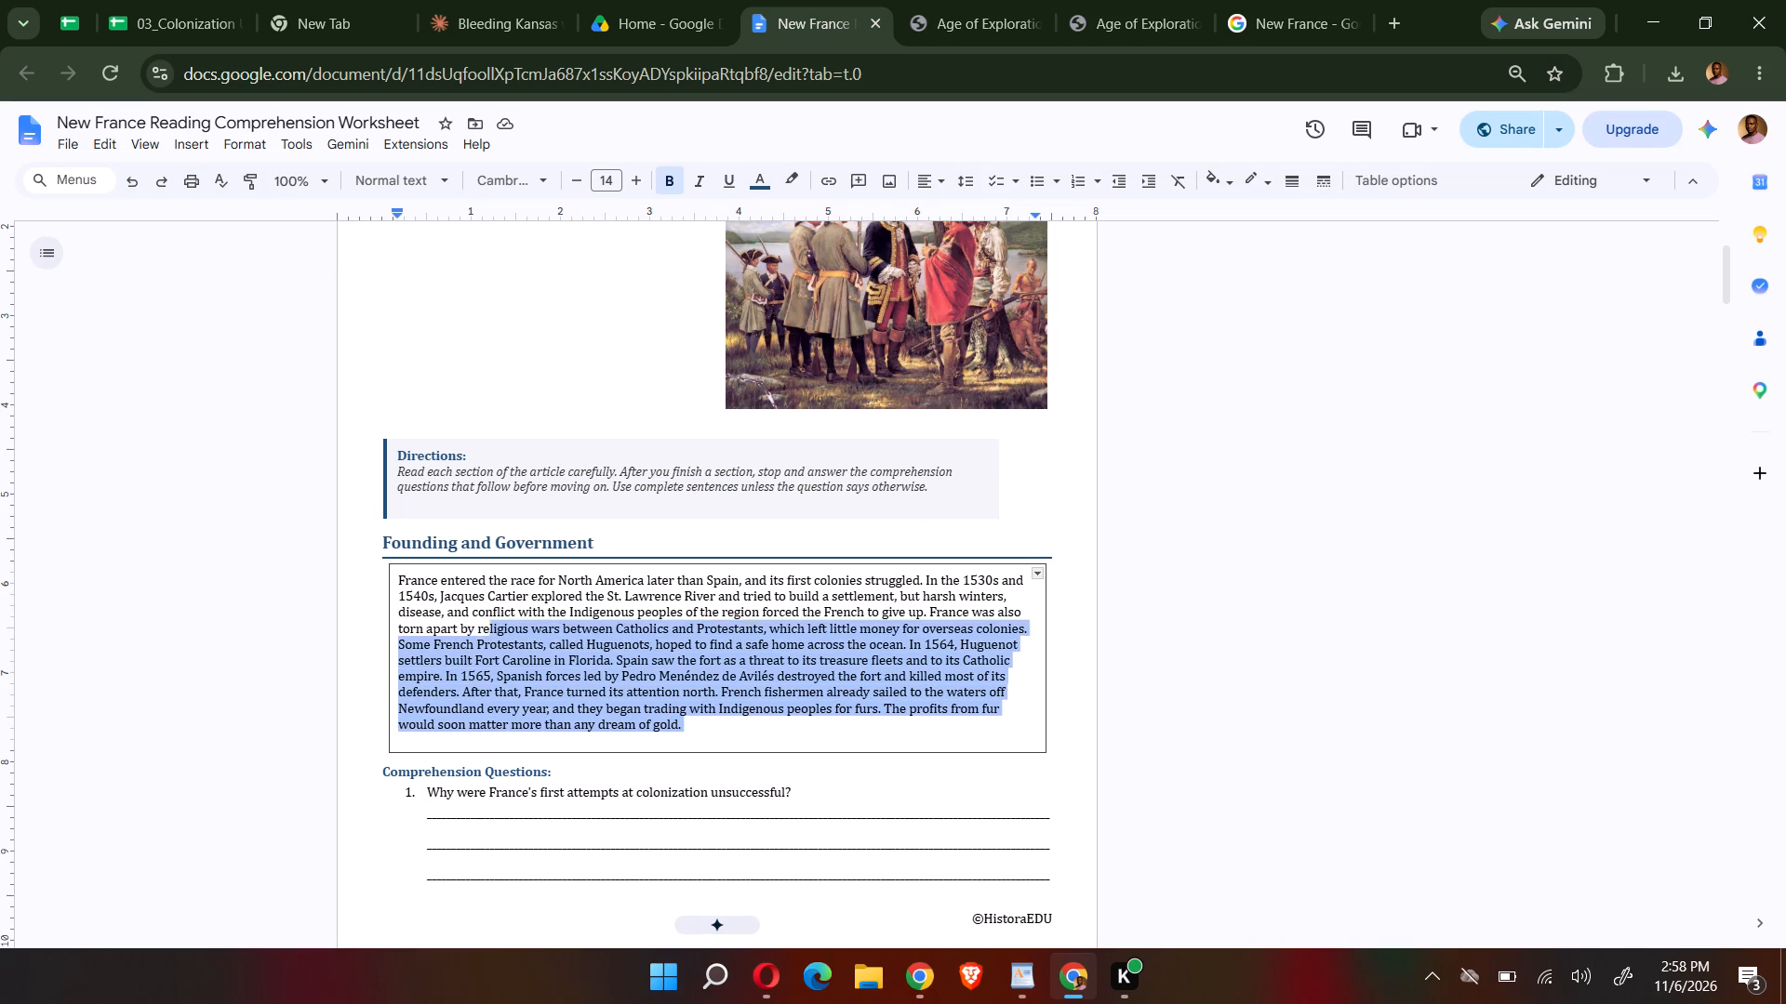
drag(477, 627, 397, 581)
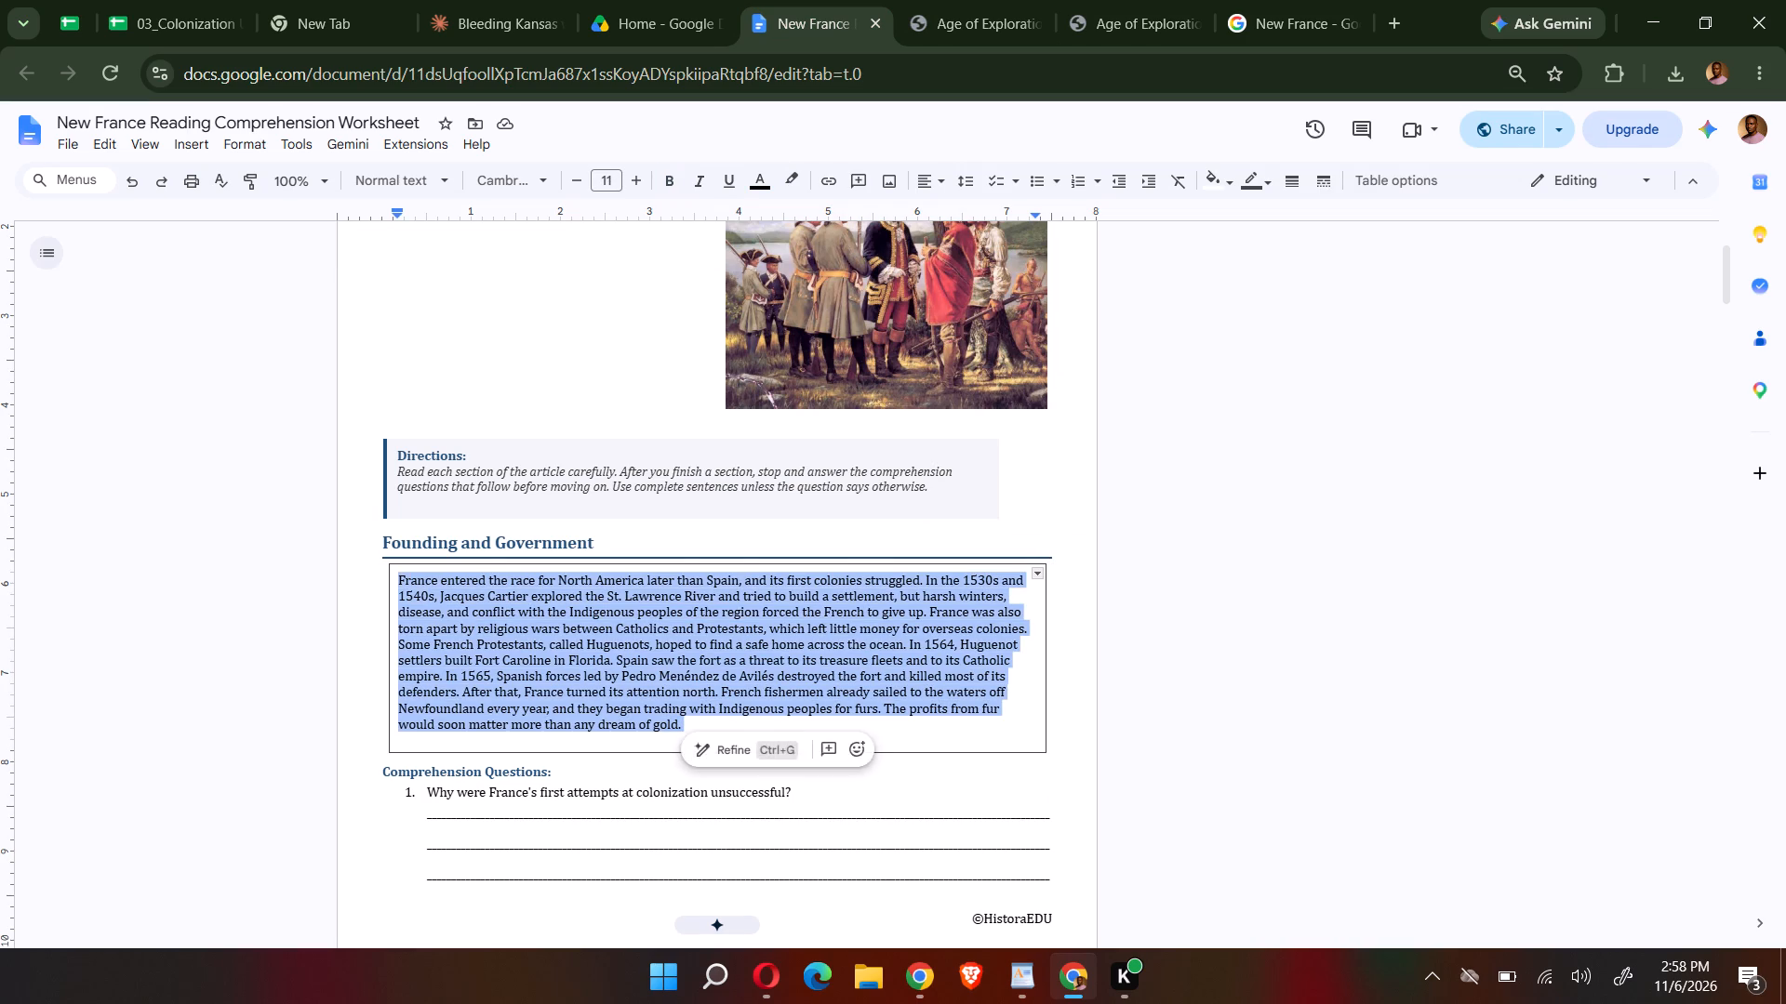
key(BackSpace)
key(ctrl+v)
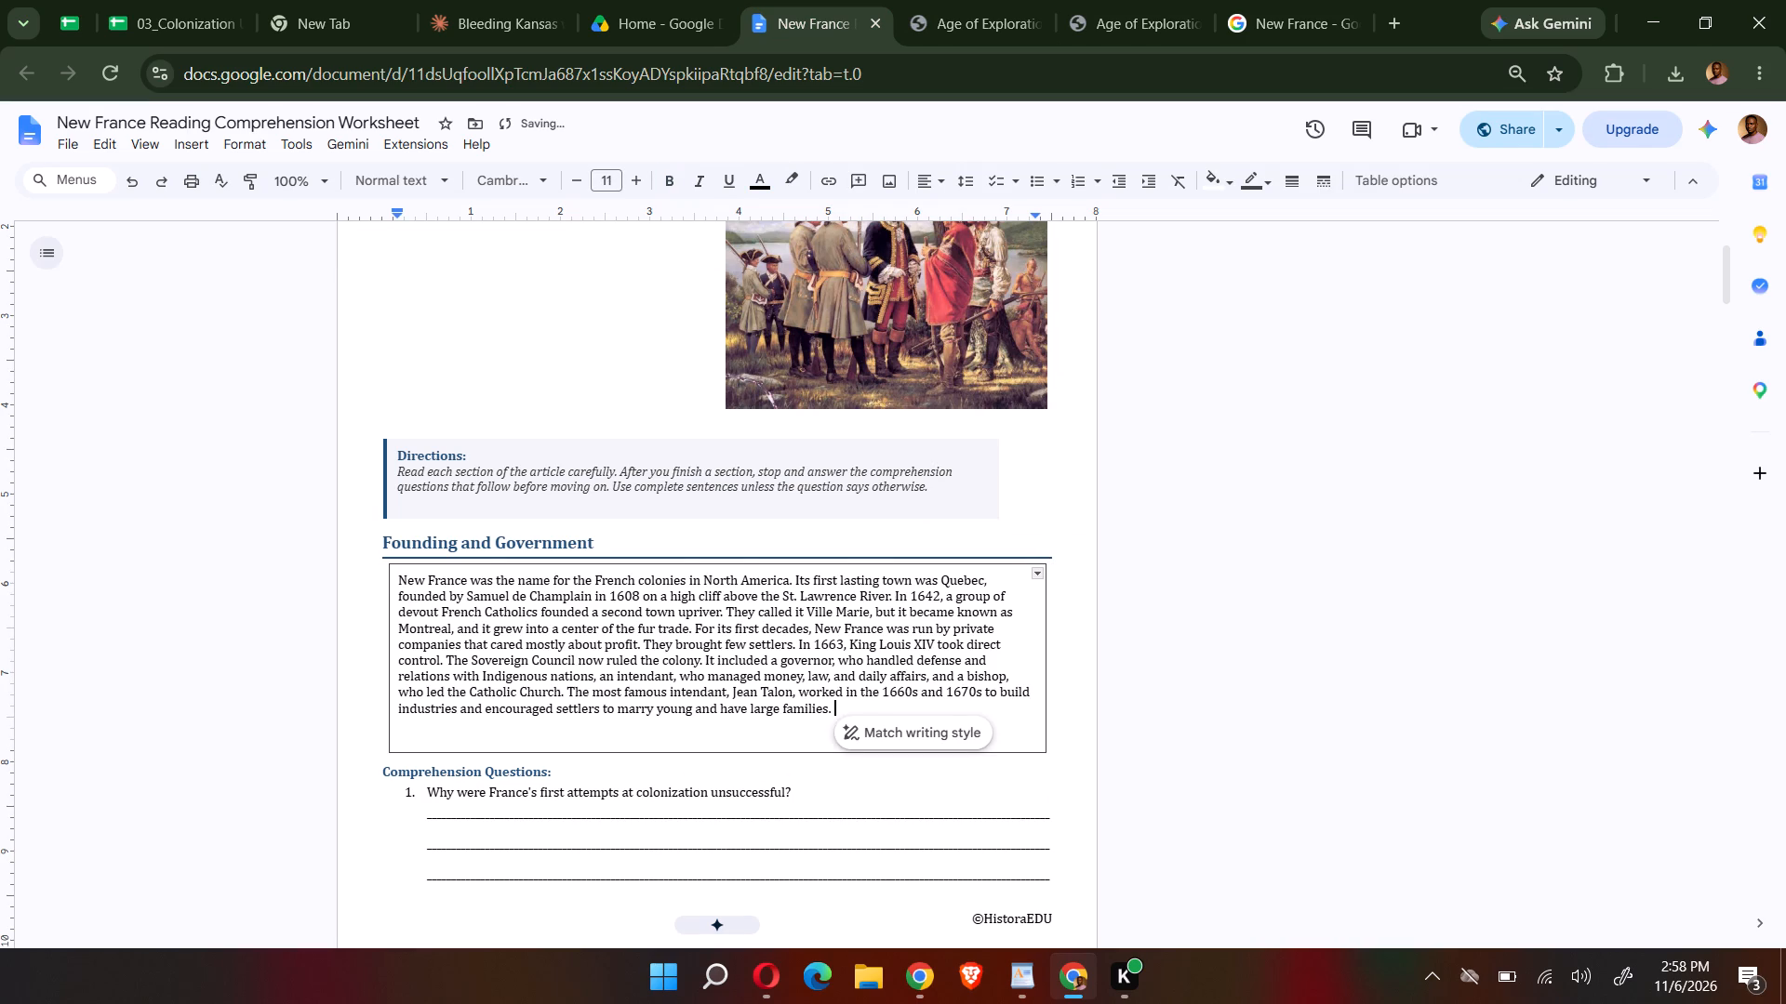
Replace comprehension question 1 in the worksheet with "Who founded Quebec, and when?" copied from the PDF.
click(931, 0)
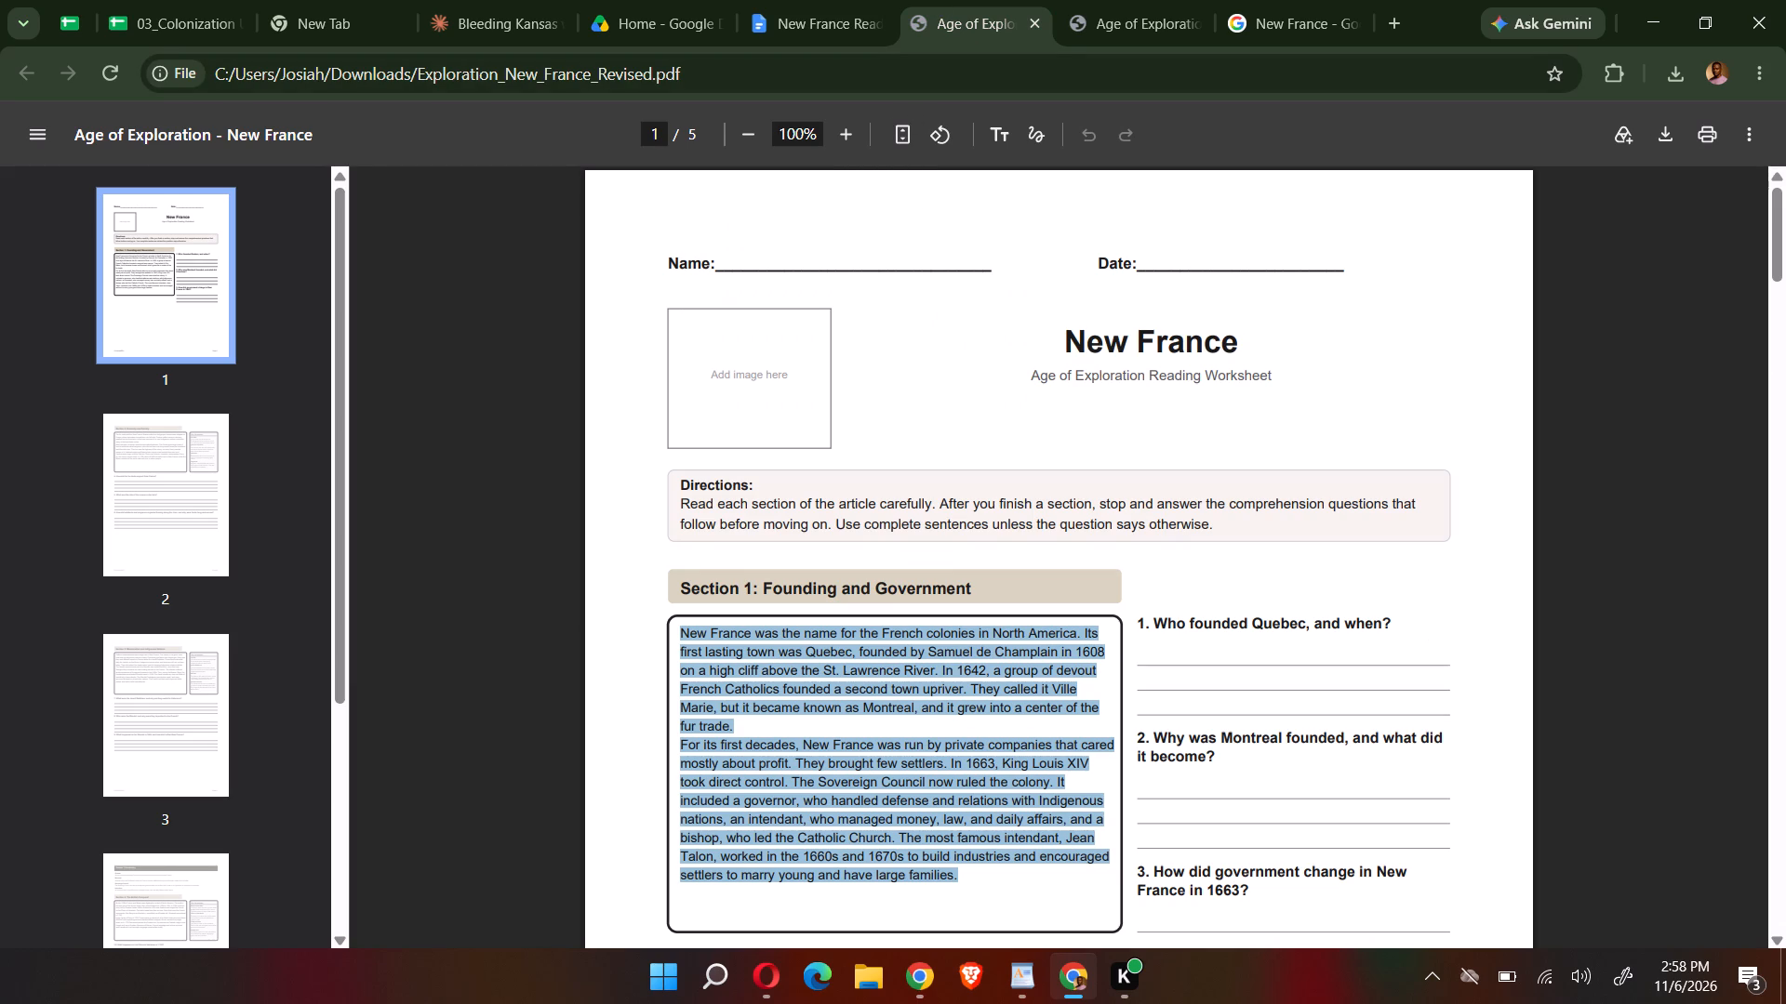
drag(1394, 622, 1151, 616)
key(ctrl+c)
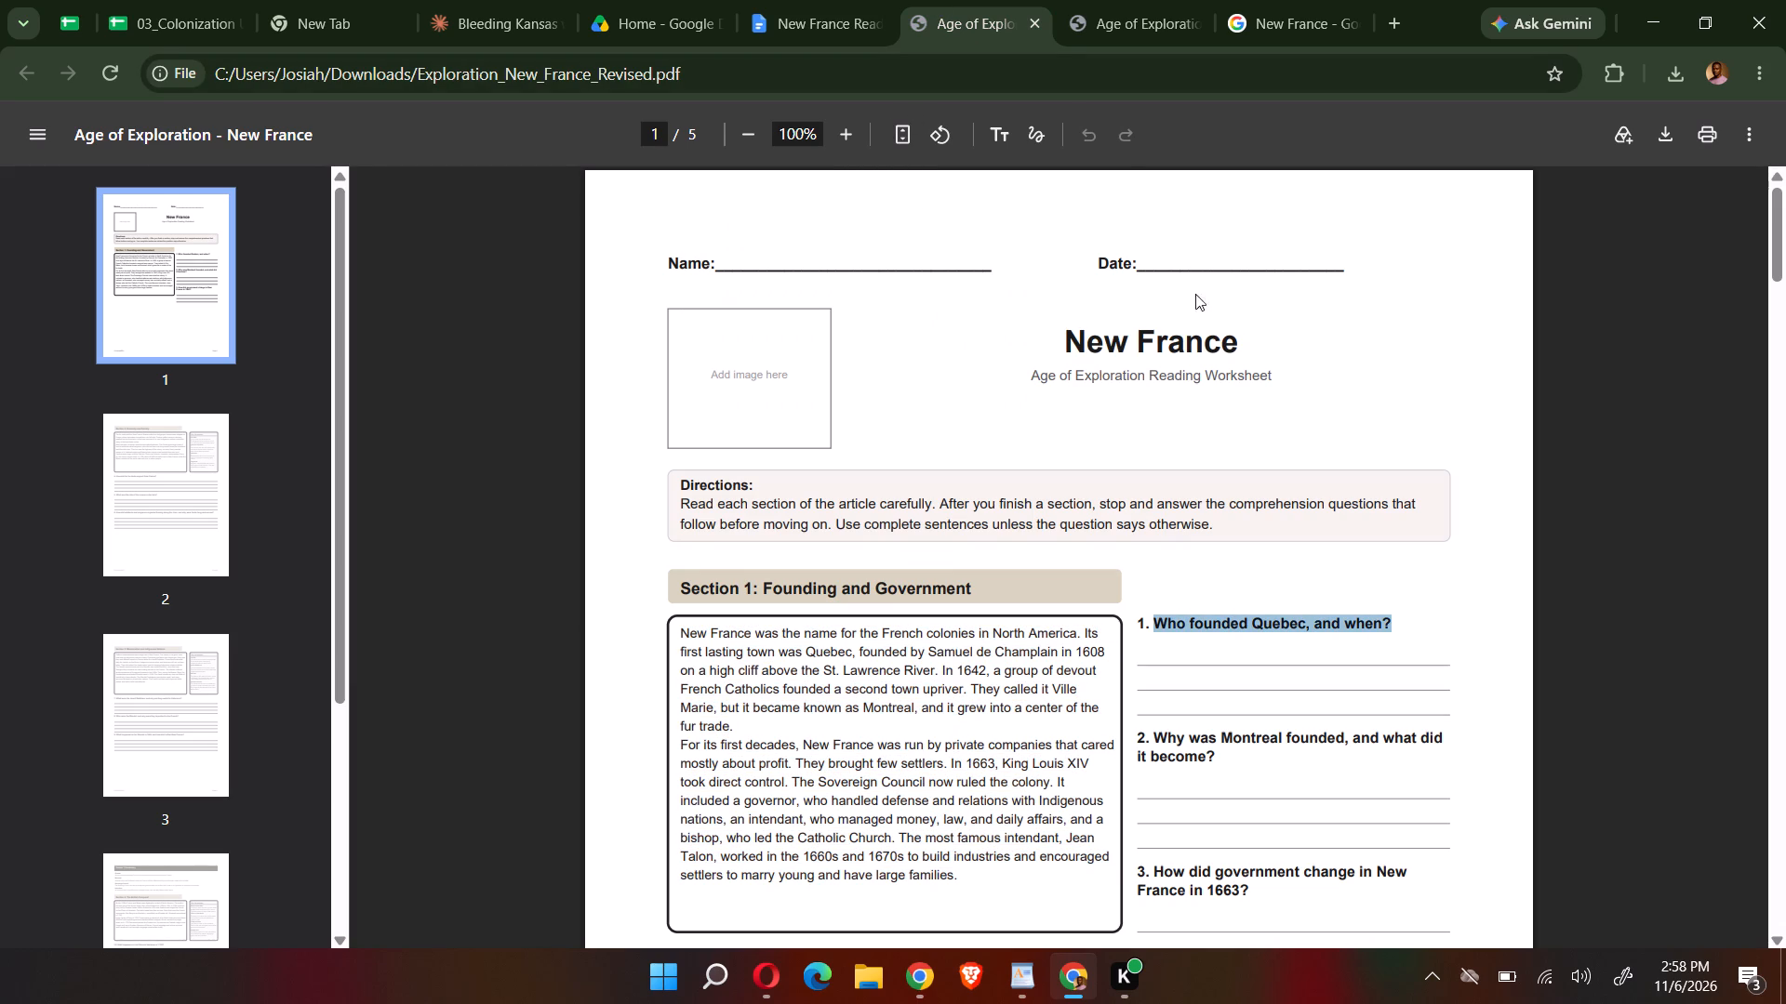
click(769, 0)
scroll(960, 330, down, 3)
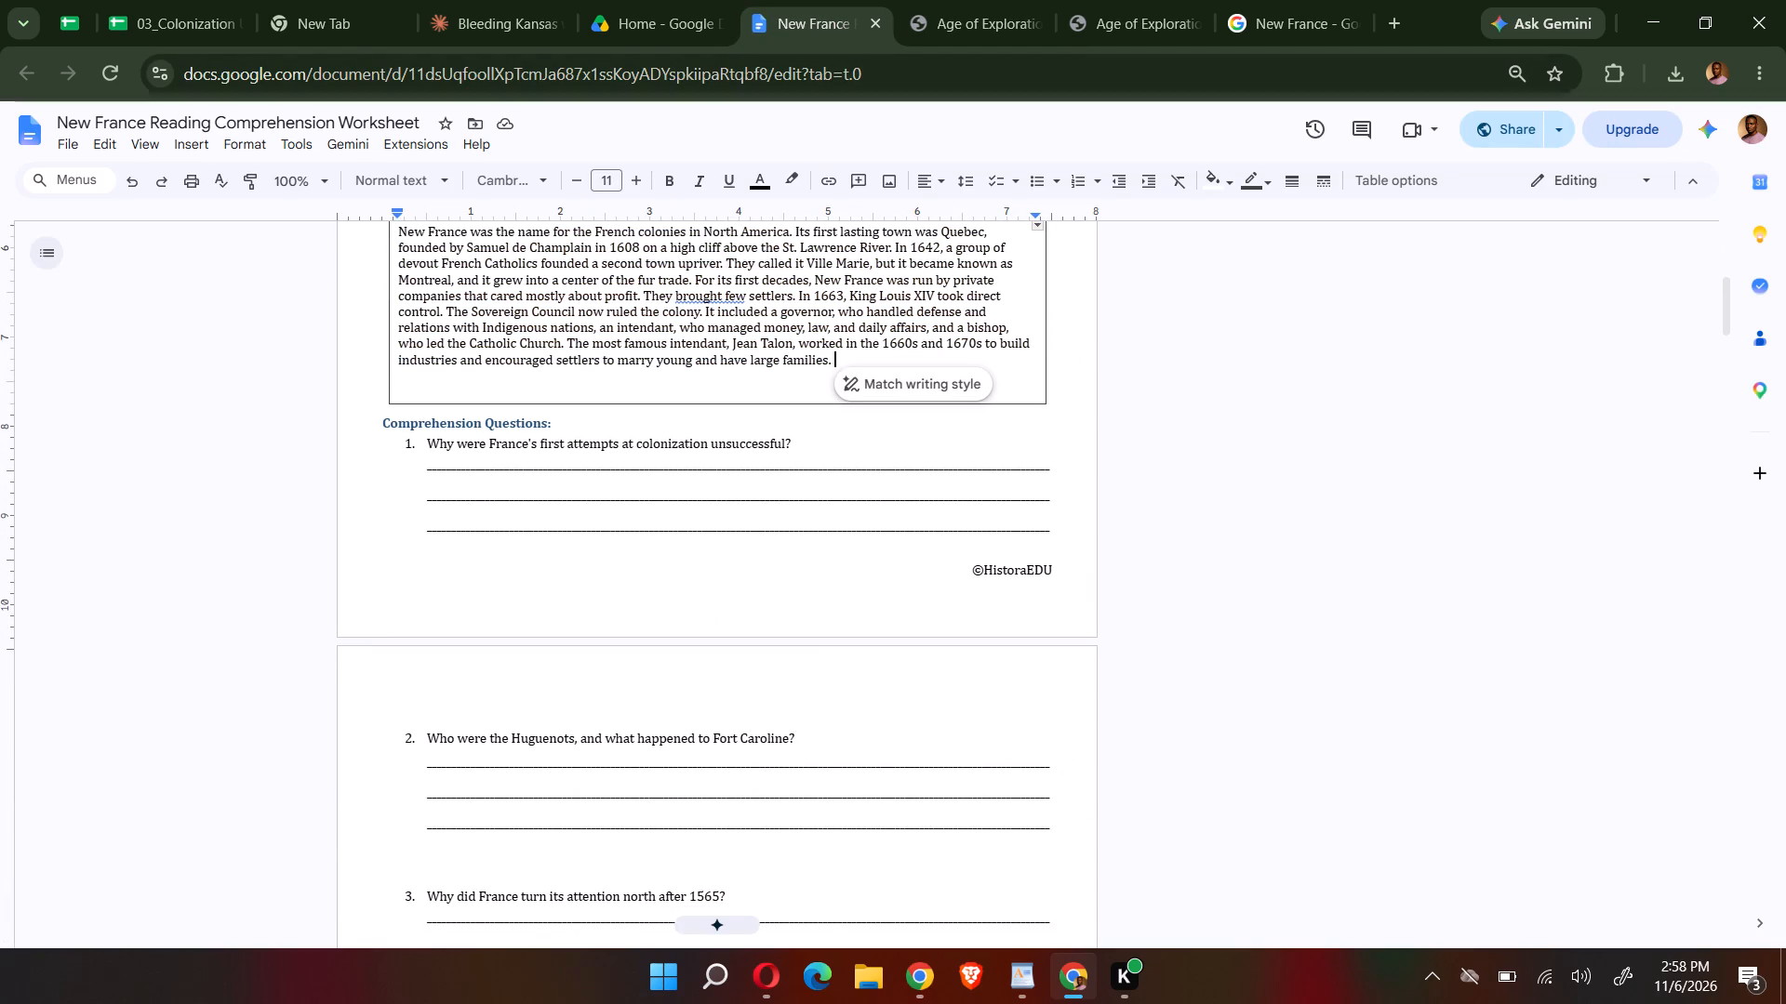
drag(817, 443, 444, 442)
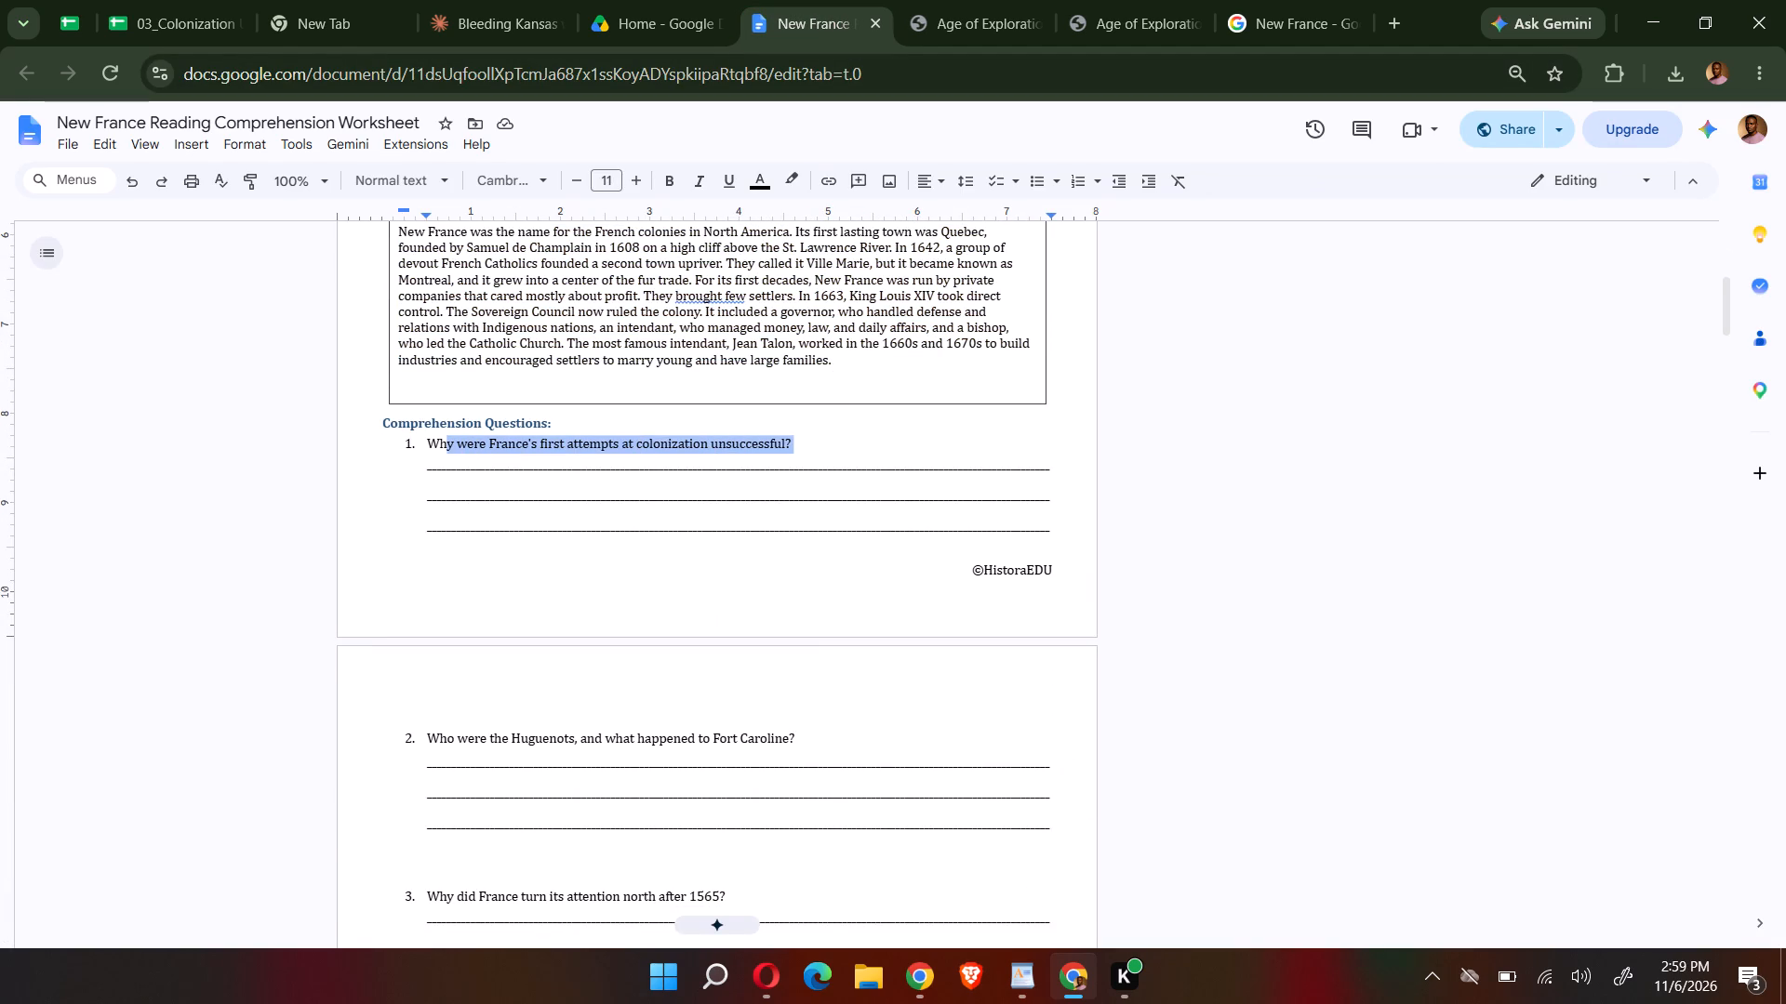
drag(444, 442, 423, 439)
key(BackSpace)
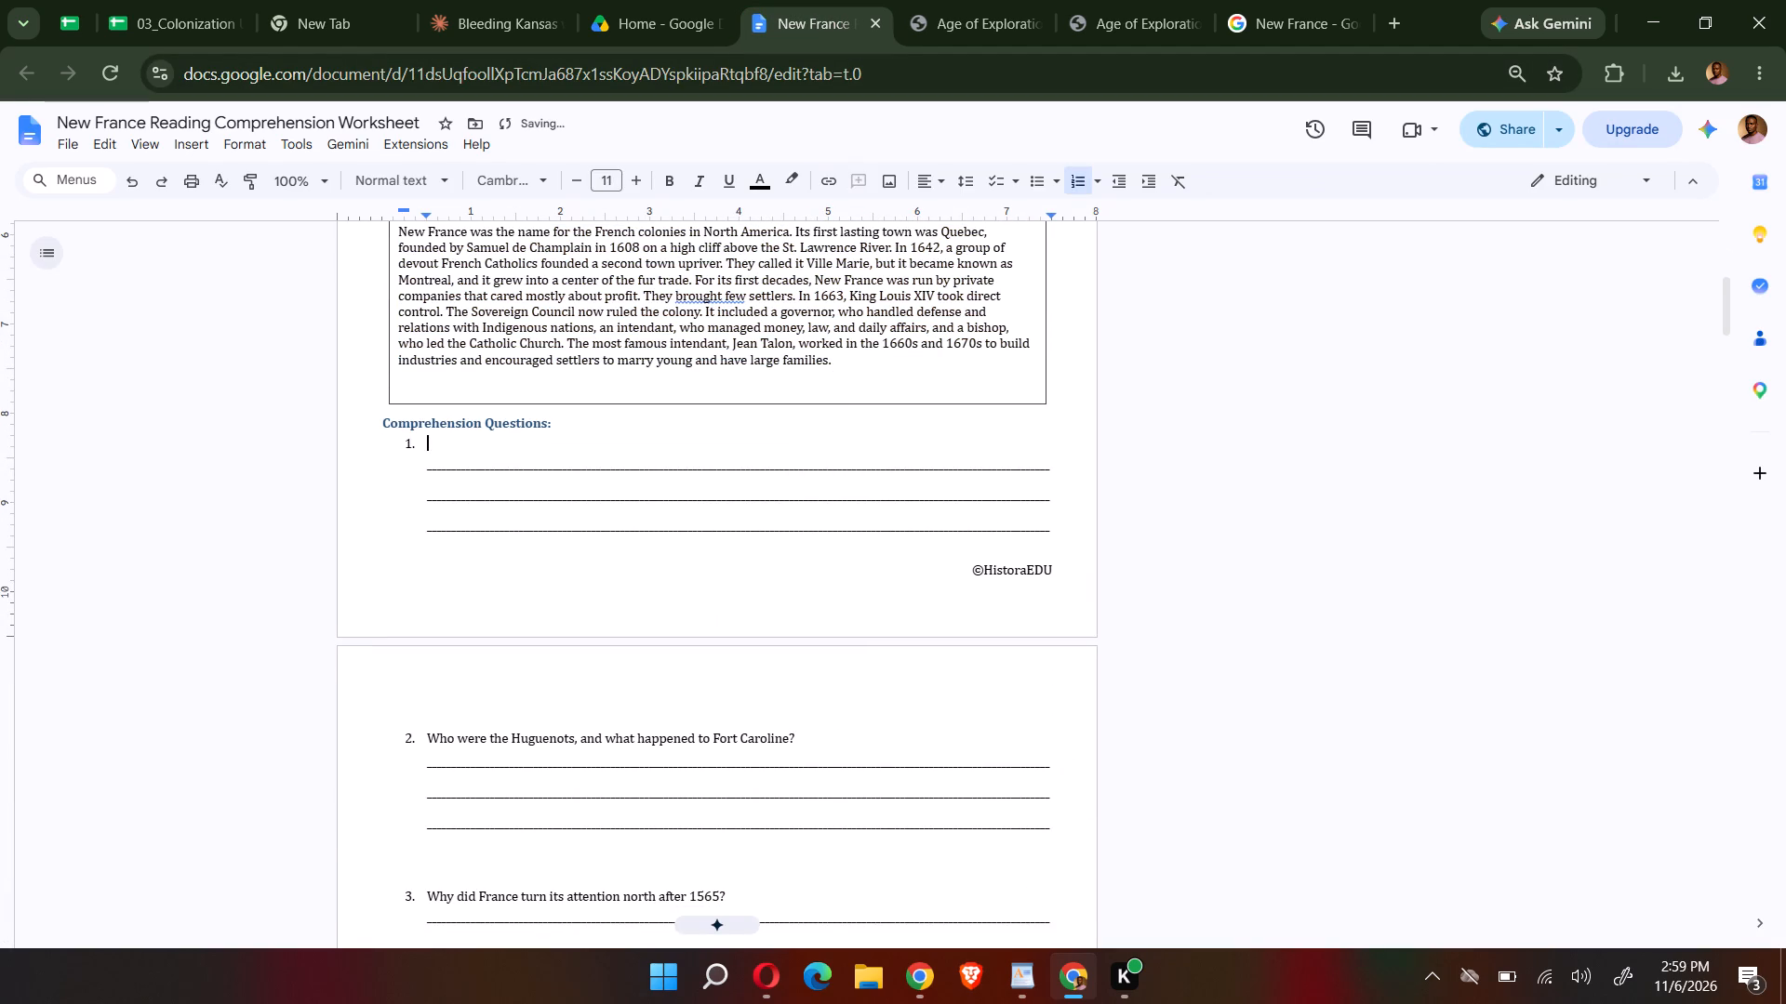
key(ctrl+v)
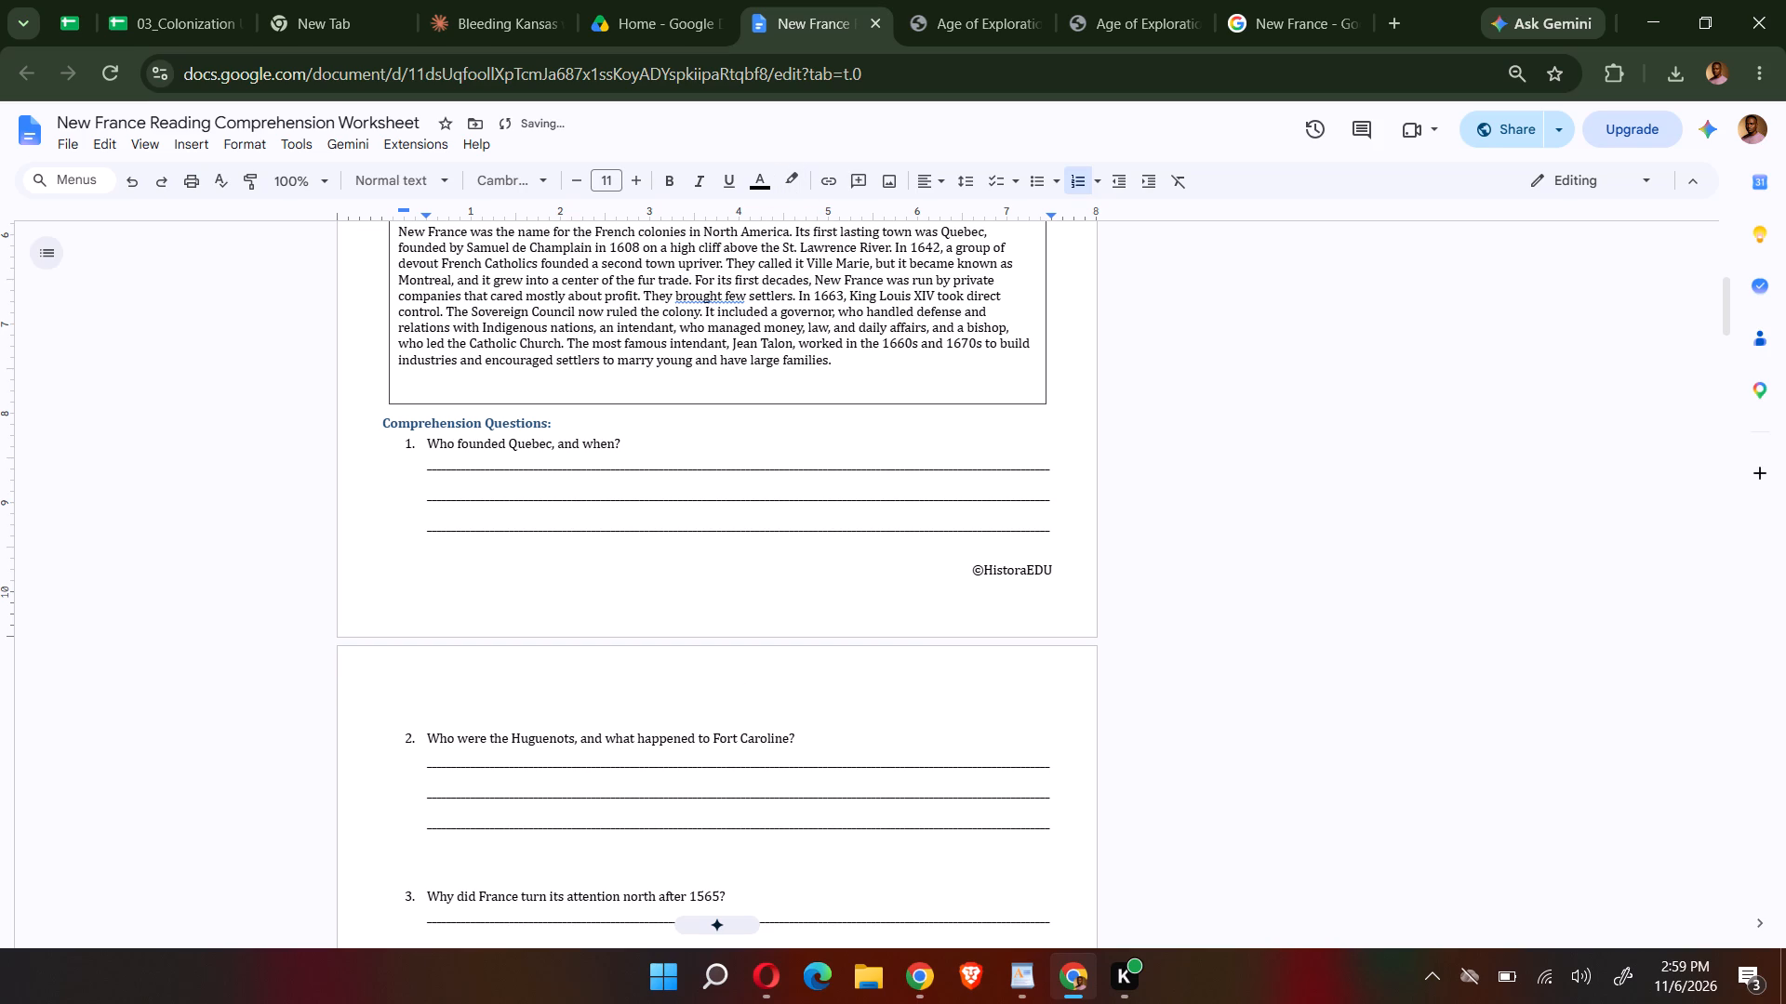
Replace comprehension question 2 in the worksheet with "Why was Montreal founded, and what did it become?" copied from the PDF.
drag(806, 732, 448, 730)
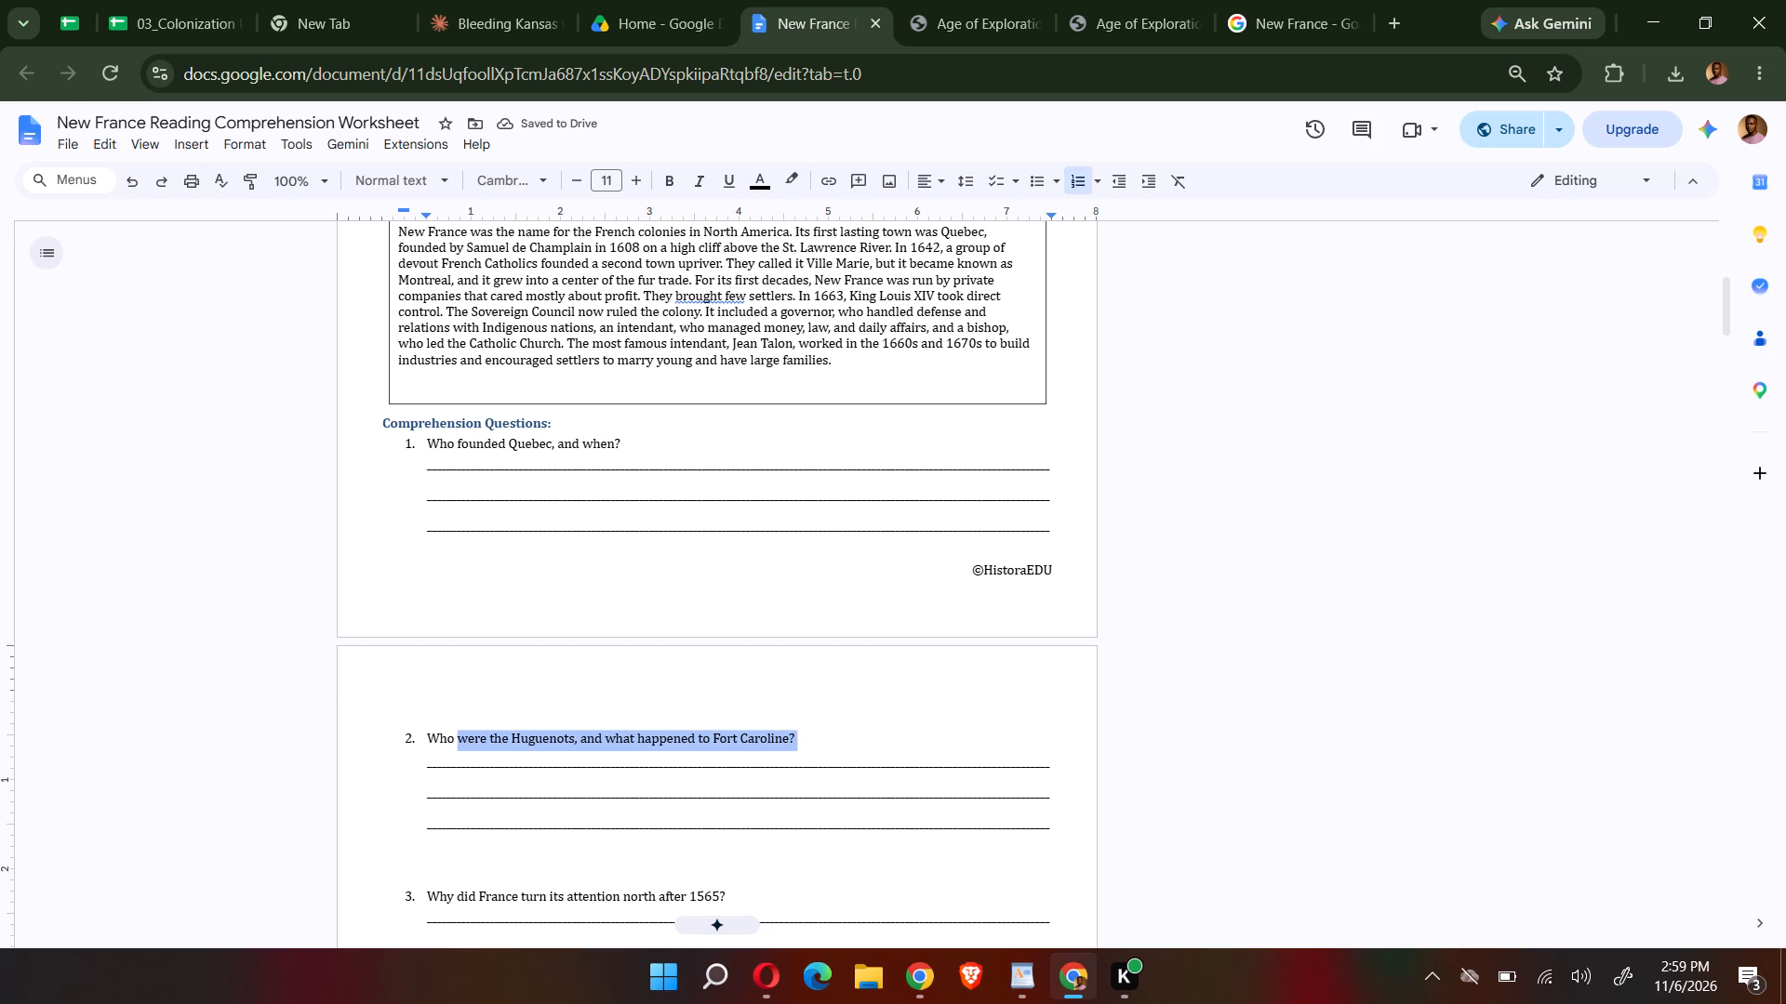
drag(448, 730, 459, 733)
drag(459, 733, 431, 745)
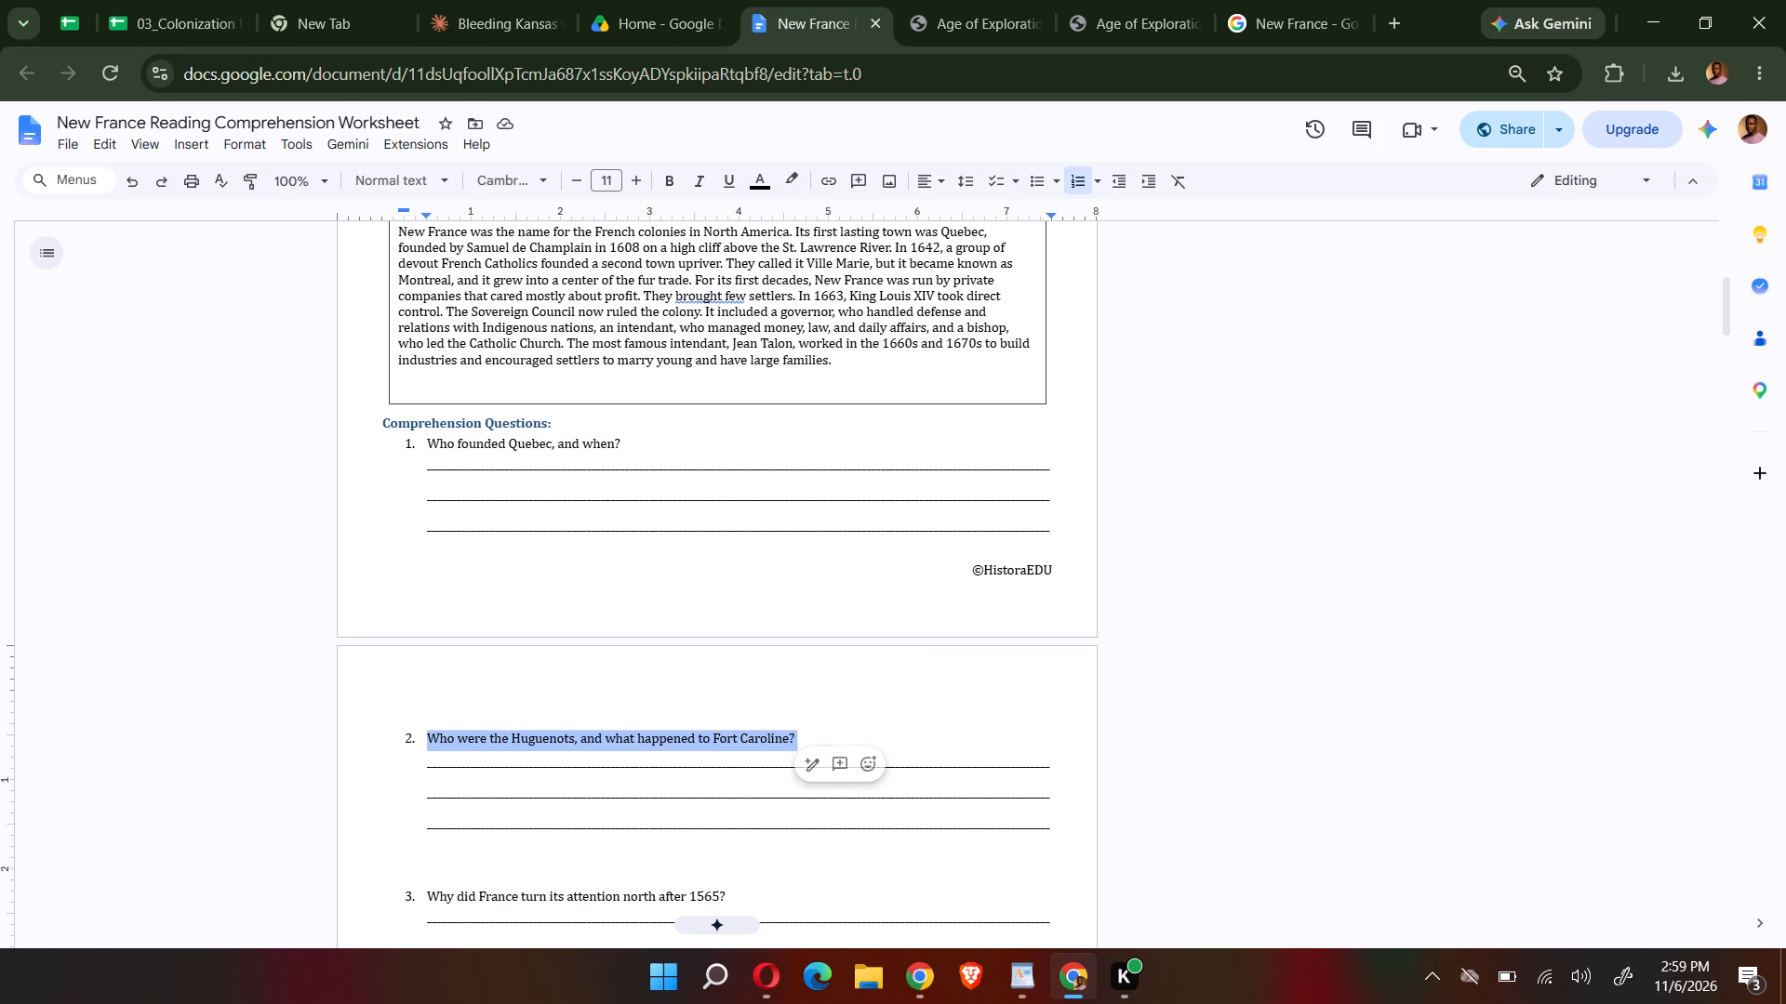
key(BackSpace)
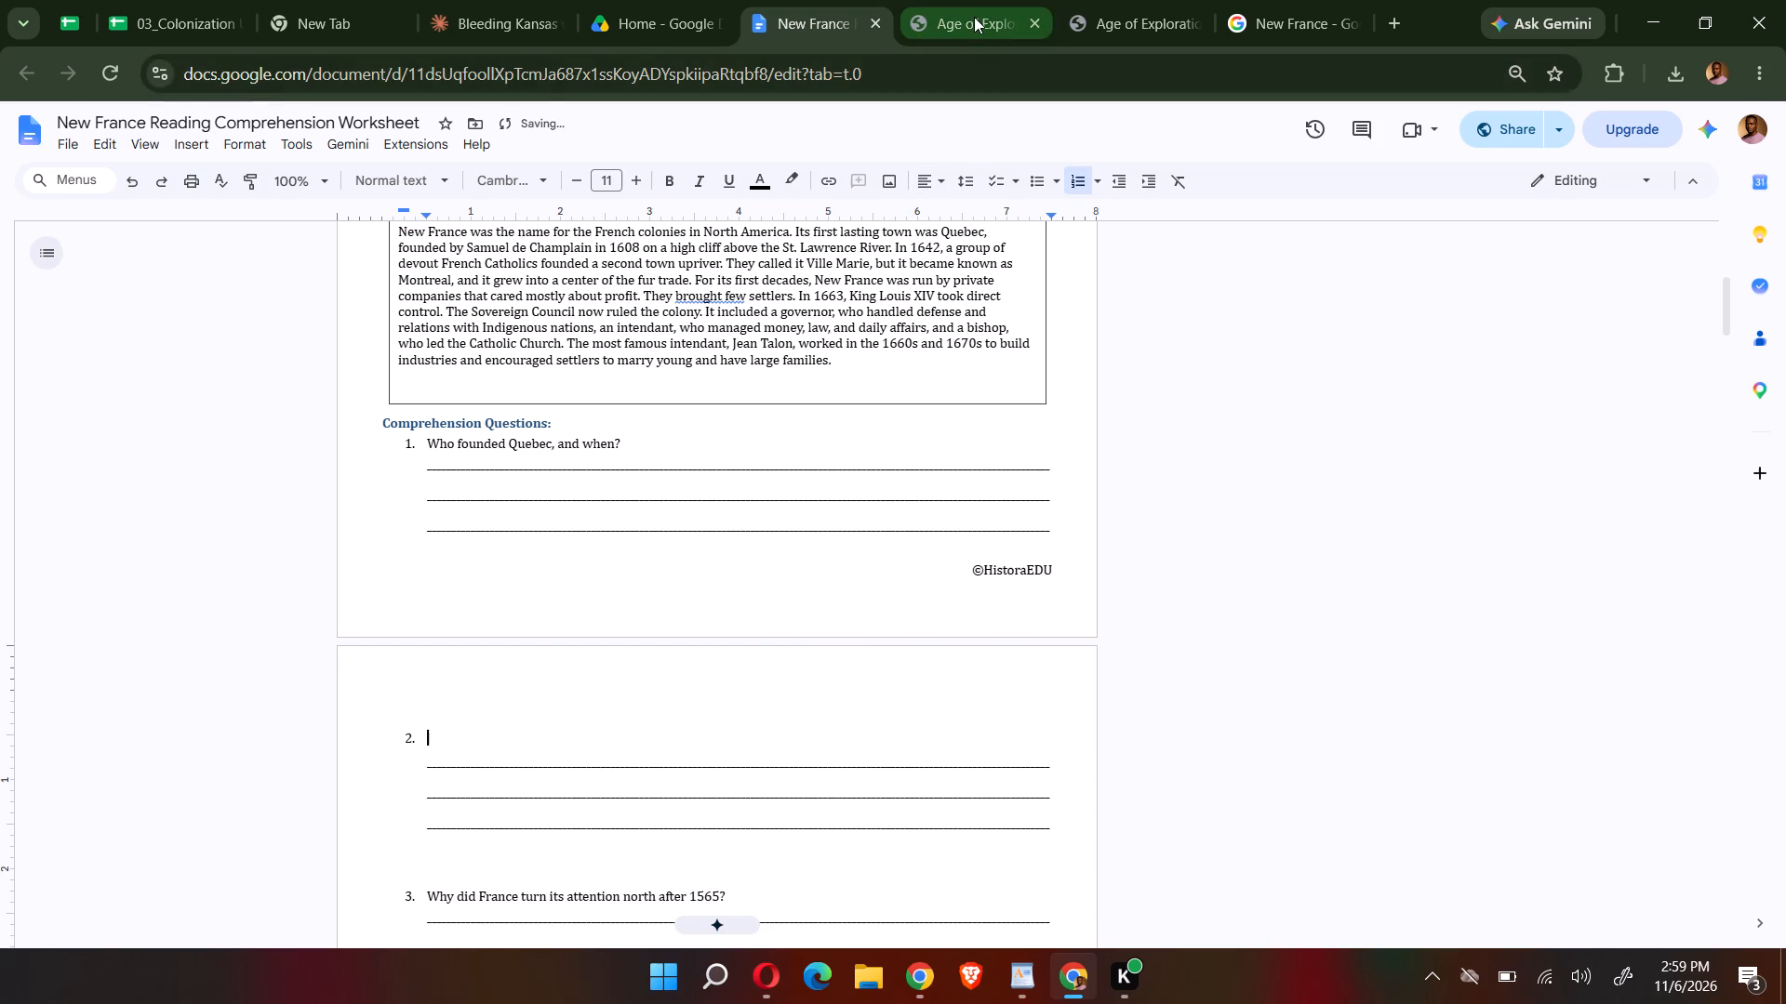
drag(974, 17, 974, 28)
scroll(837, 519, down, 1)
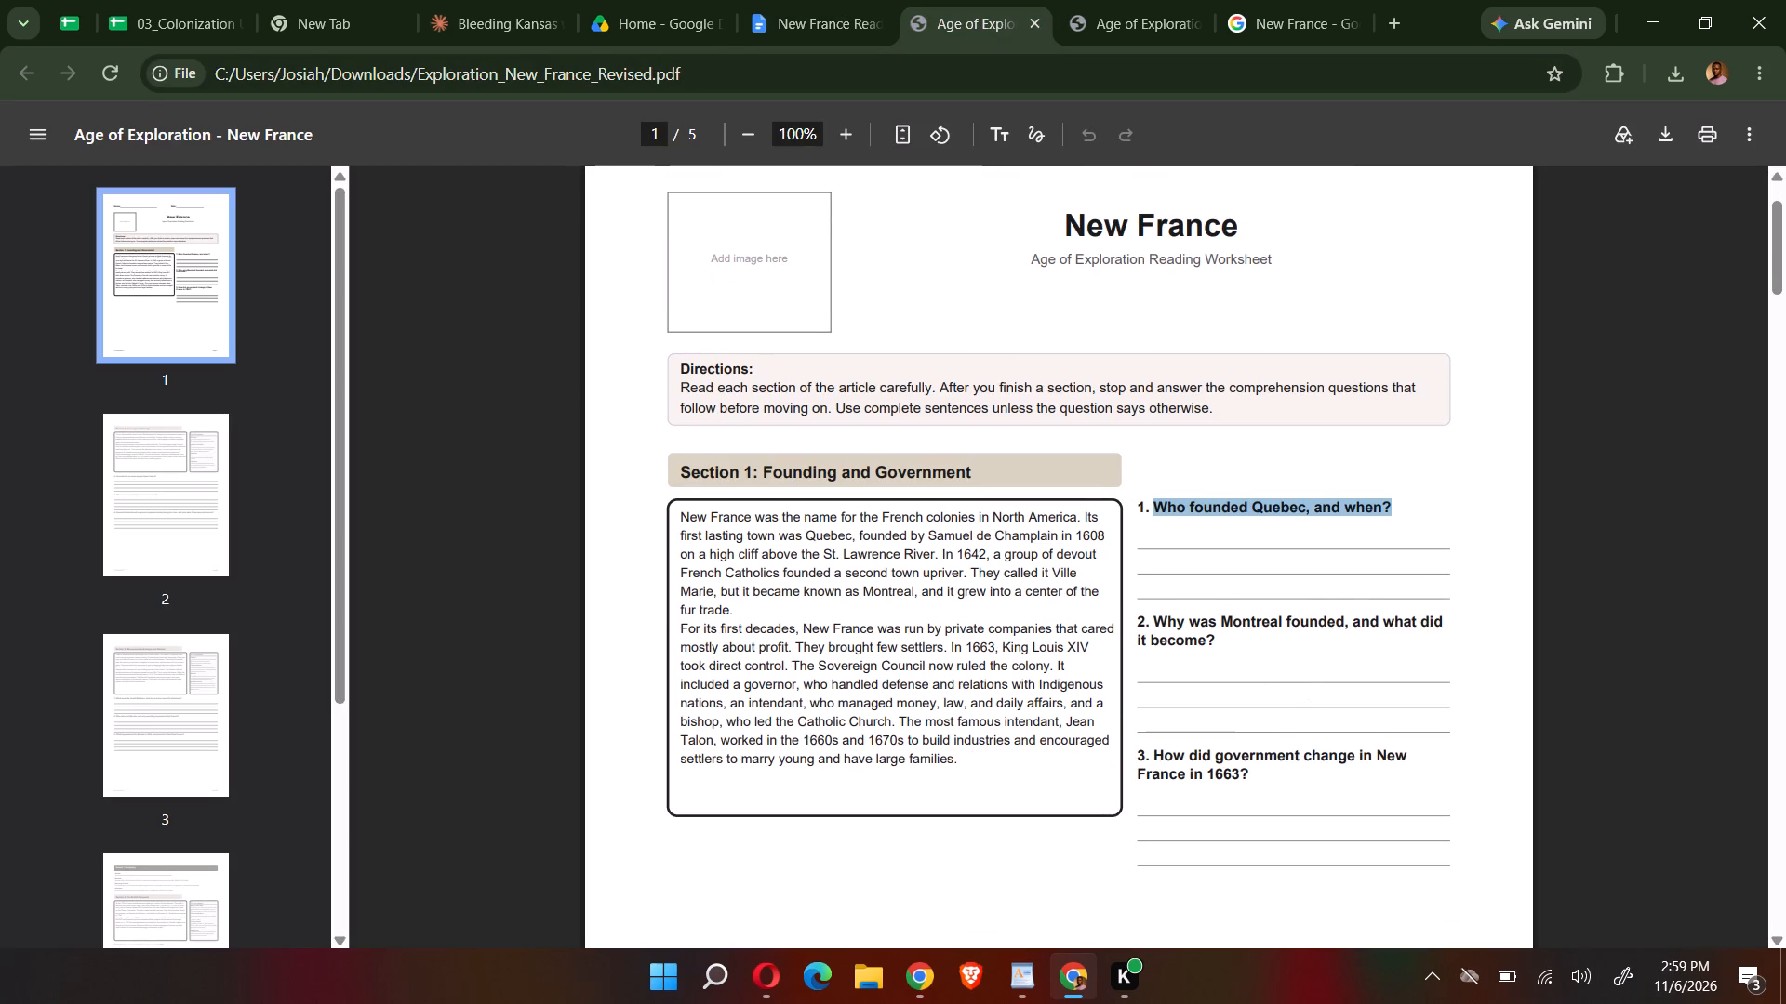
drag(1223, 645, 1154, 624)
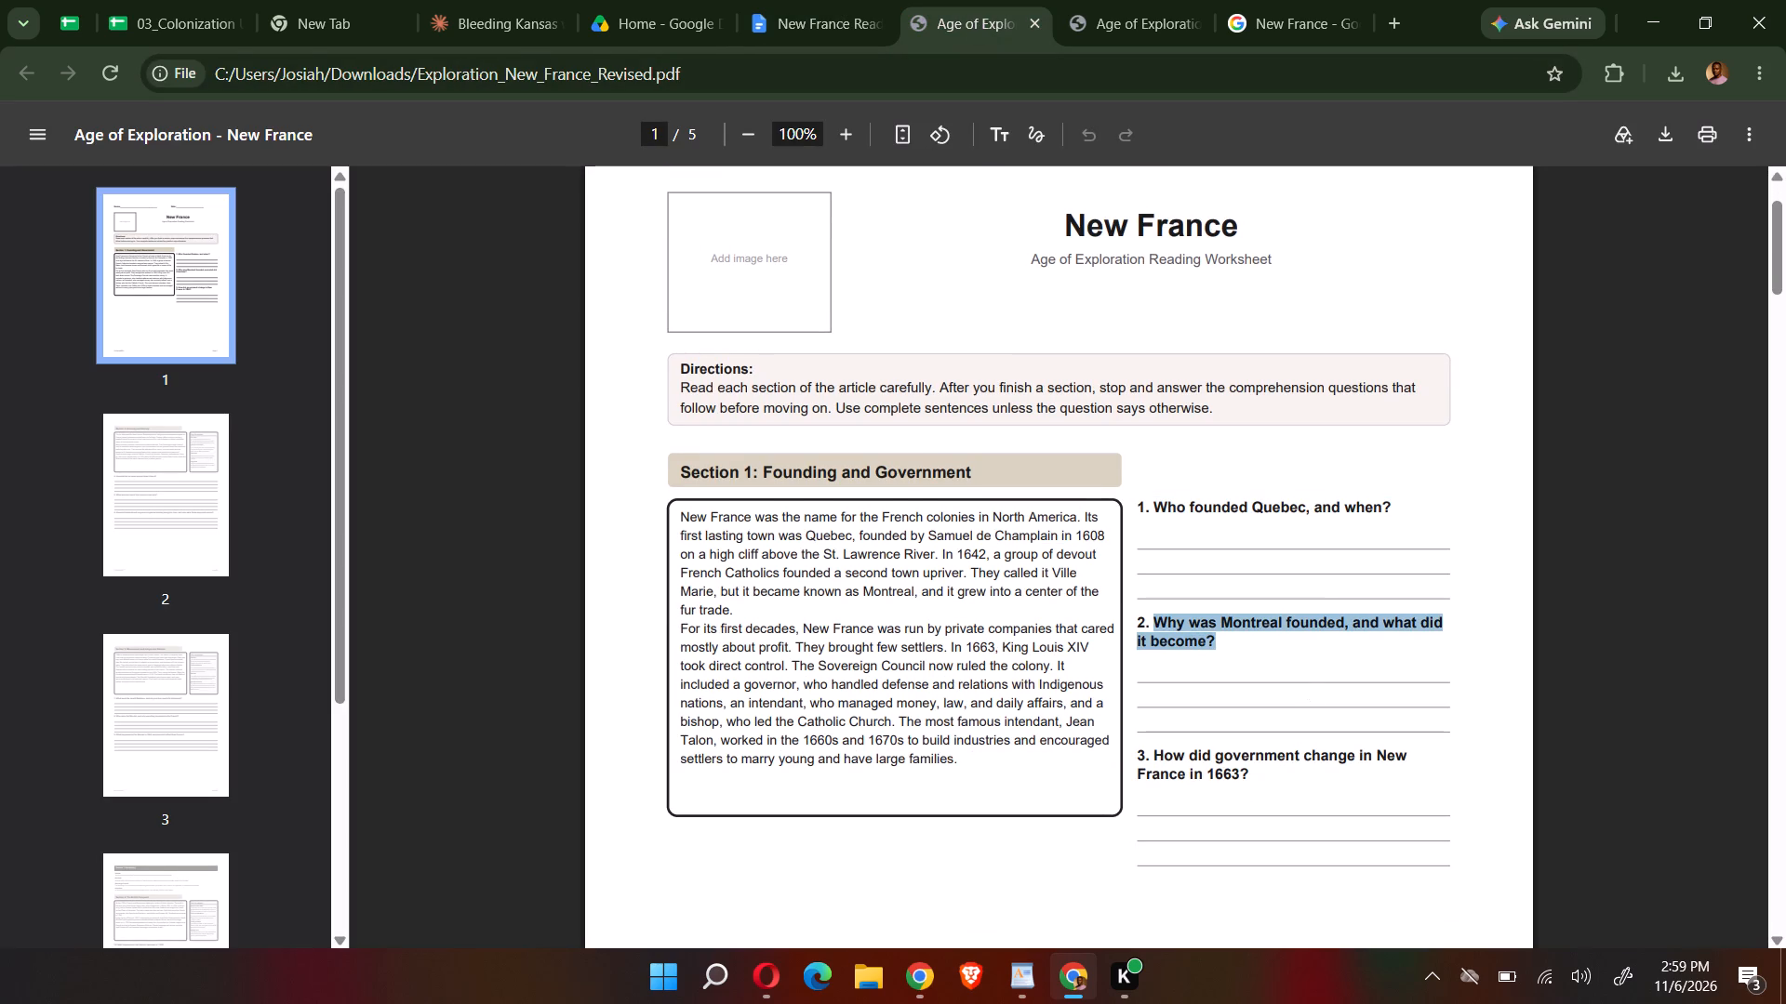
key(ctrl+c)
click(850, 0)
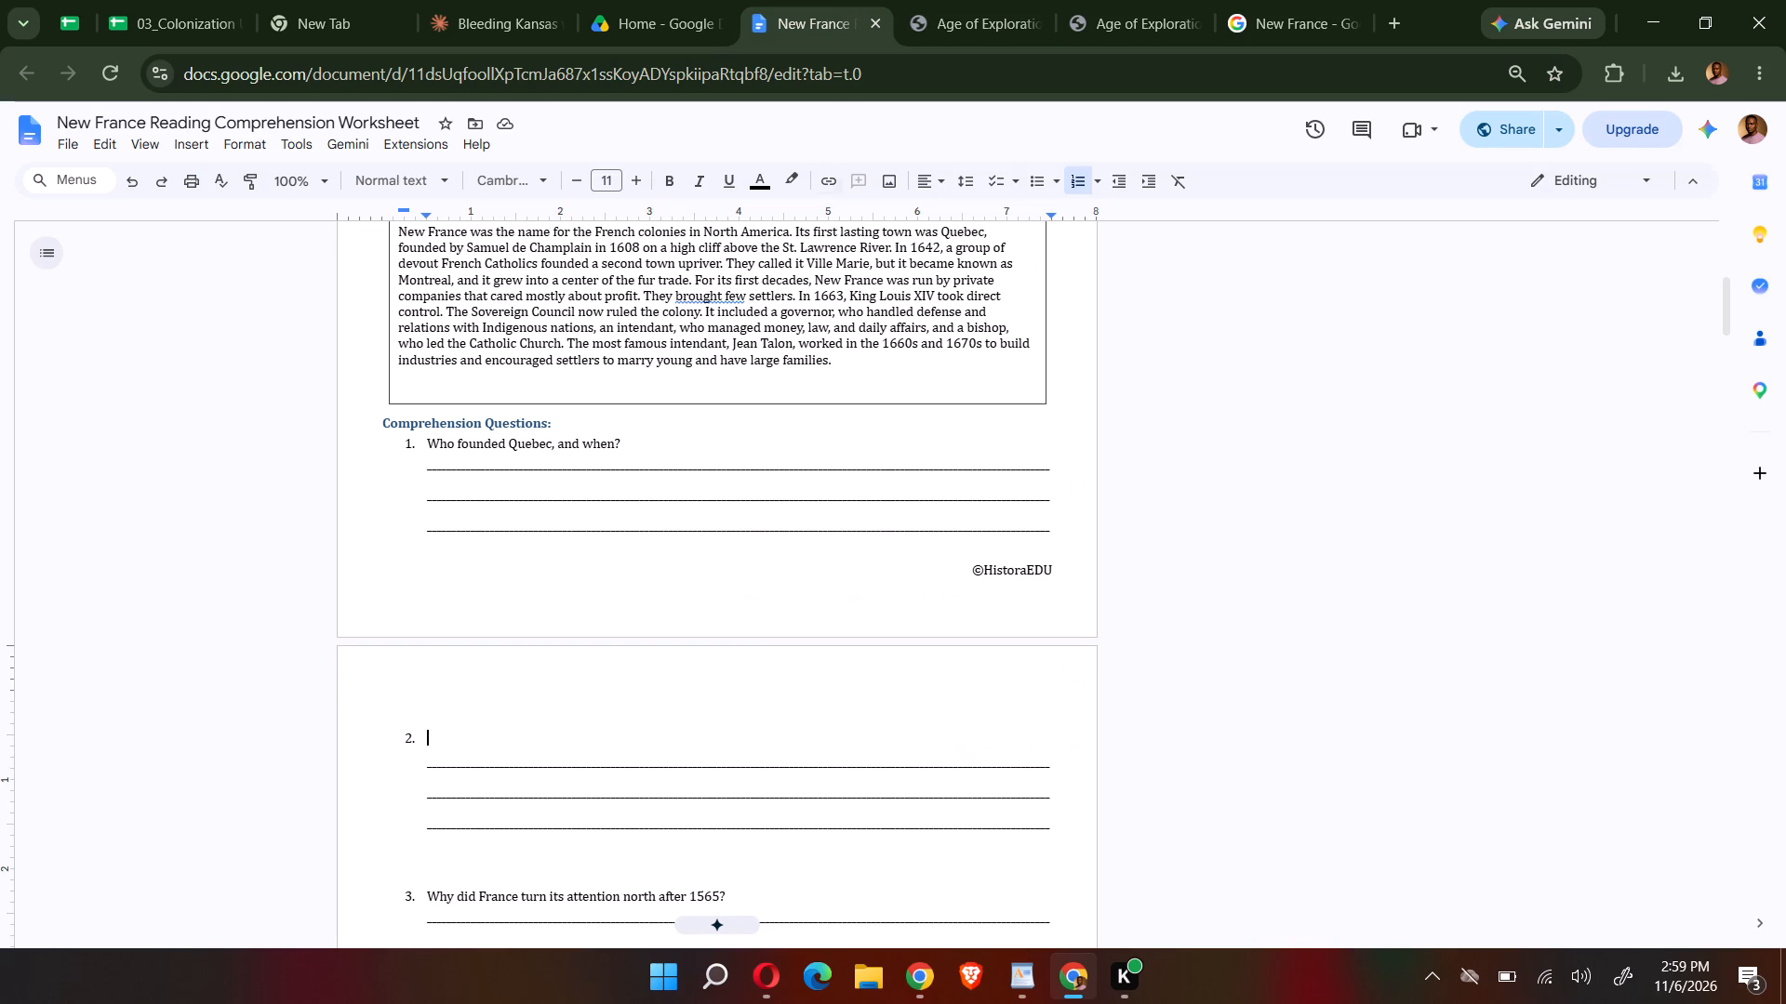
key(ctrl+v)
Replace comprehension question 3 in the worksheet with "How did government change in New France in 1663?" copied from the PDF.
scroll(642, 650, down, 1)
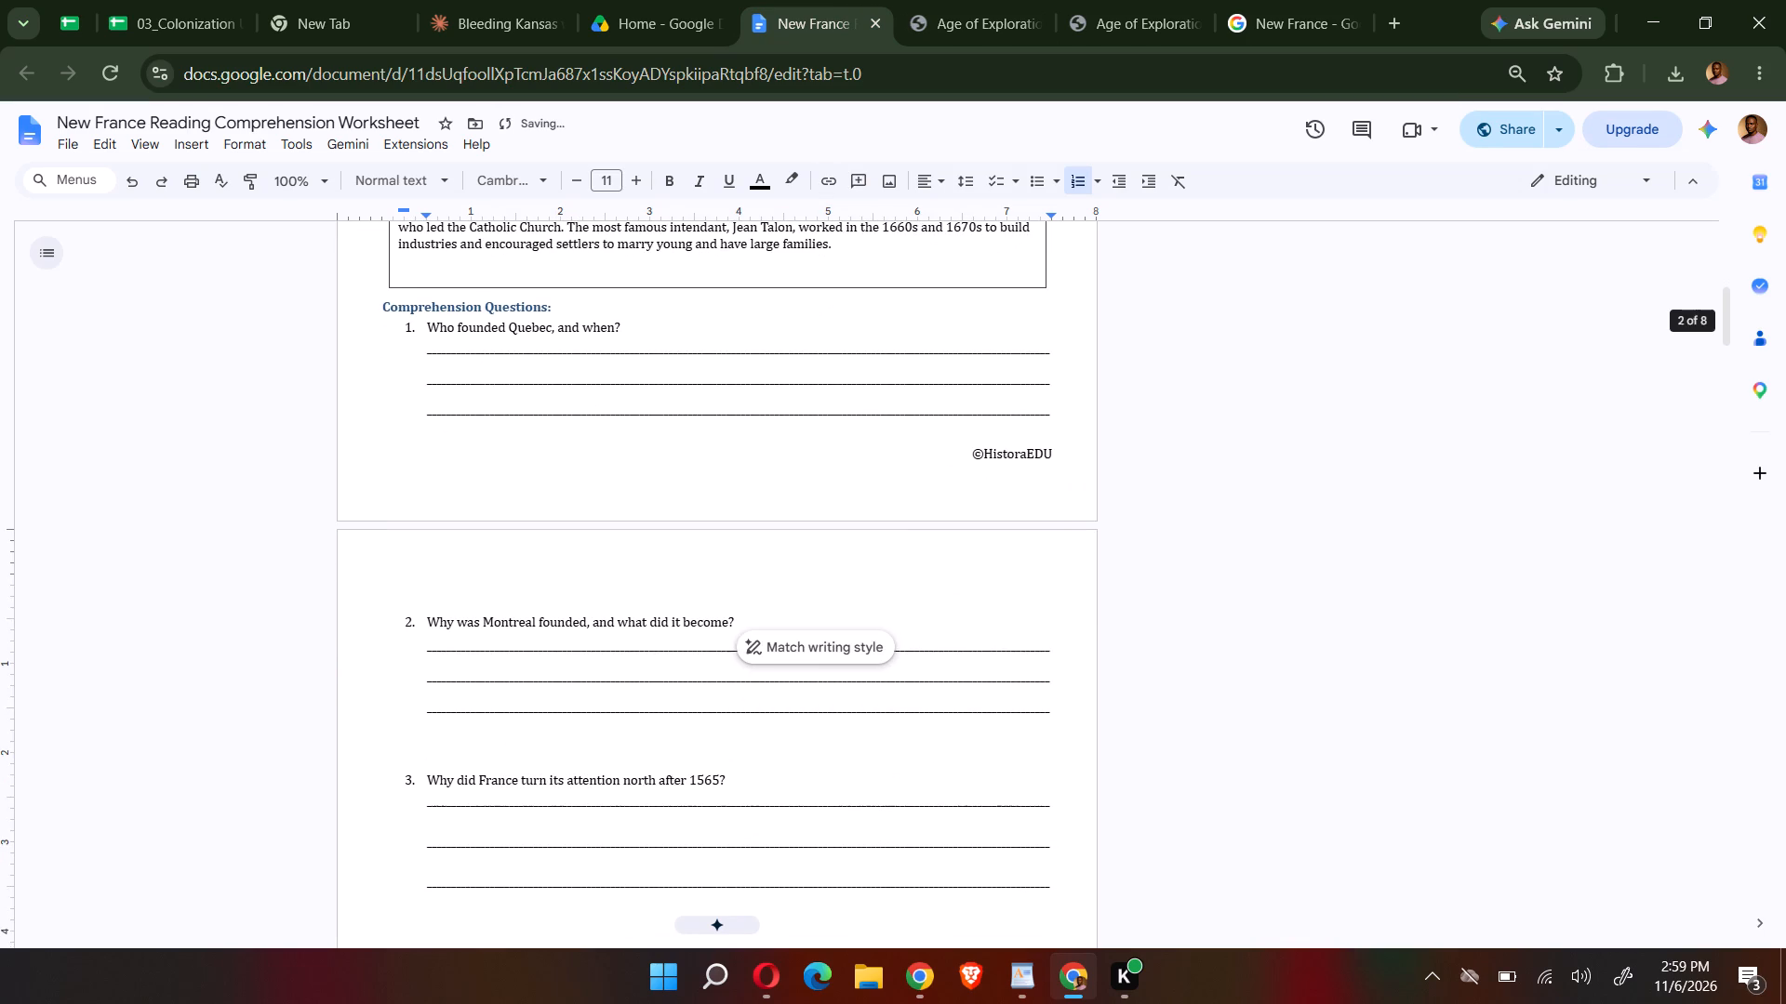
drag(736, 780, 452, 782)
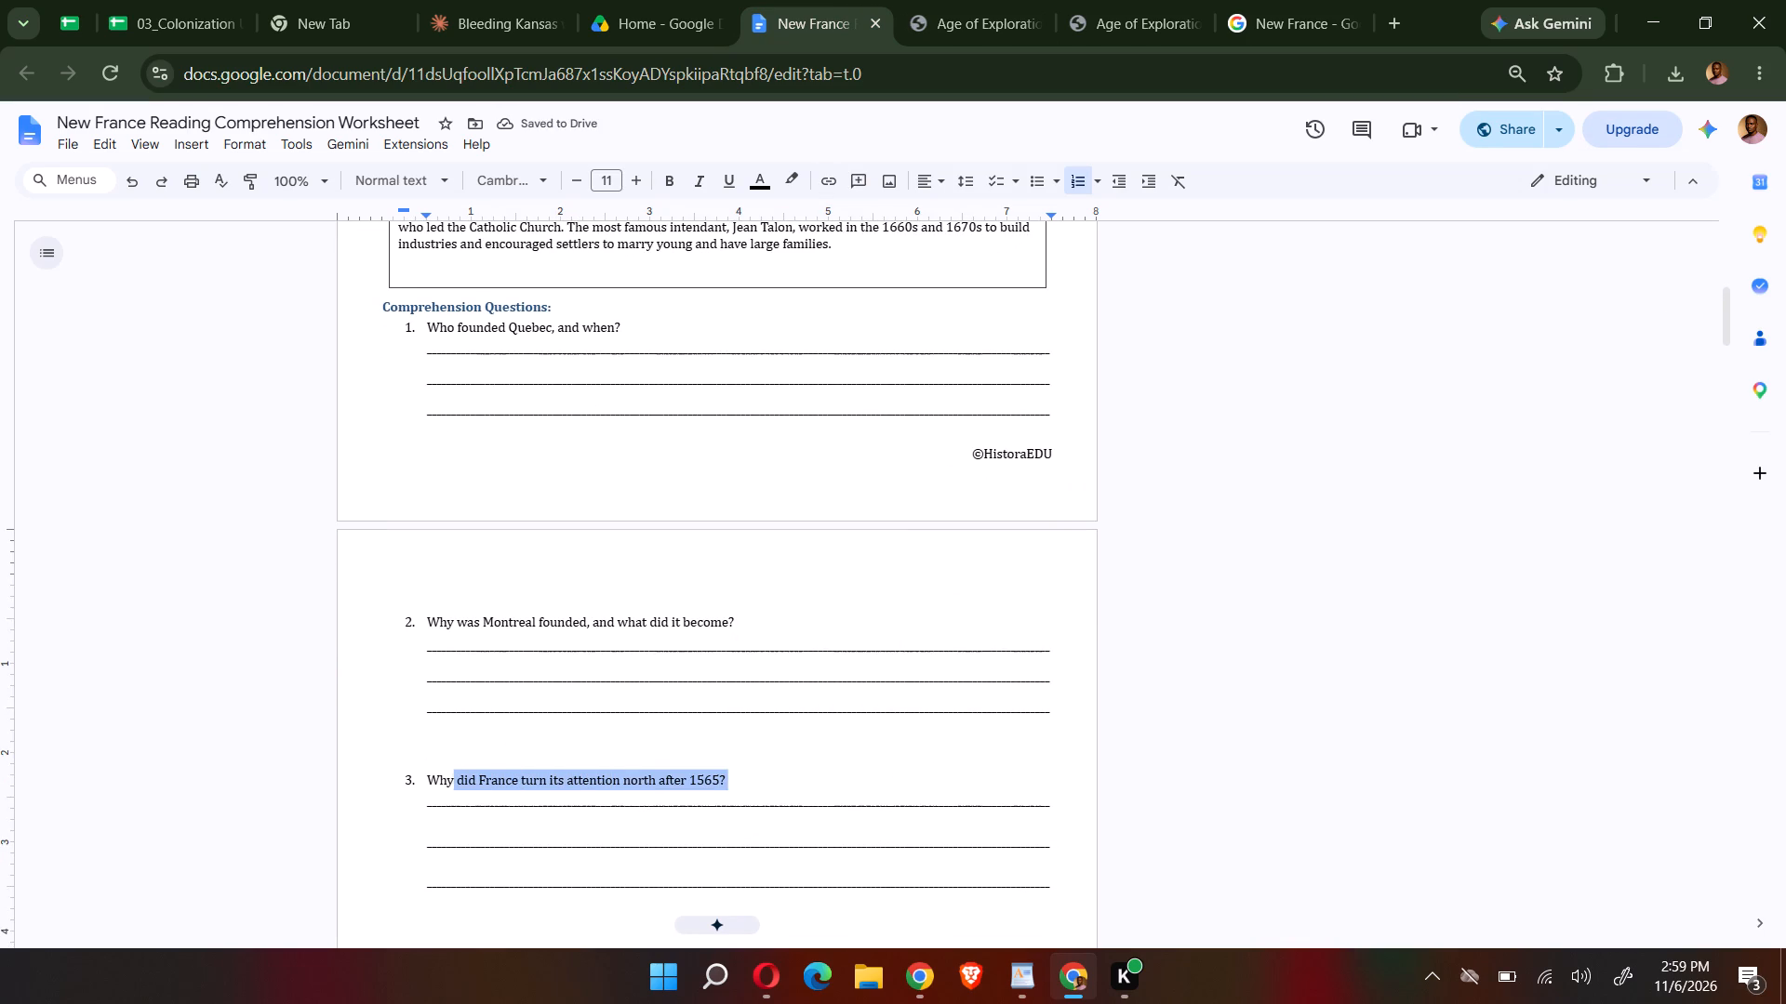
drag(452, 782, 424, 782)
key(BackSpace)
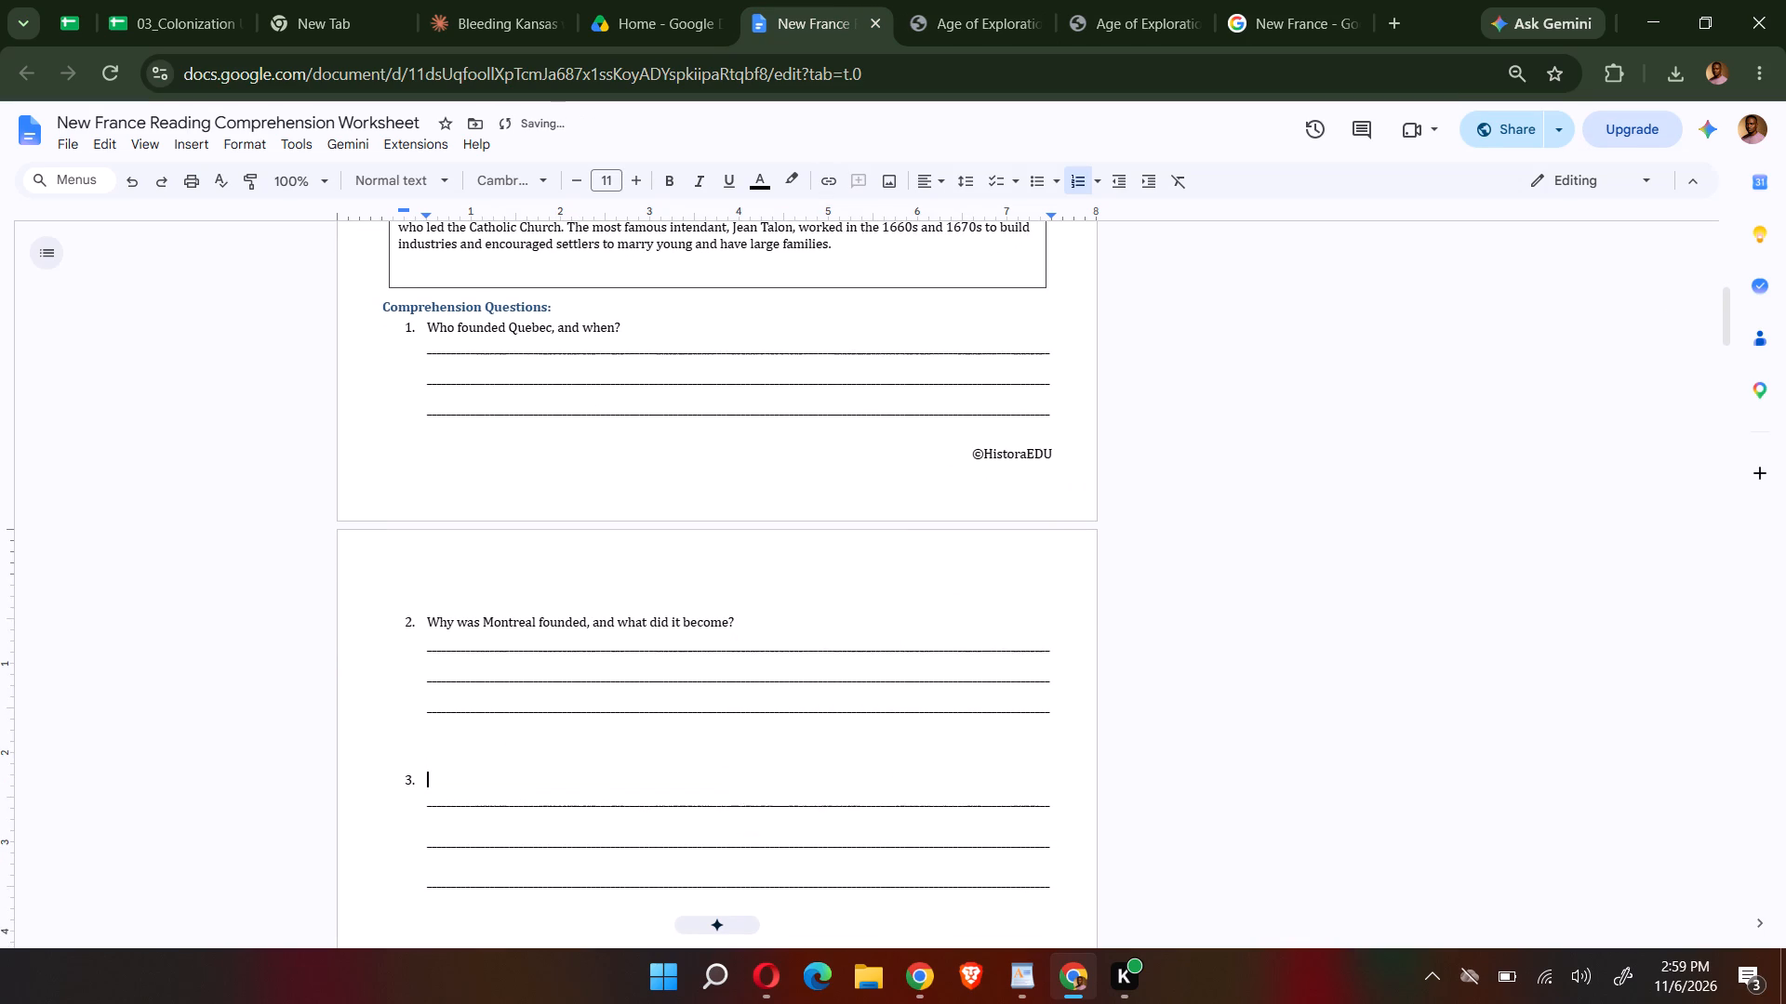
click(970, 0)
scroll(845, 270, down, 2)
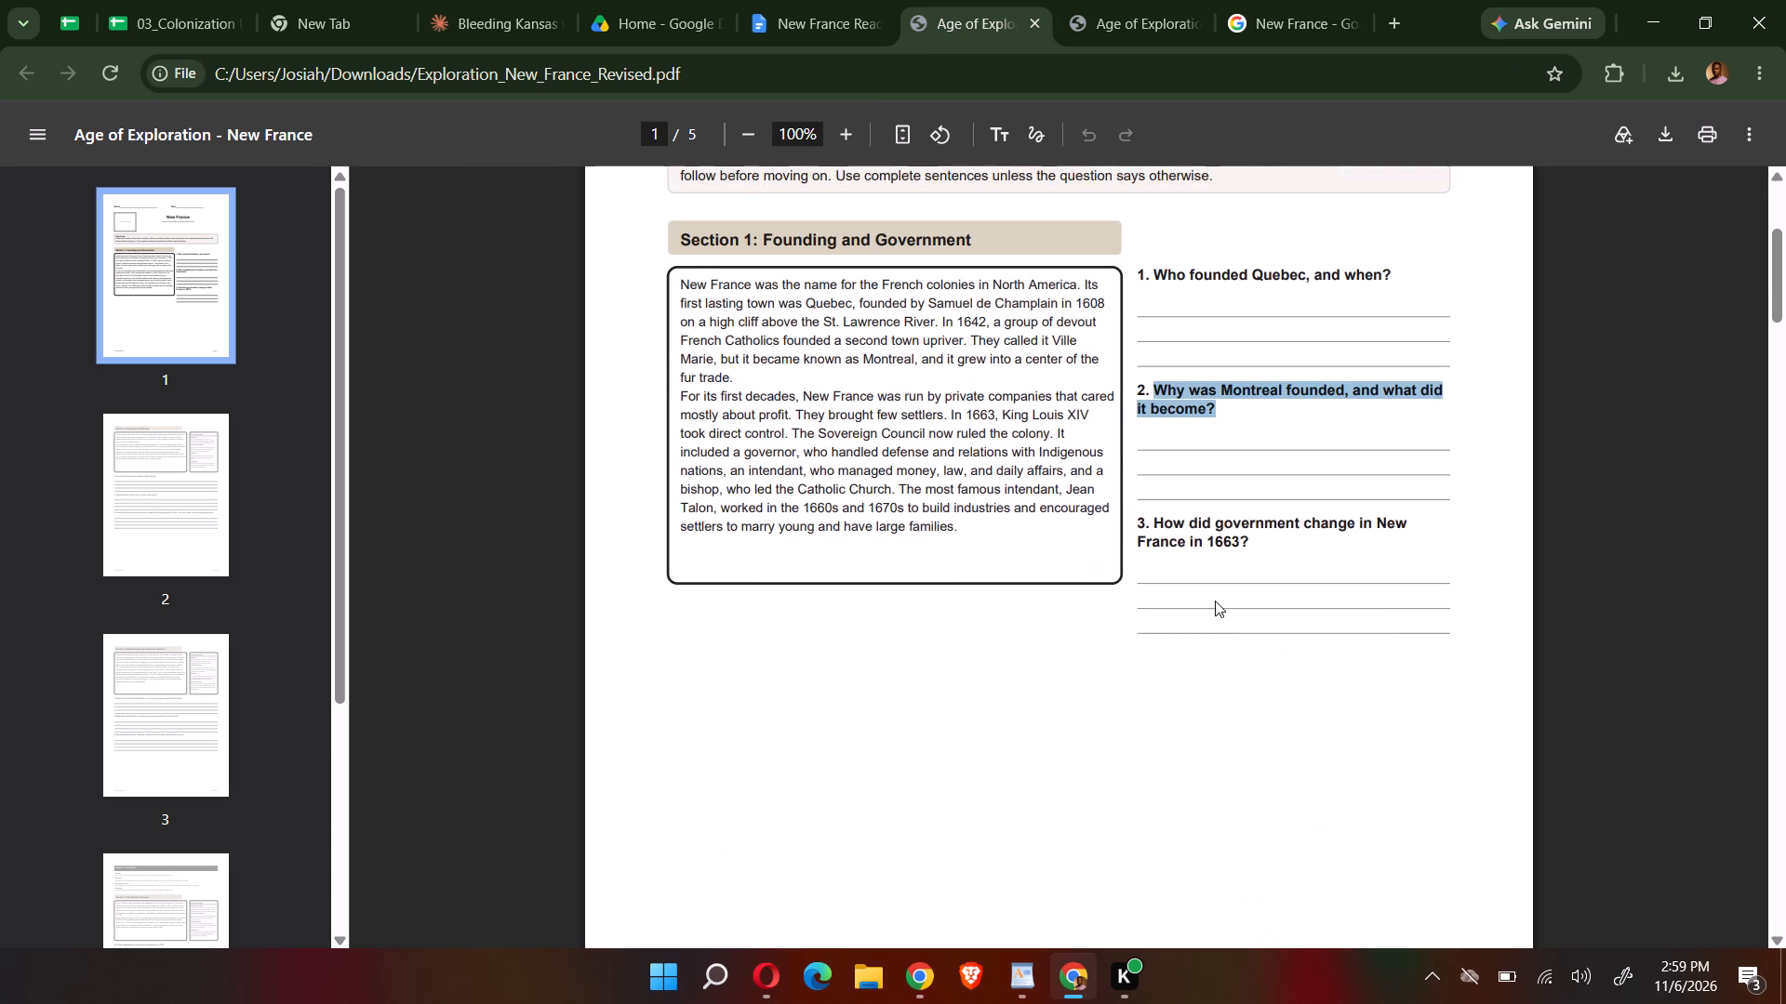
drag(1263, 537, 1188, 528)
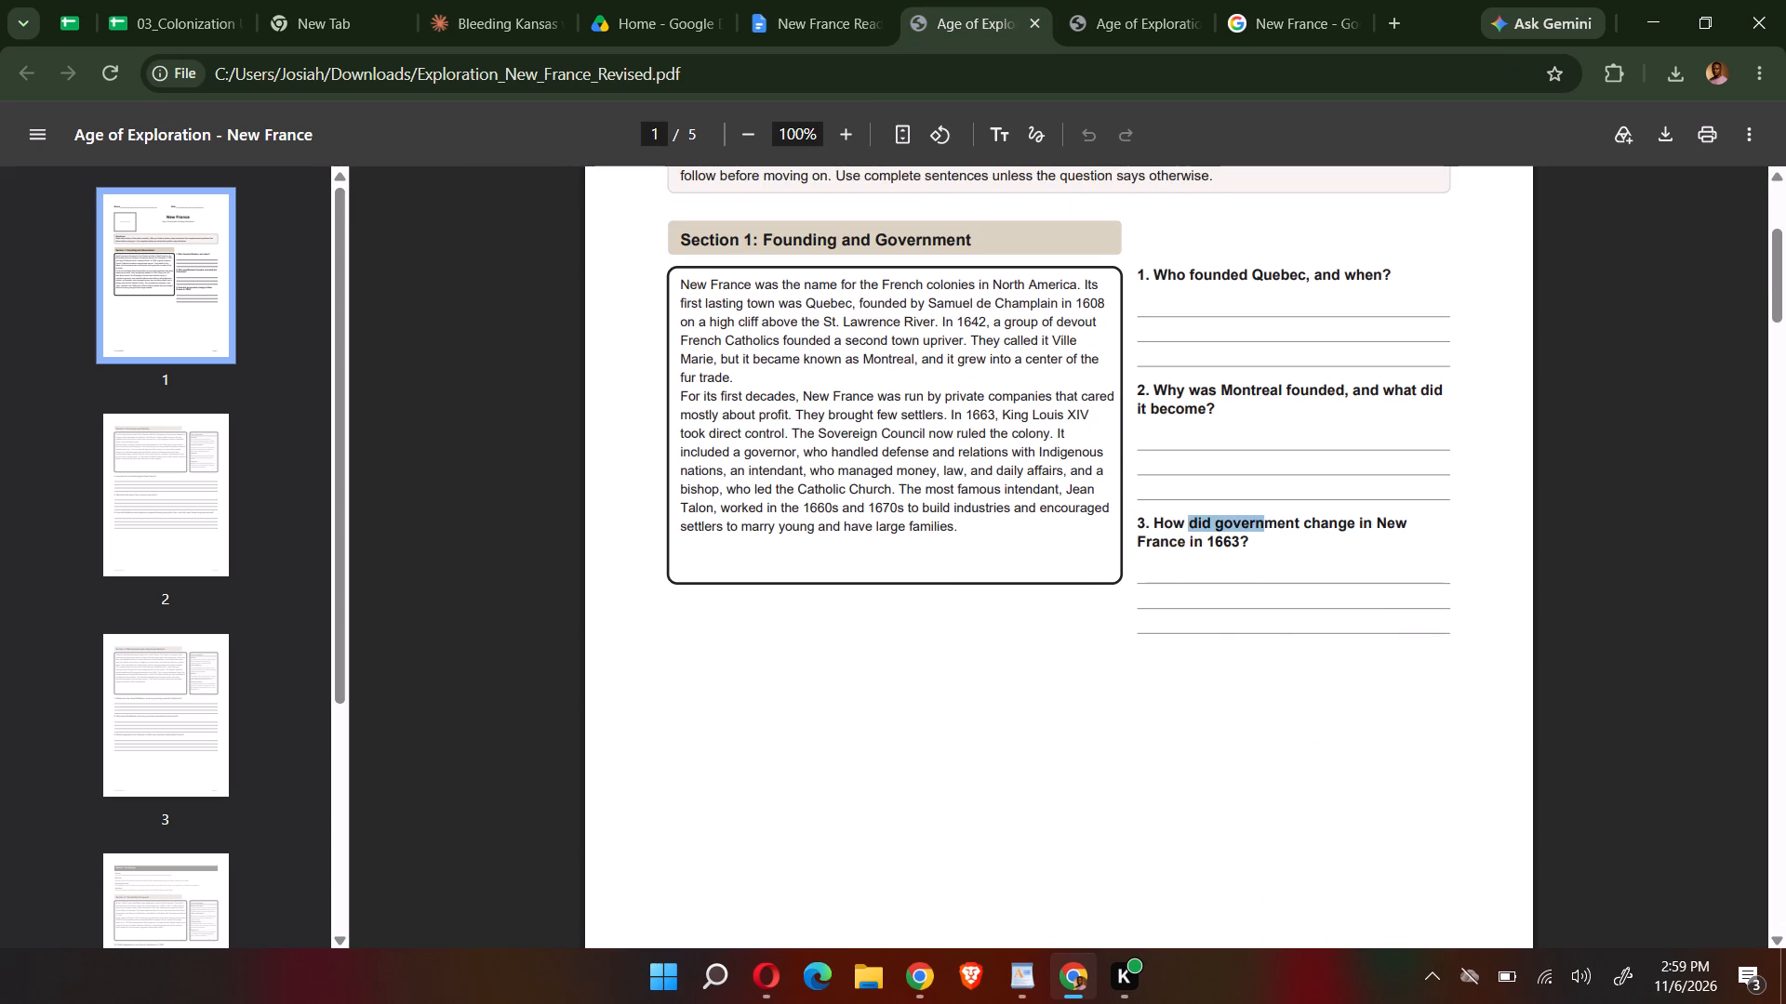
drag(1188, 528, 1229, 561)
click(1264, 551)
drag(1254, 535, 1154, 525)
key(ctrl+c)
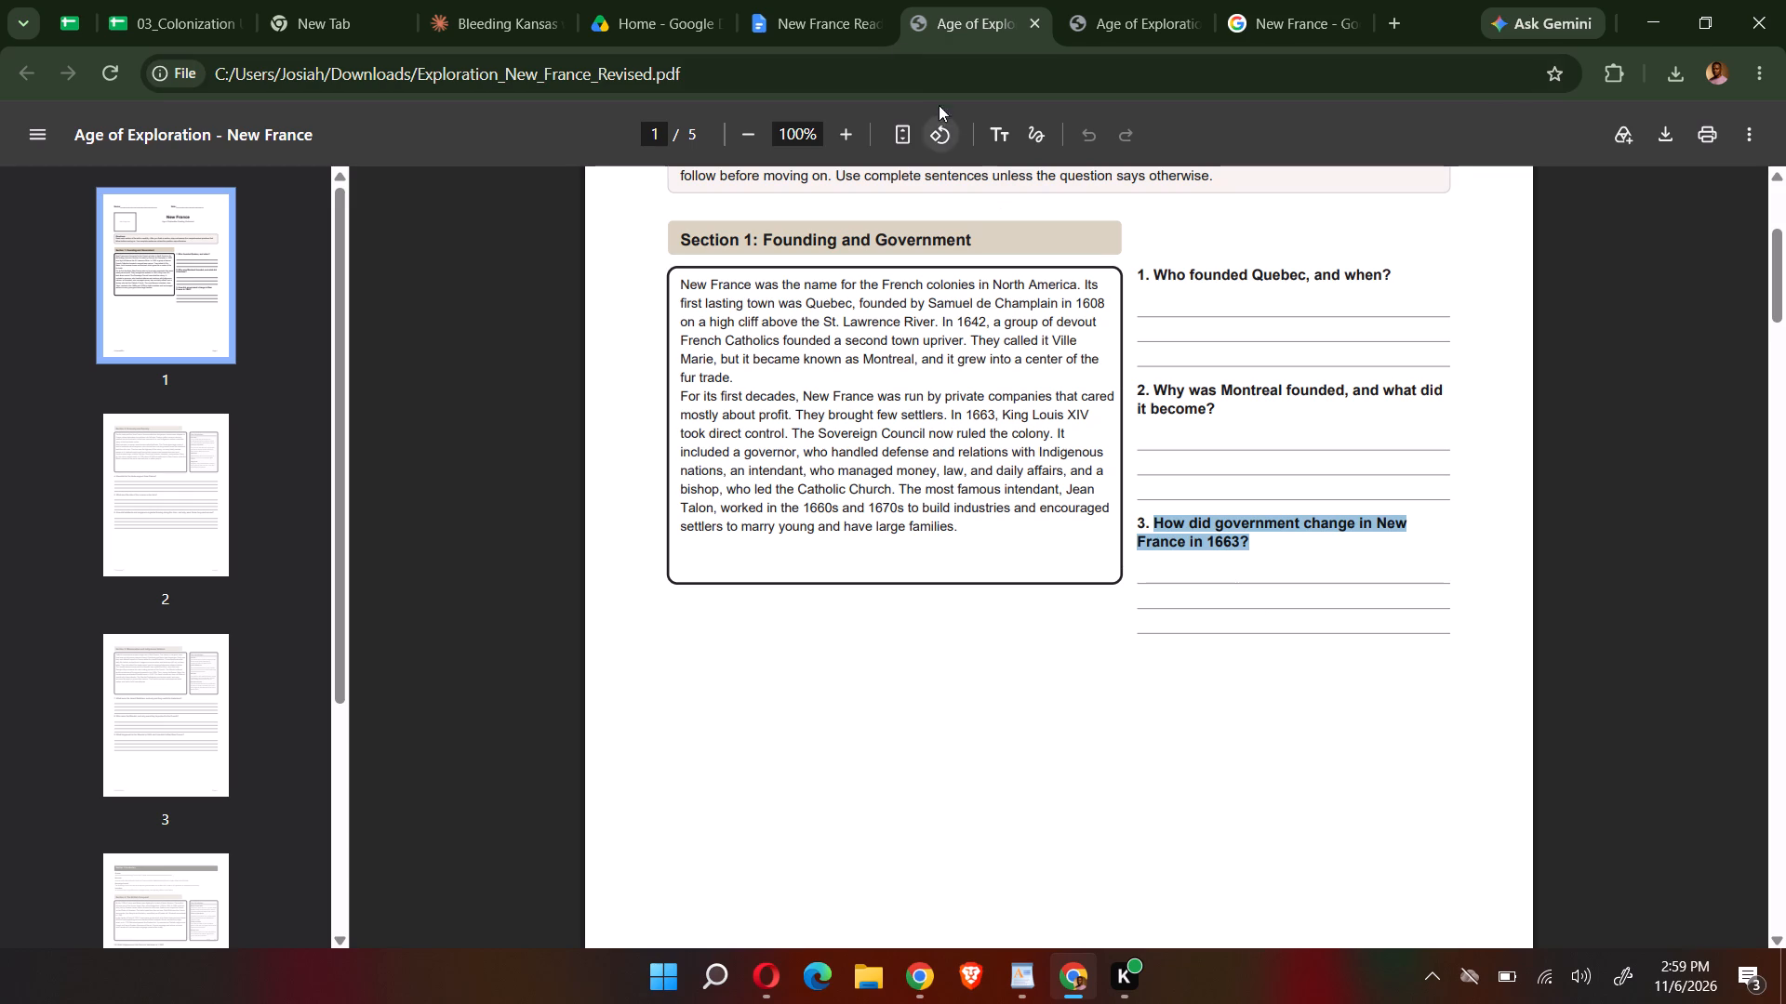
click(824, 20)
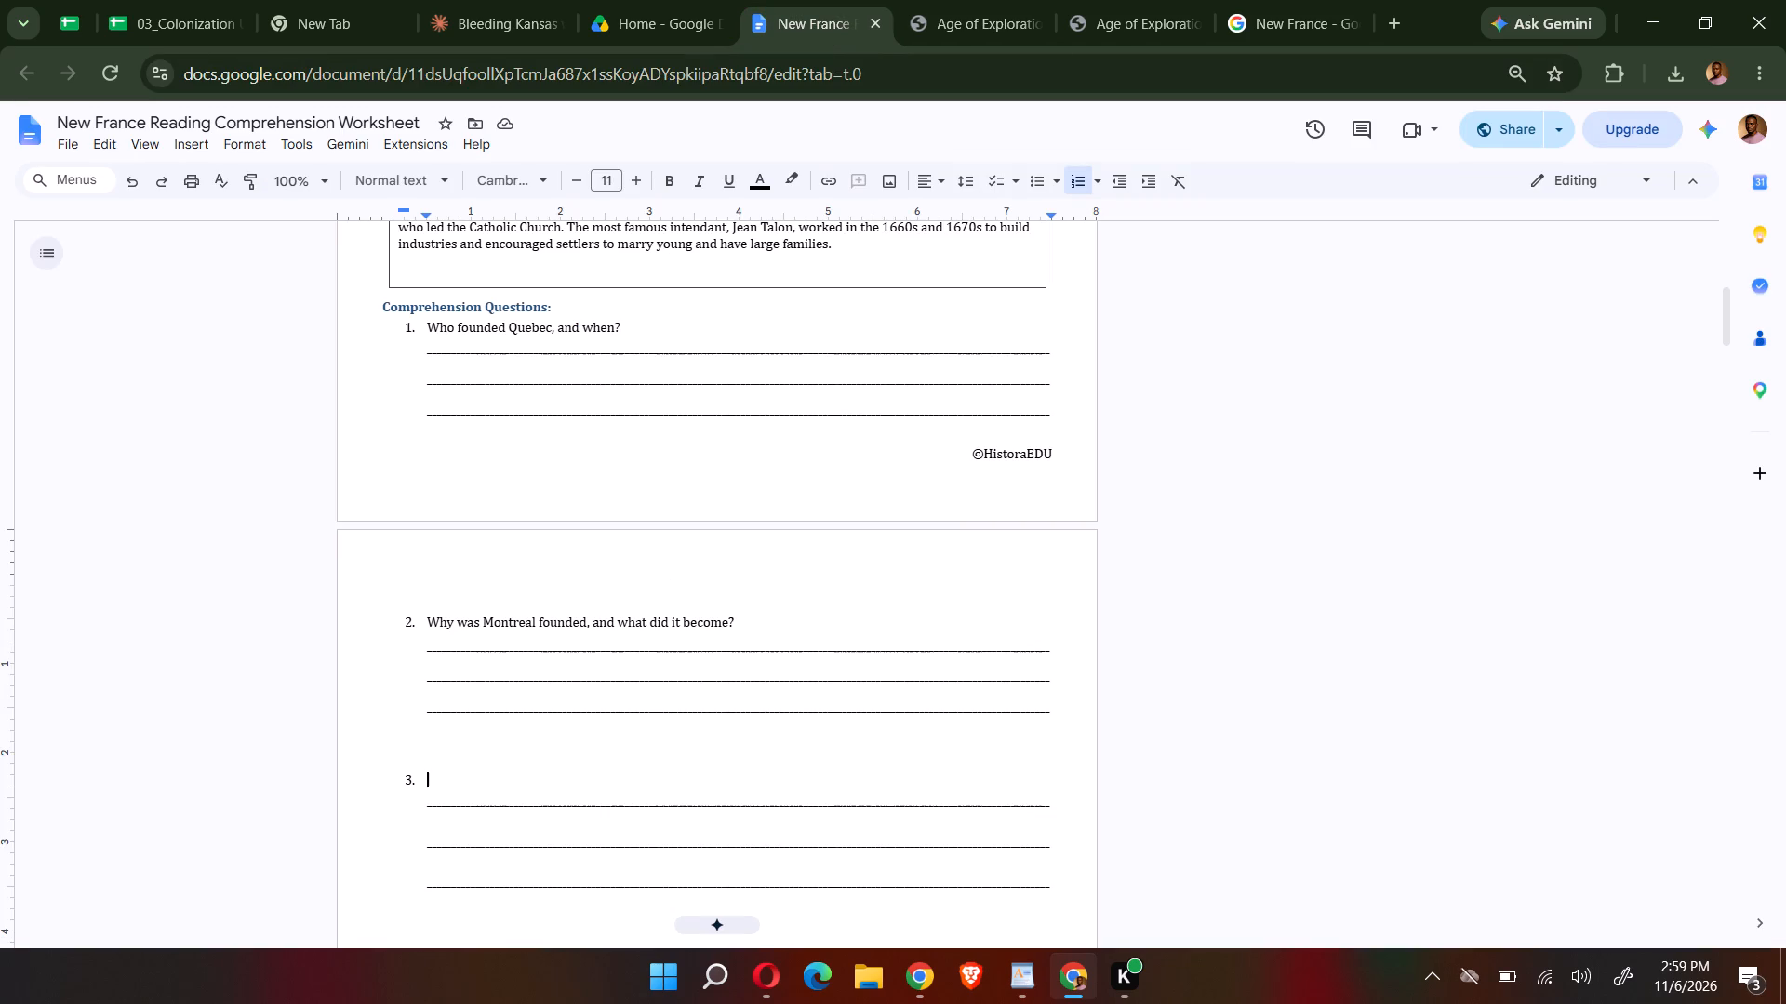
key(ctrl+v)
Replace the worksheet heading "Quebec and the Fur Trade" with "Economy and Society" copied from Section 2 of the PDF.
scroll(627, 691, down, 6)
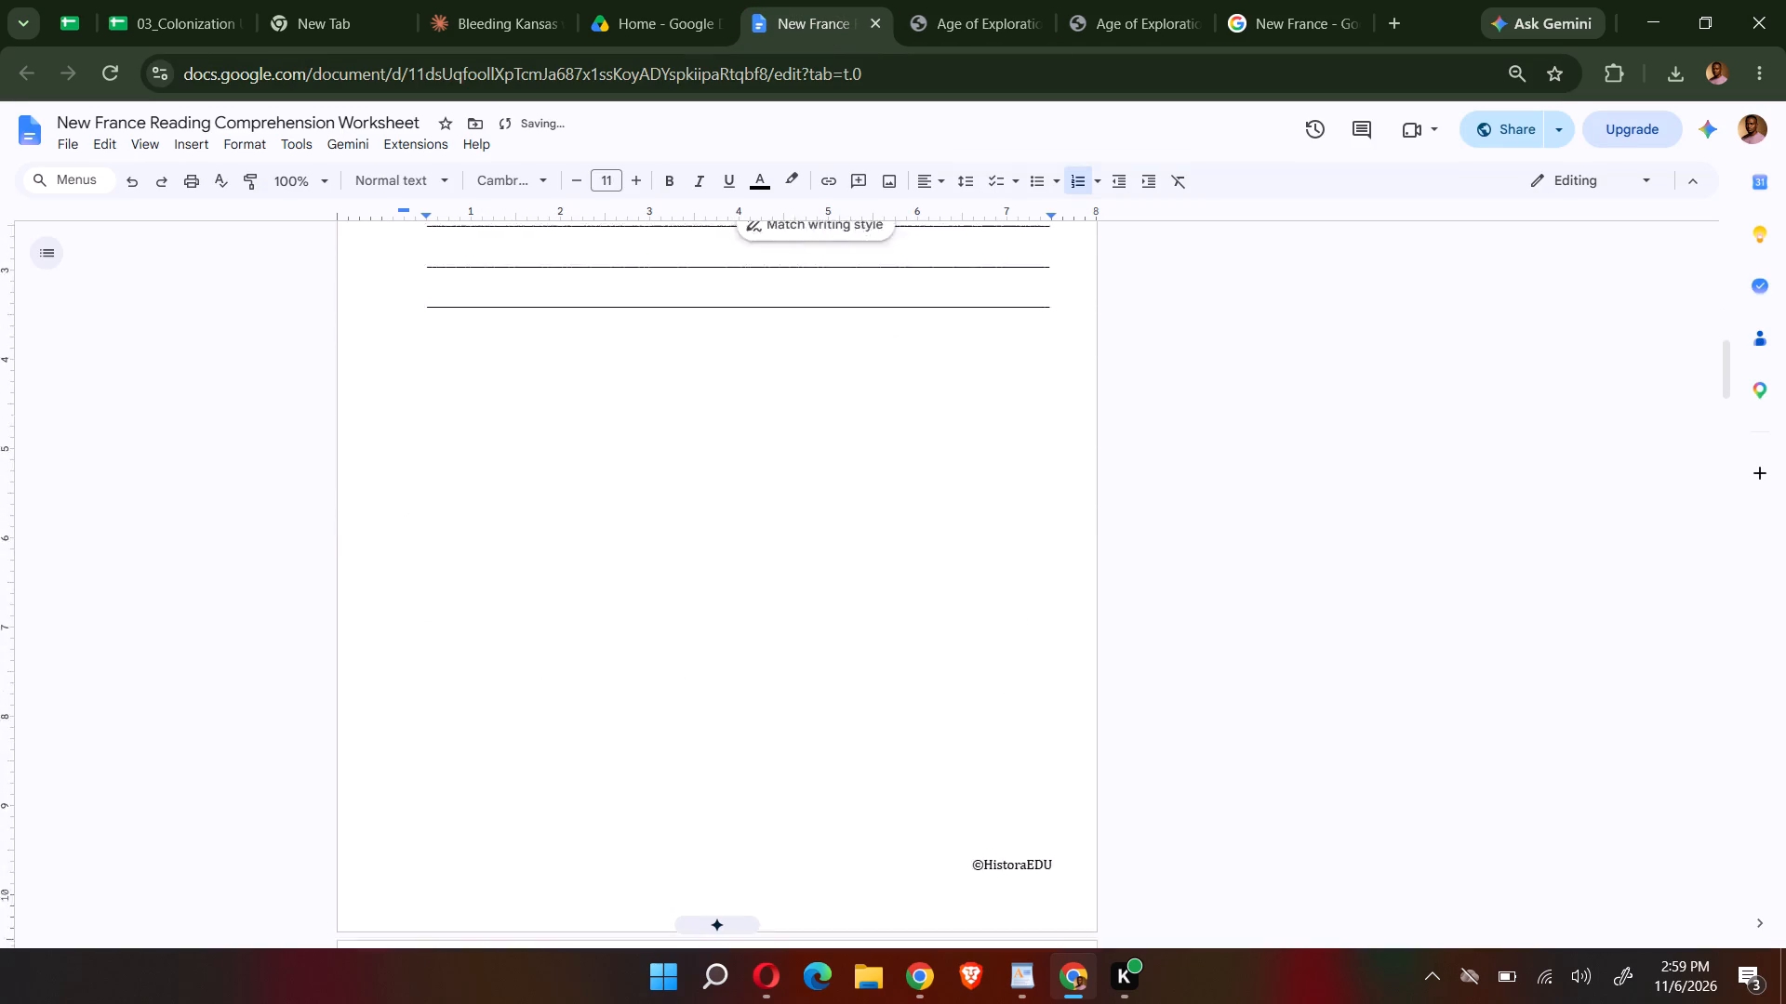
scroll(717, 576, down, 1)
click(953, 24)
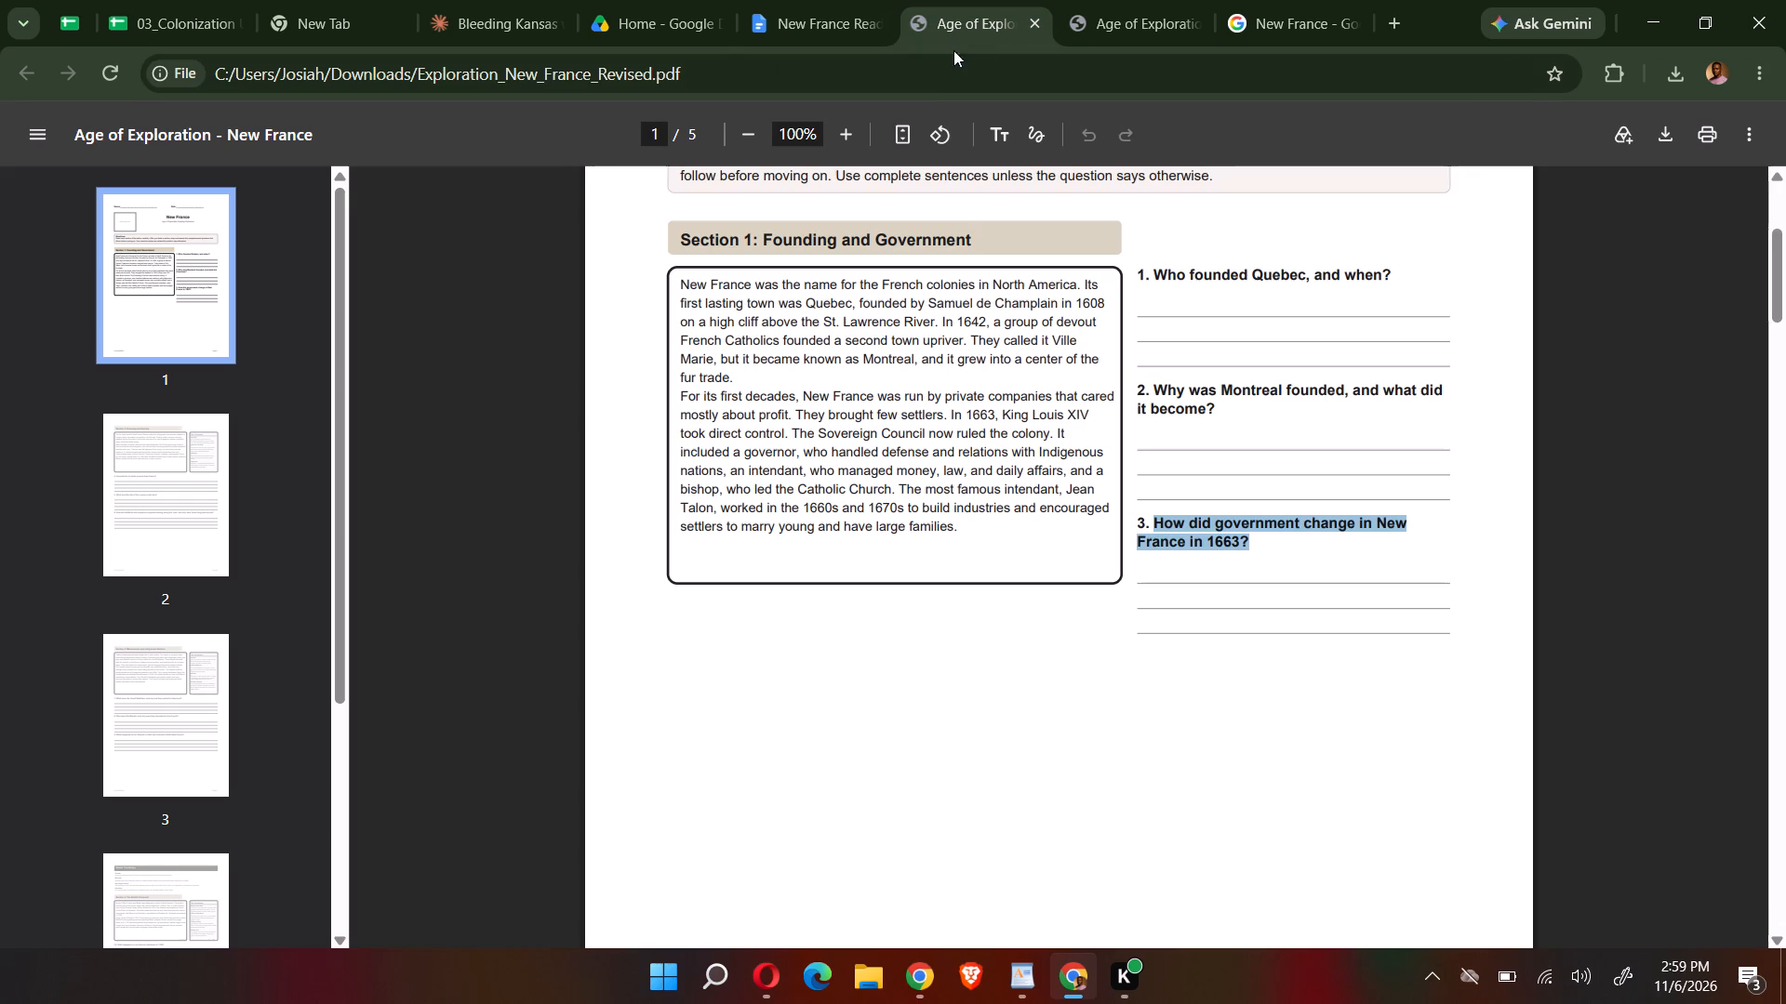
scroll(960, 395, down, 4)
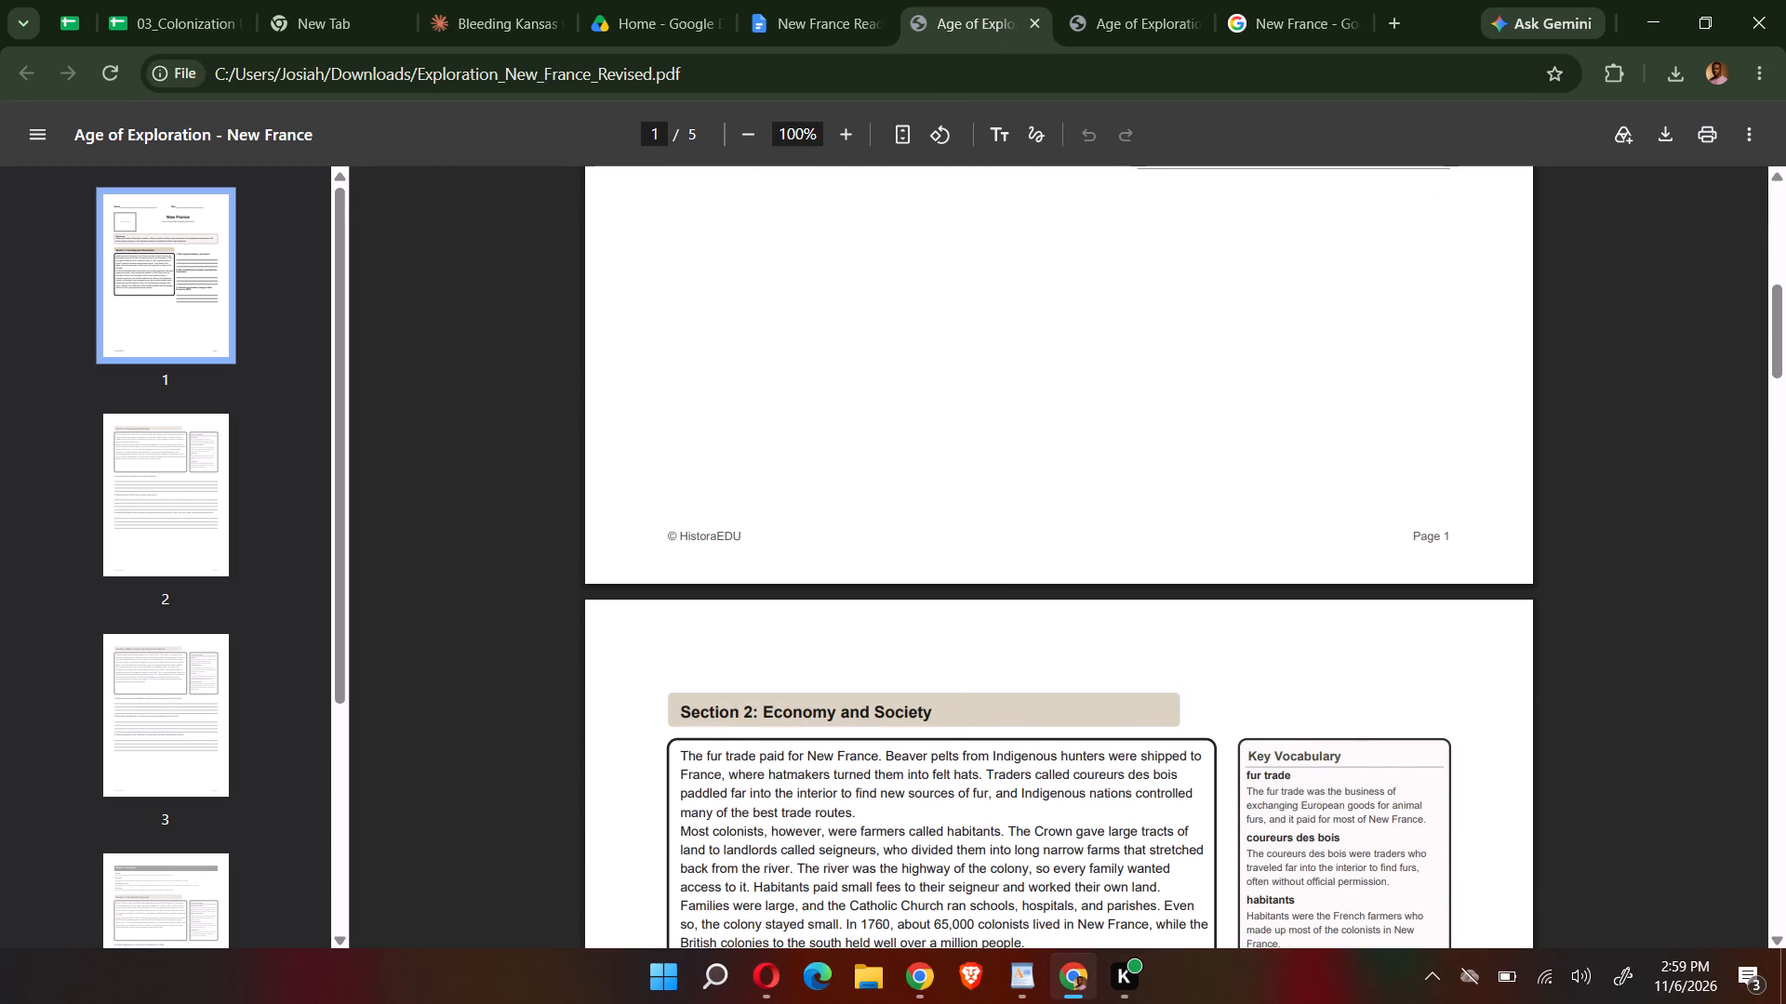
drag(936, 708, 766, 710)
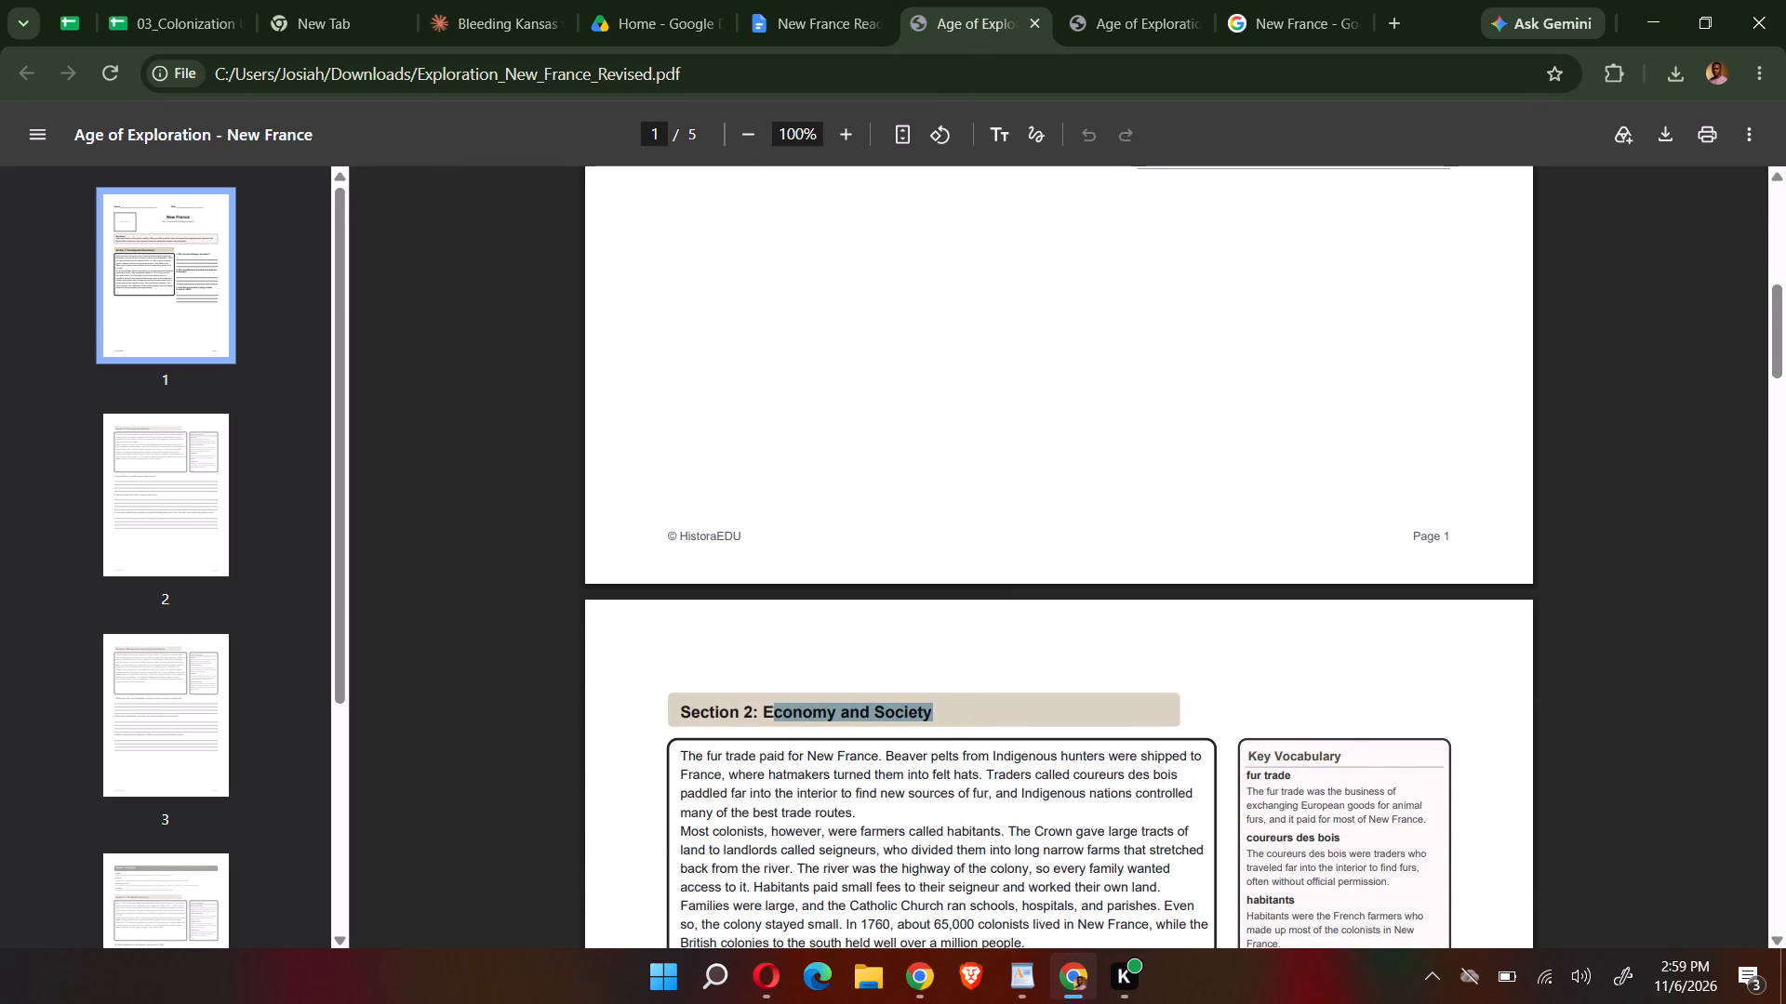
drag(766, 710, 765, 710)
key(ctrl+c)
click(796, 0)
scroll(723, 386, down, 3)
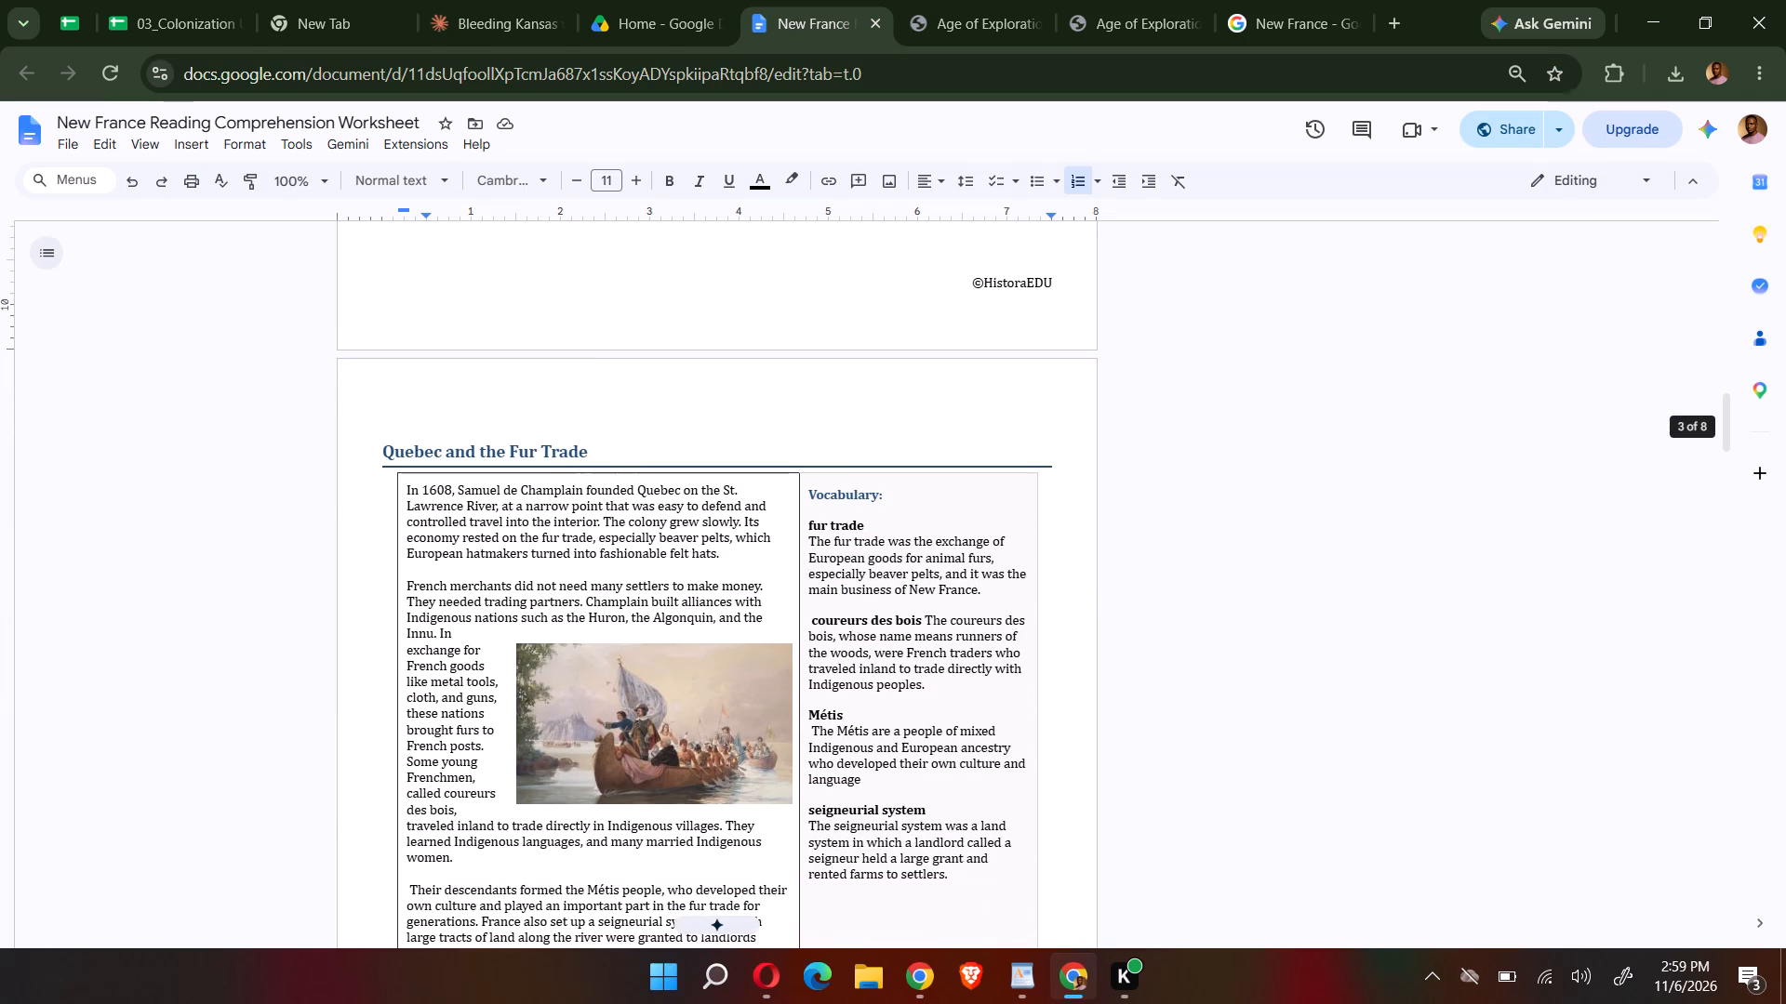
drag(600, 447, 373, 462)
key(BackSpace)
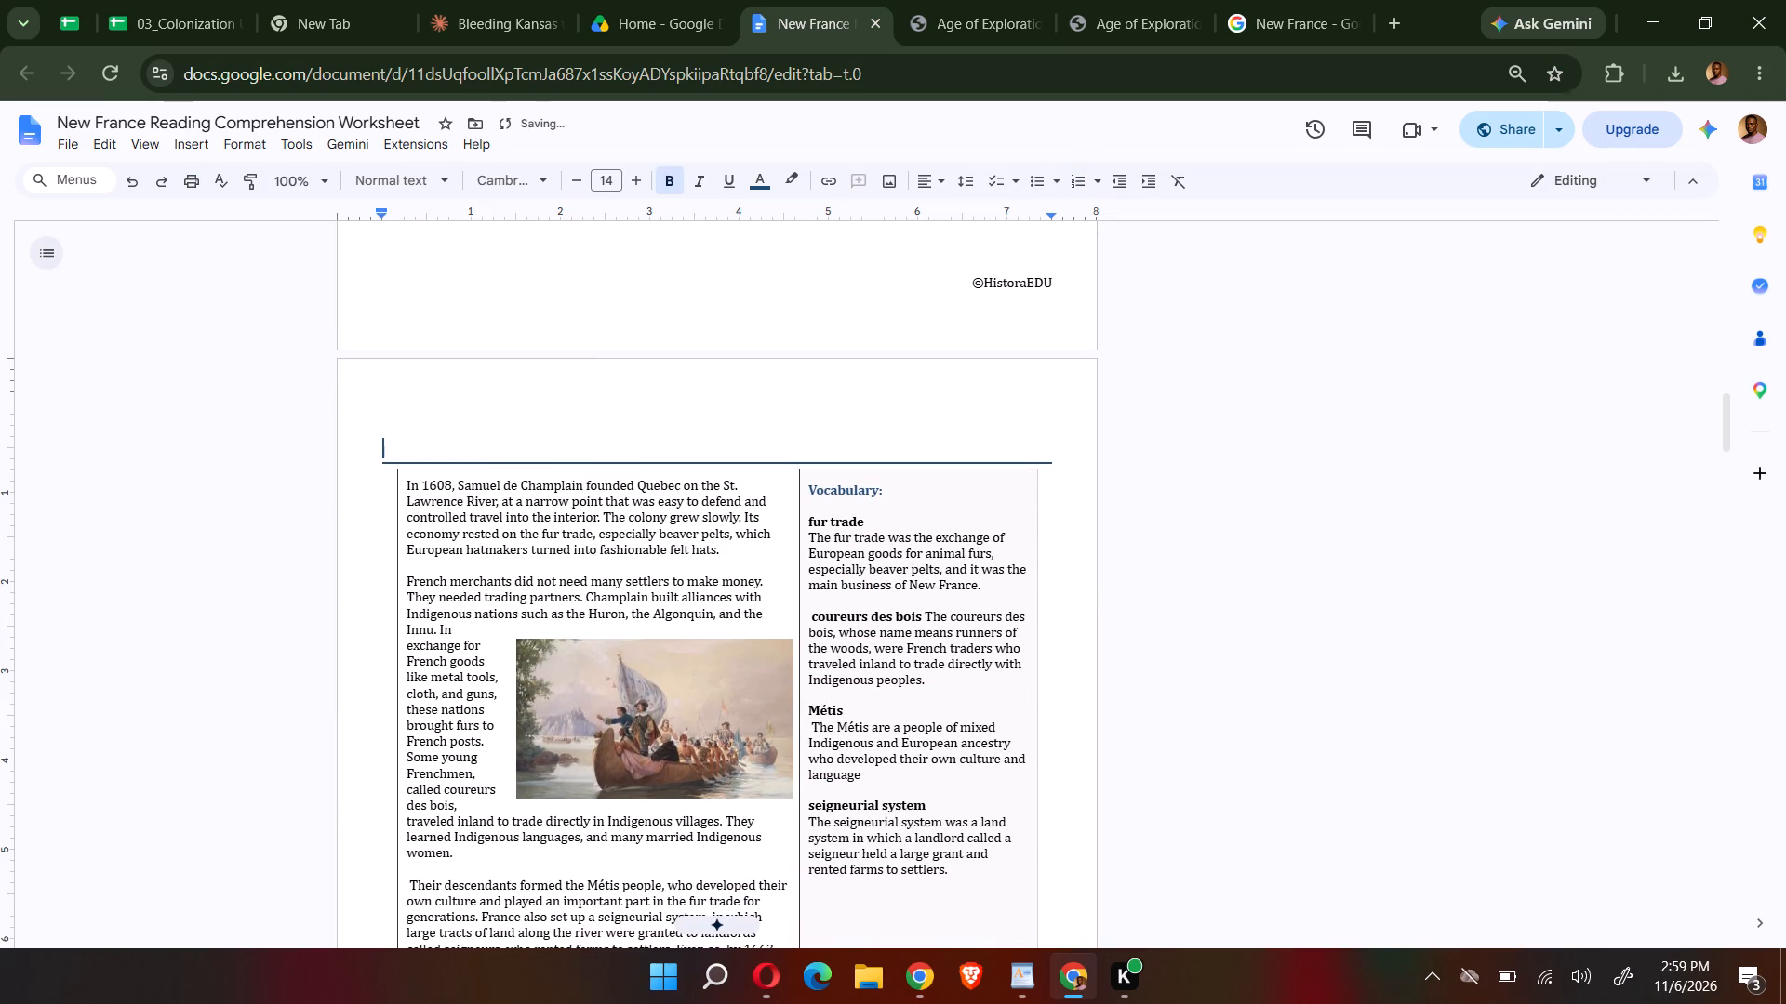
key(ctrl+v)
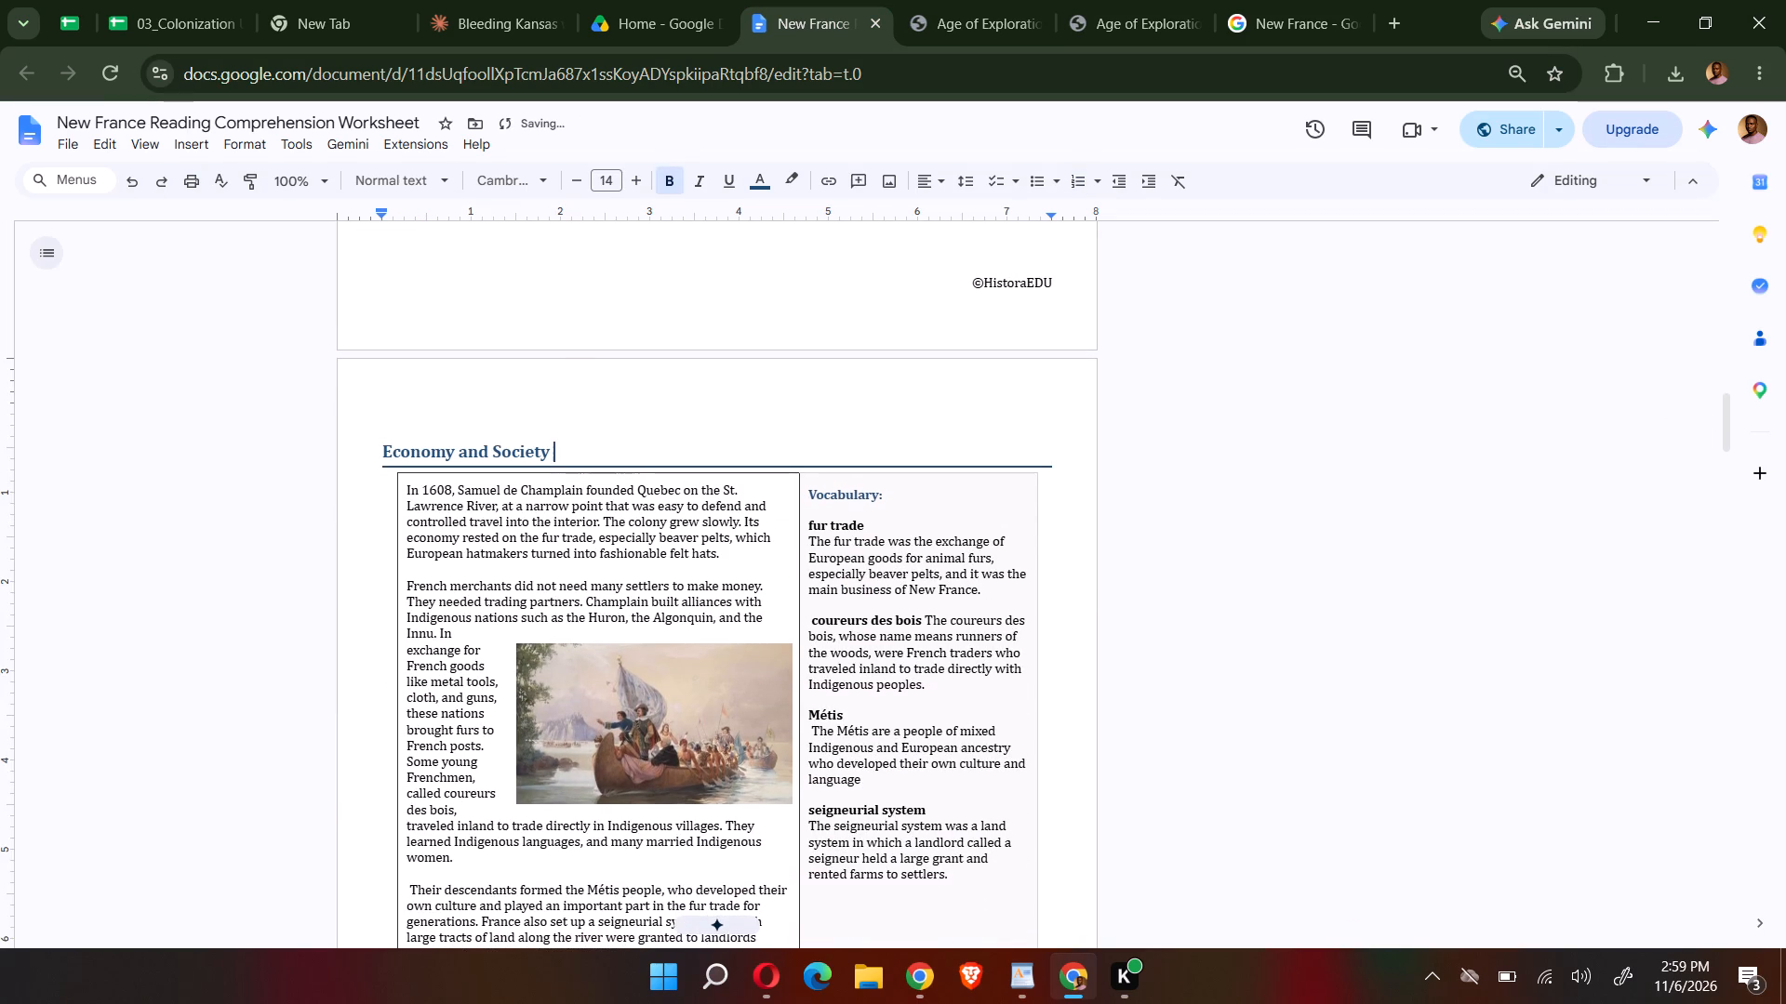
Replace the boxed passage and its canoe picture under Economy and Society with the full Section 2 reading text copied from the PDF.
click(930, 29)
scroll(907, 185, down, 2)
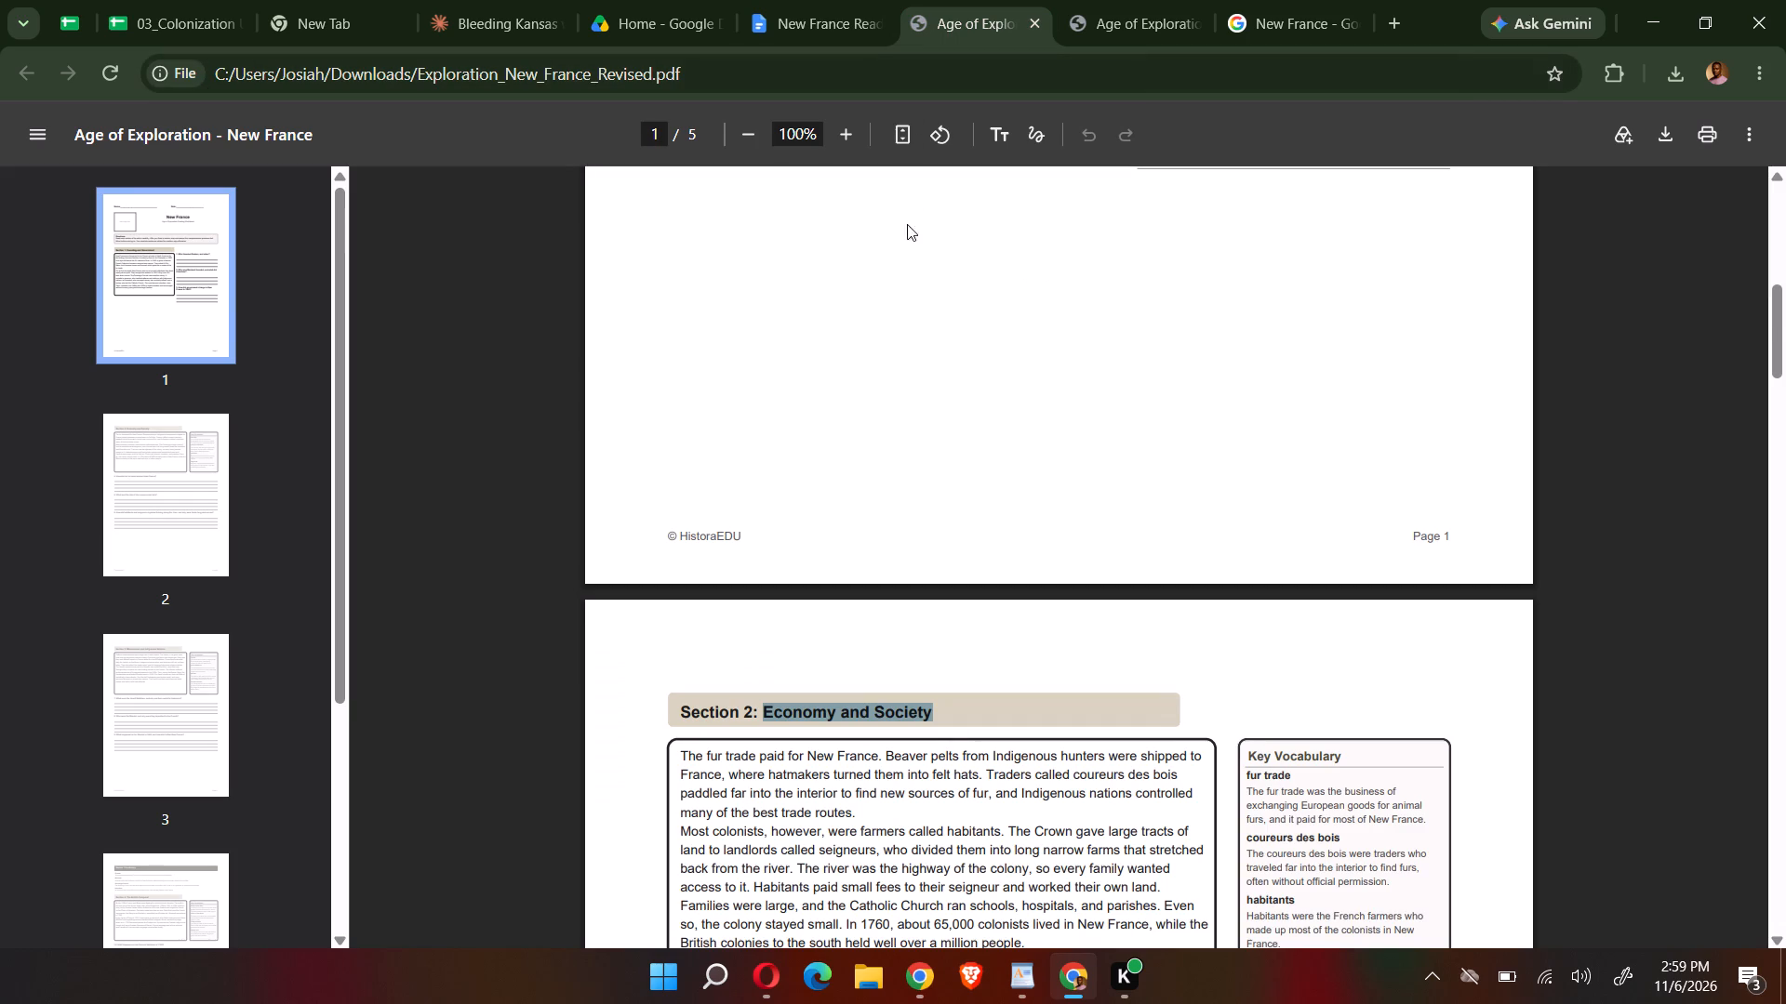
scroll(907, 224, down, 2)
drag(1033, 490, 923, 455)
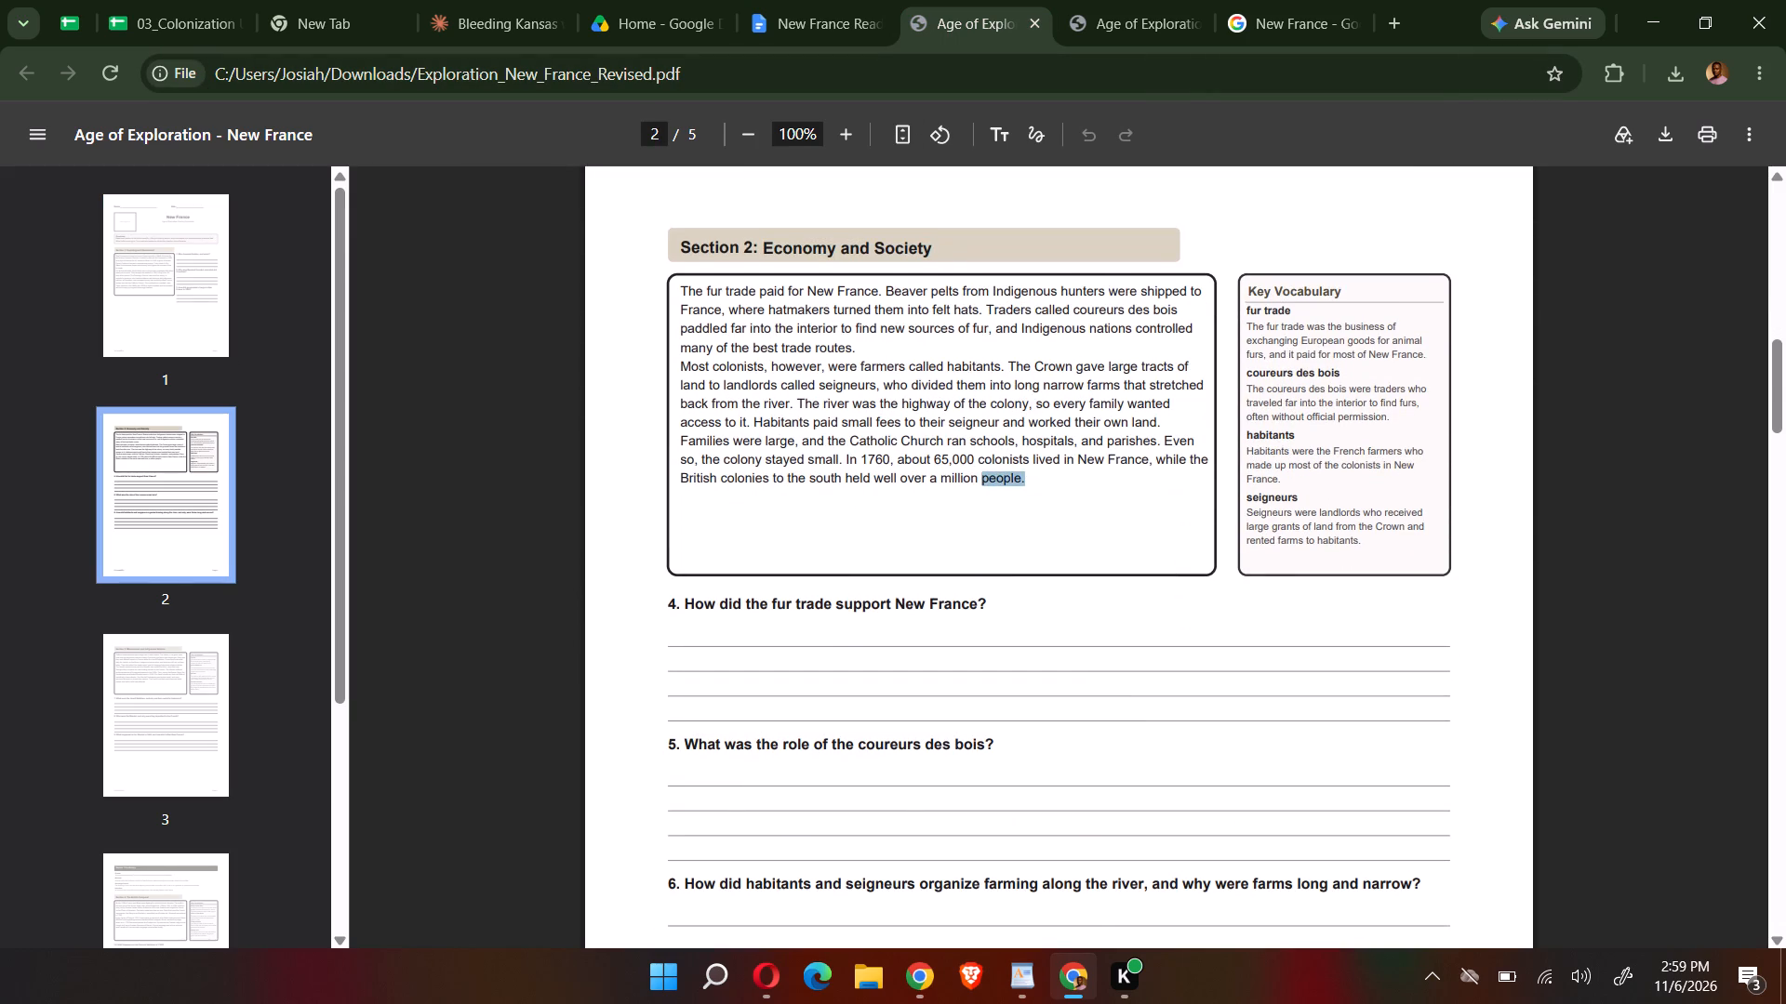
drag(923, 455, 683, 291)
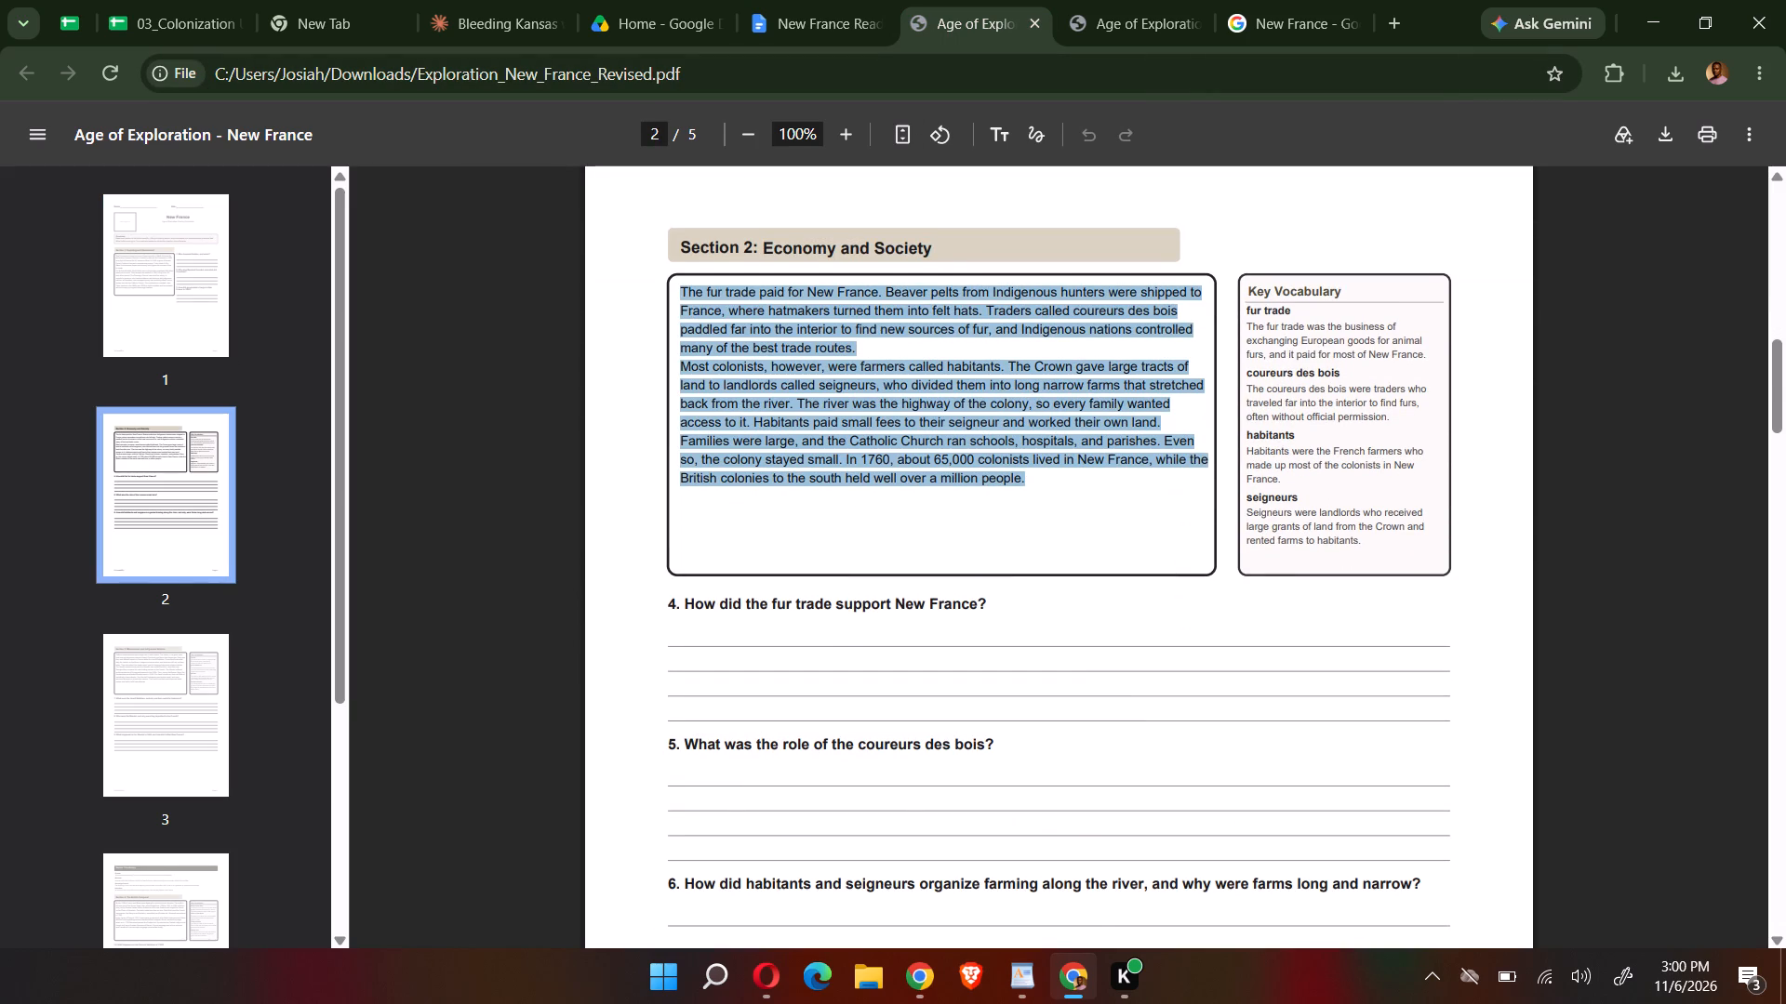
key(ctrl+c)
click(812, 8)
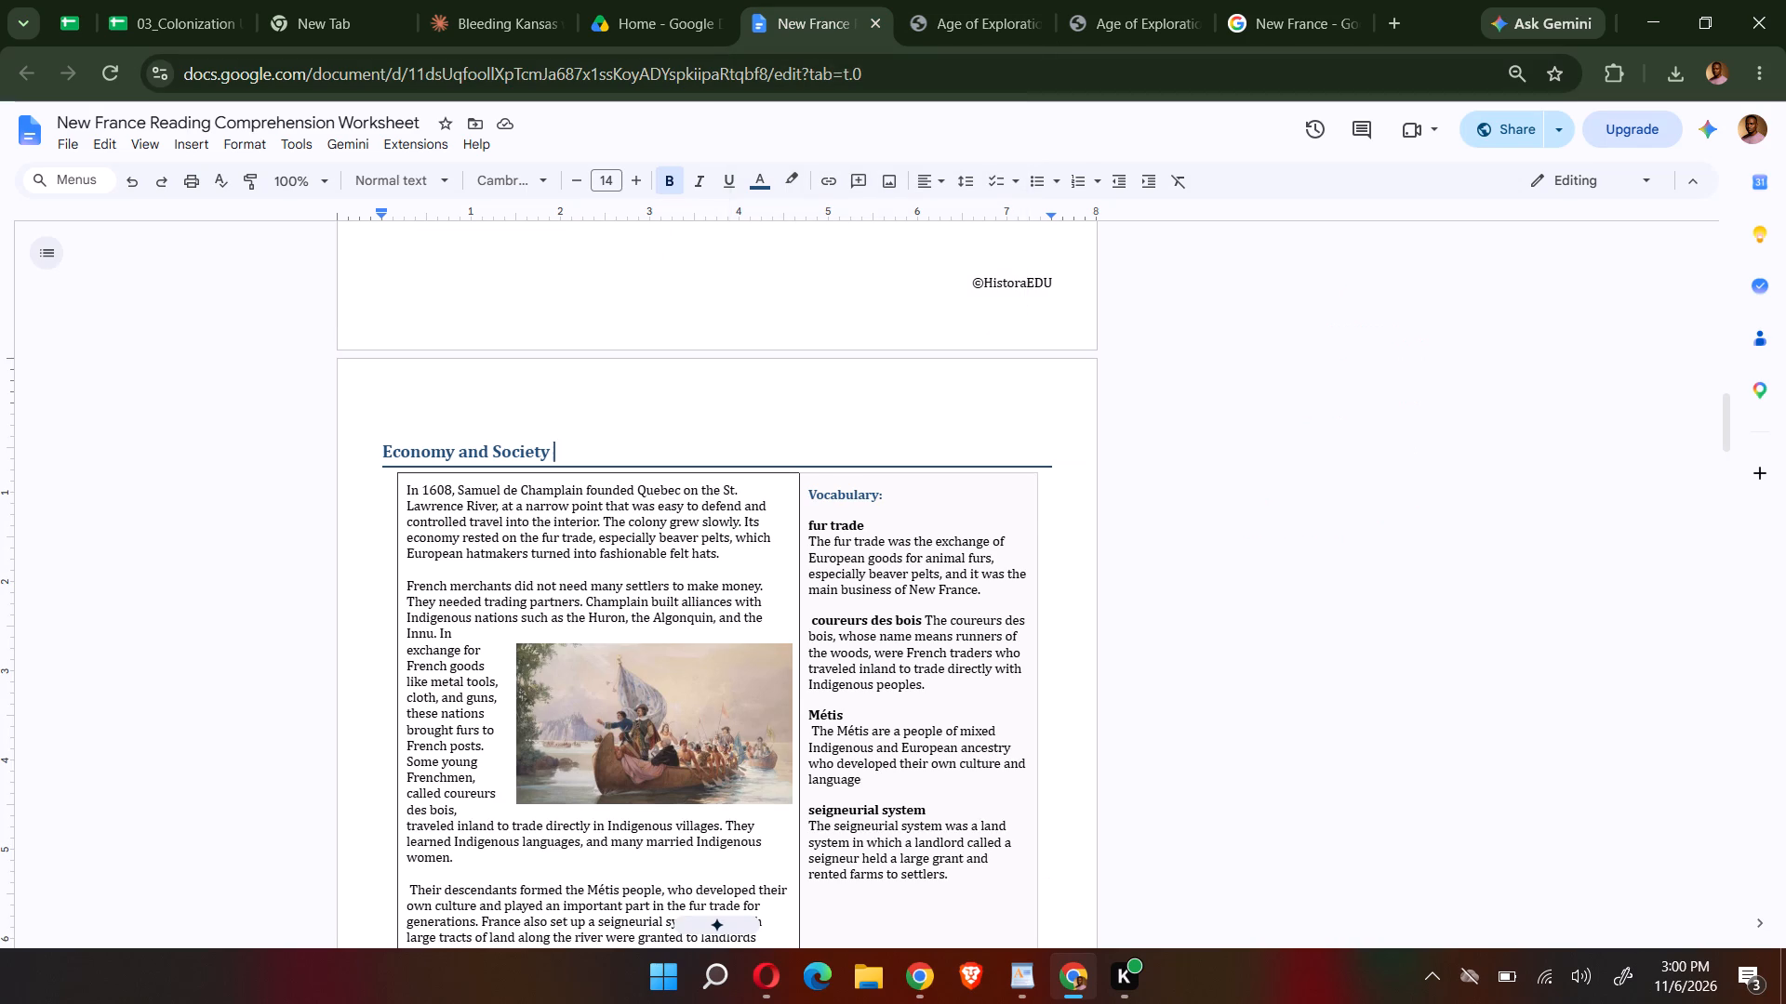
scroll(847, 522, down, 2)
drag(699, 736, 671, 720)
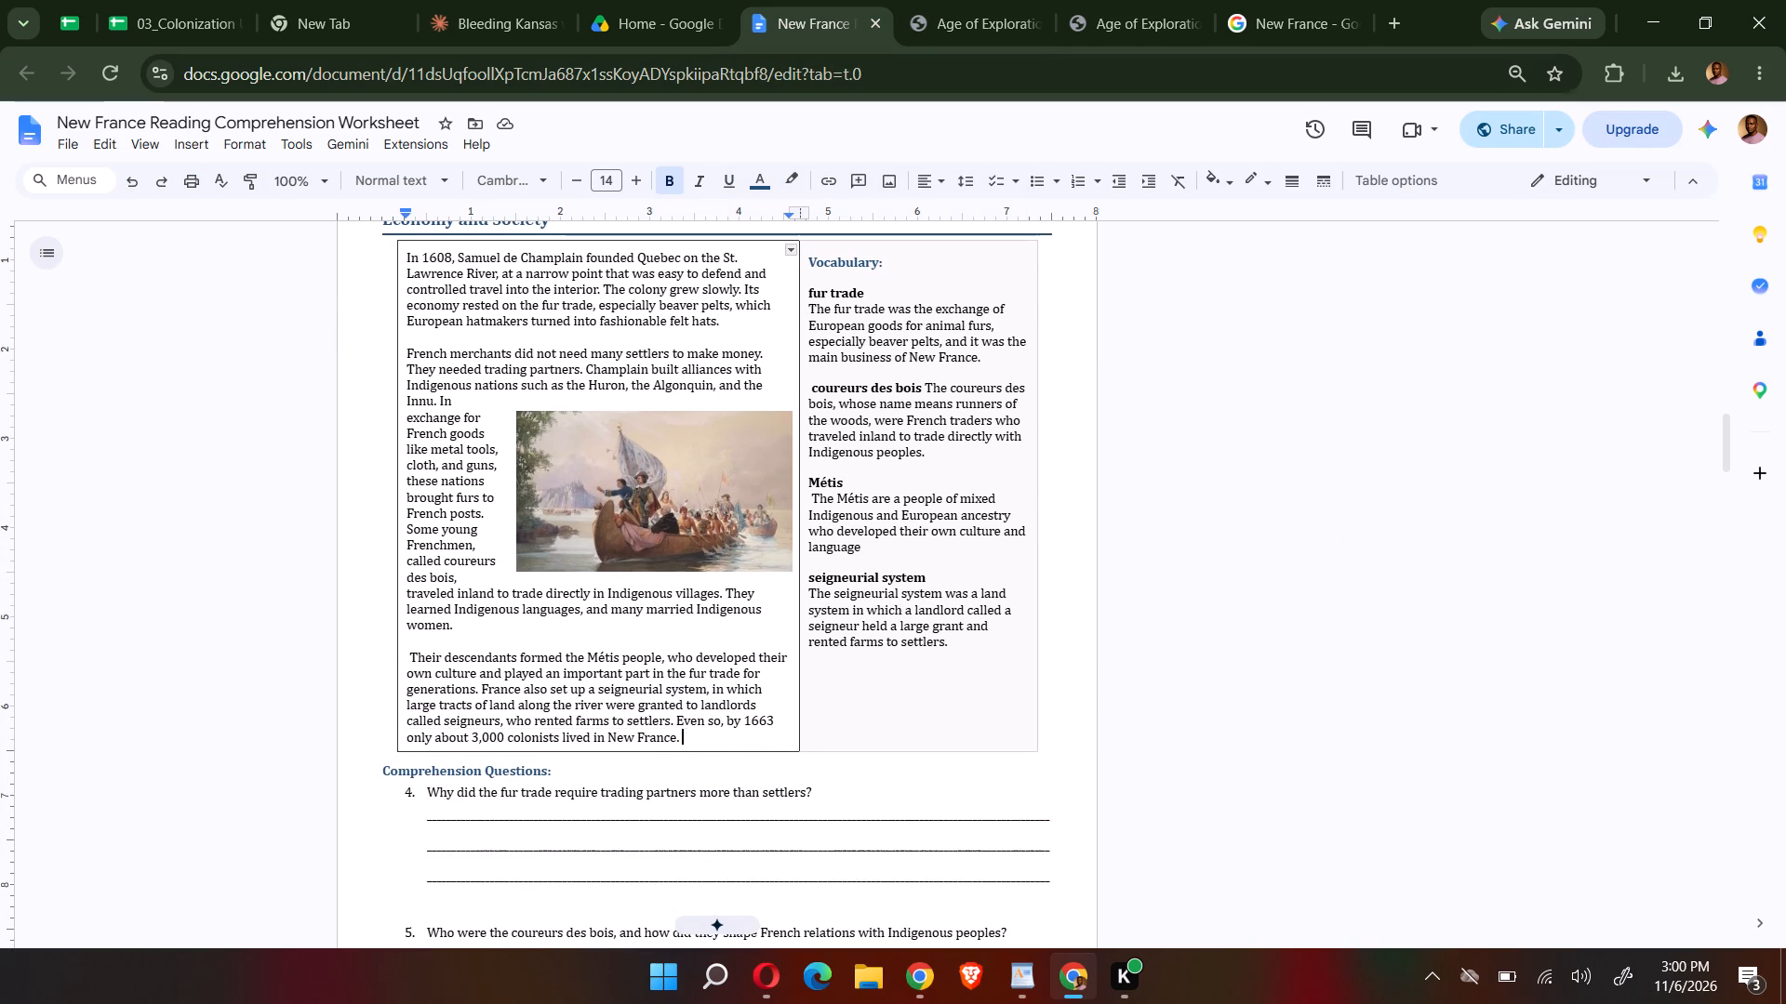
drag(671, 720, 397, 256)
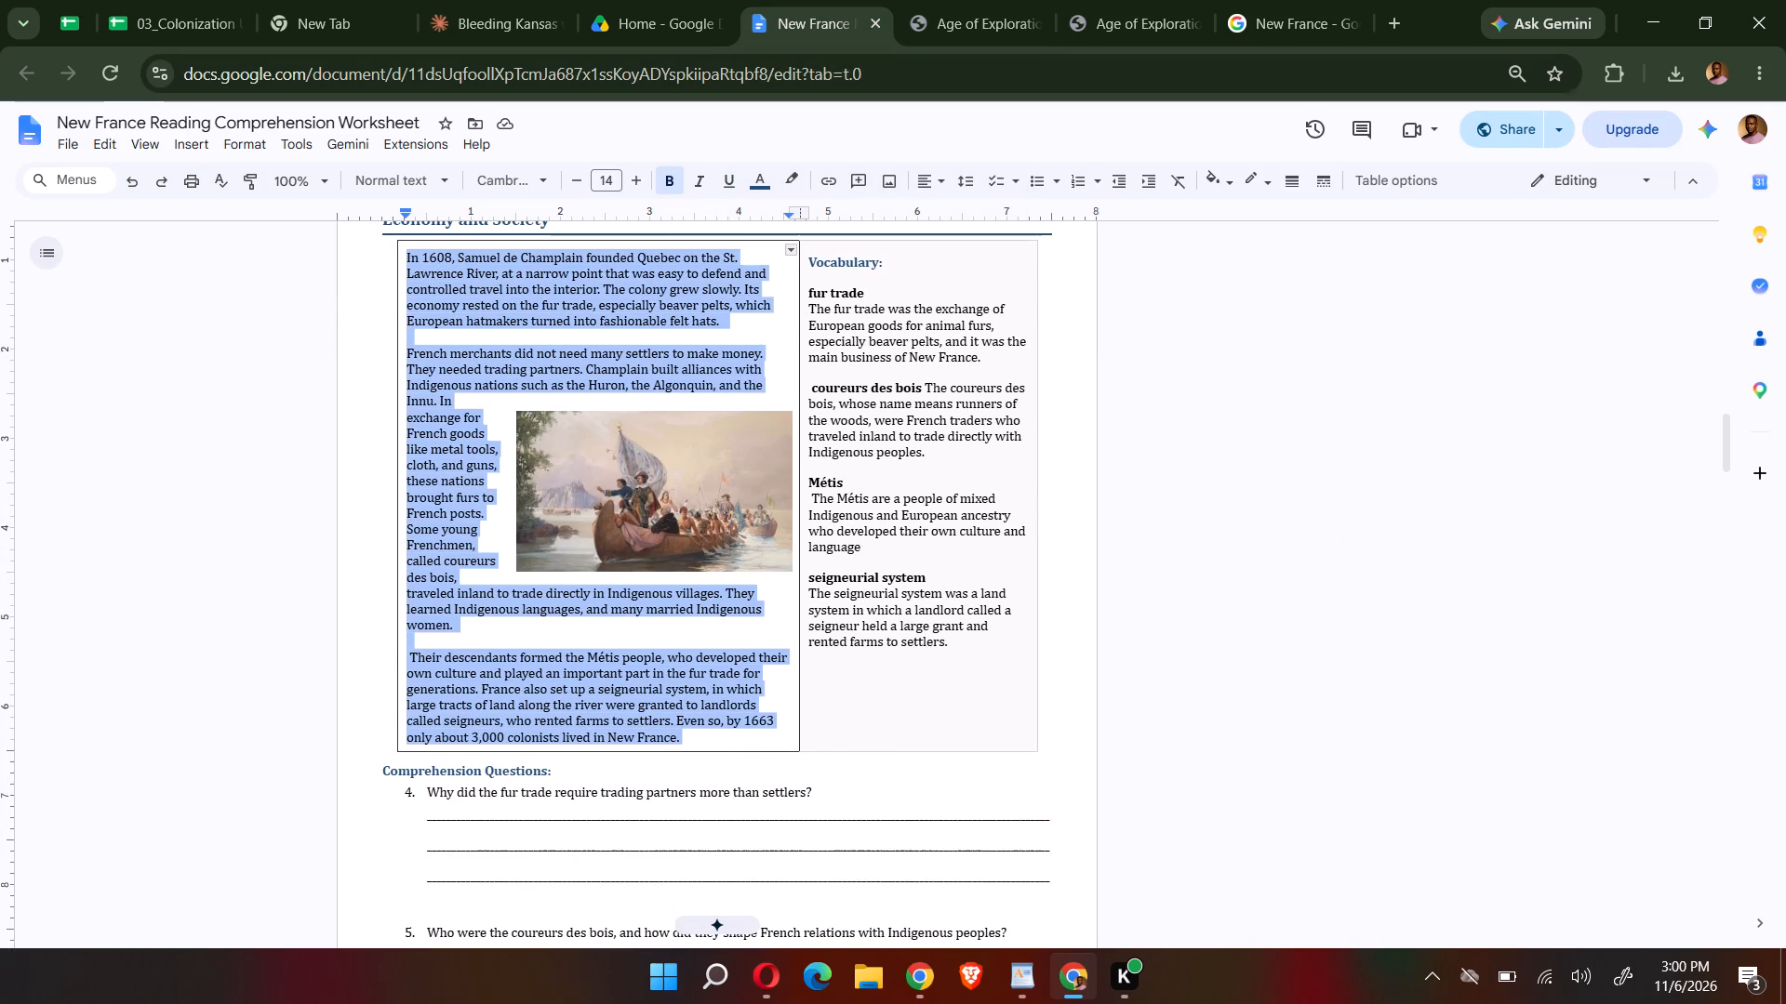
key(Delete)
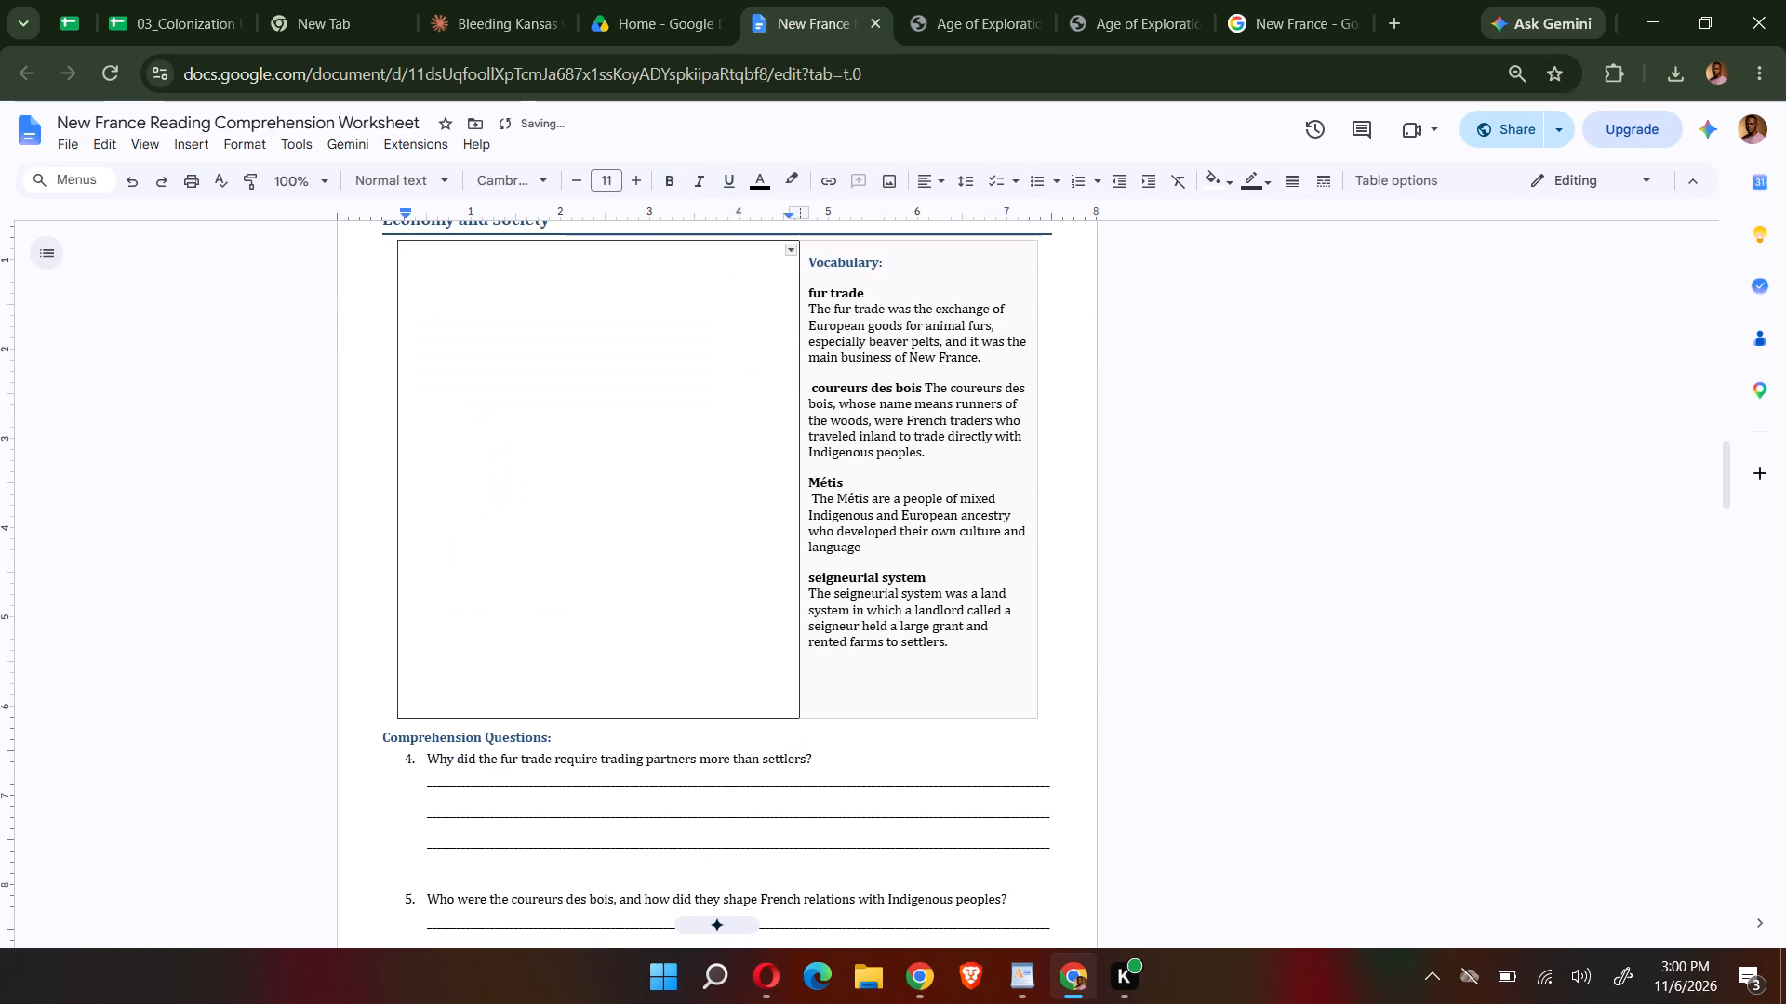
key(ctrl+v)
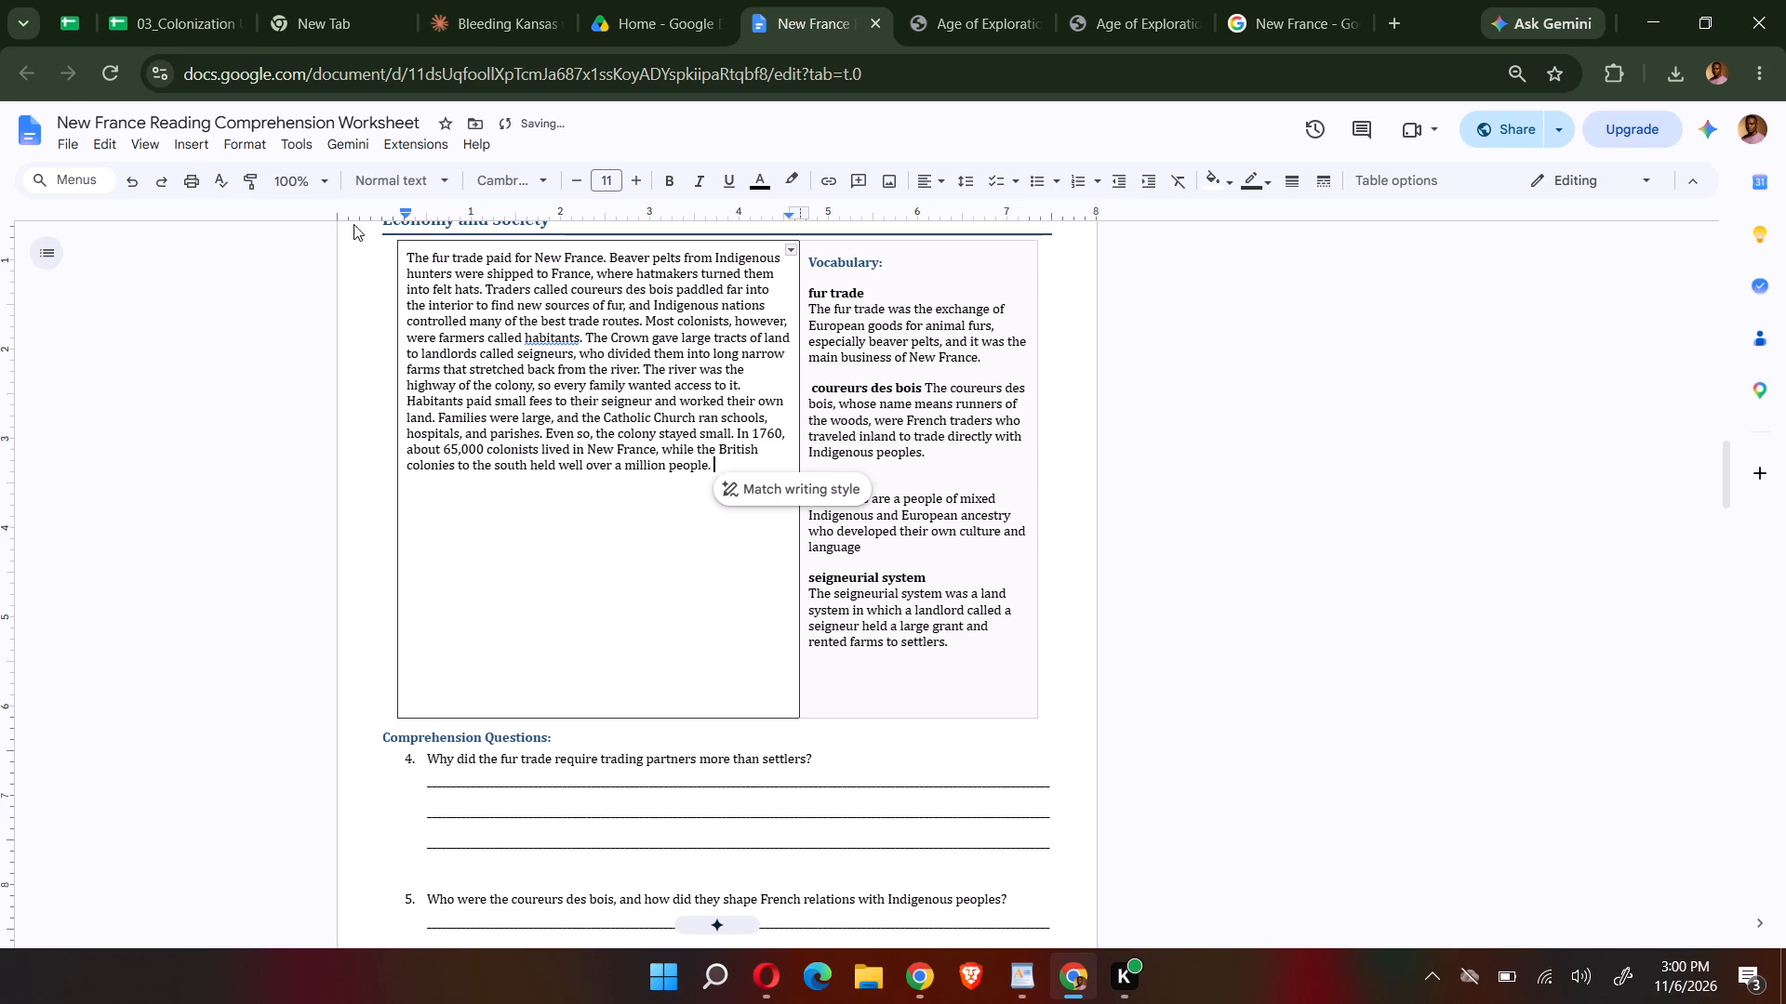
Split the Economy and Society passage into three spaced paragraphs, breaking before "Traders called coureurs des bois" and "The river was the highway".
click(485, 286)
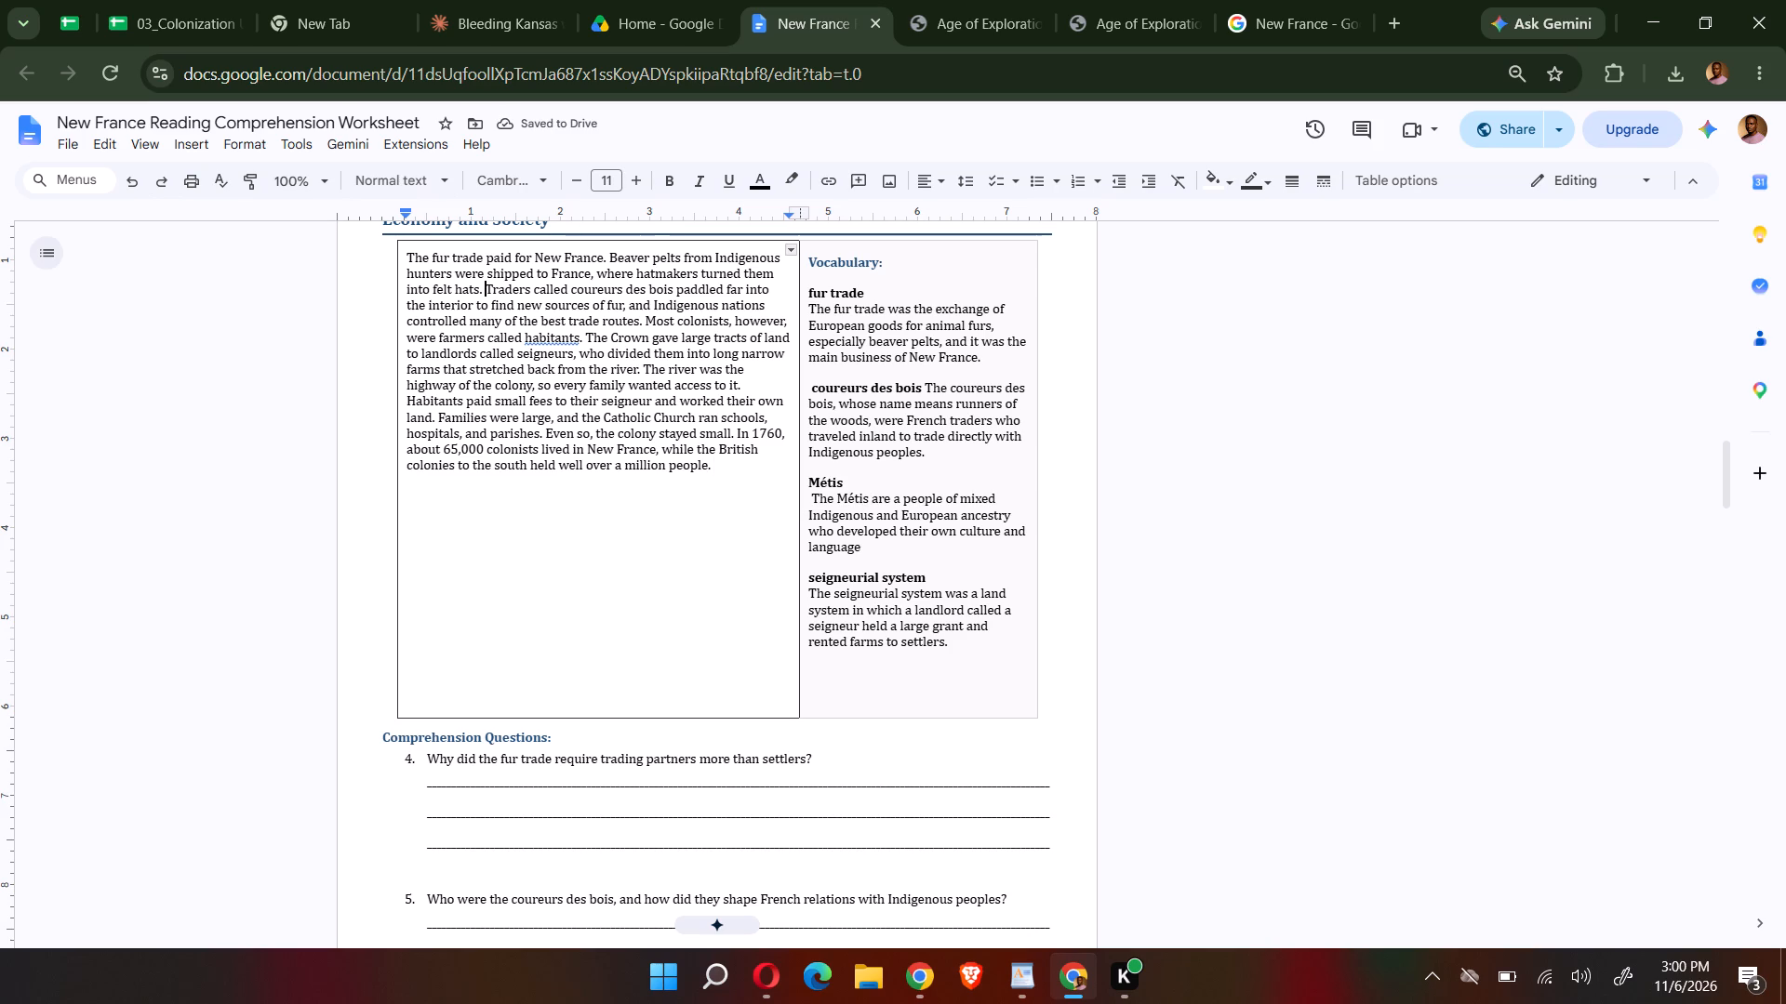
key(Return)
key(Return)
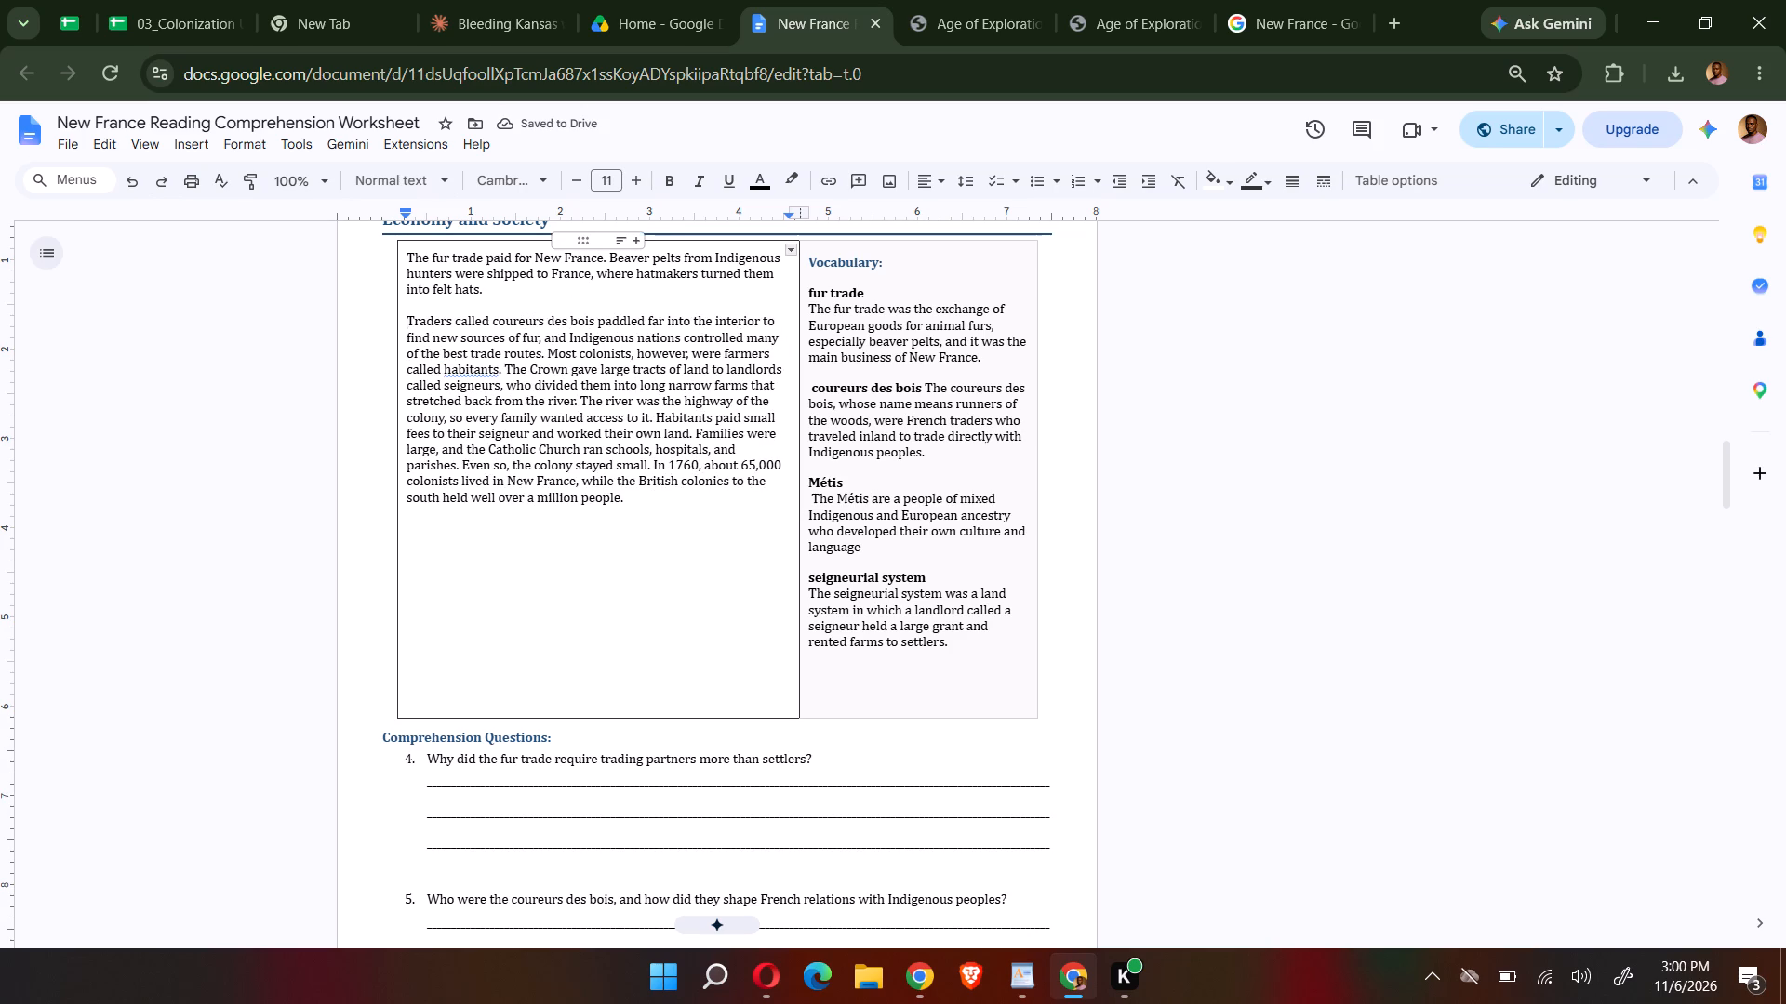
click(578, 402)
key(Return)
key(Return)
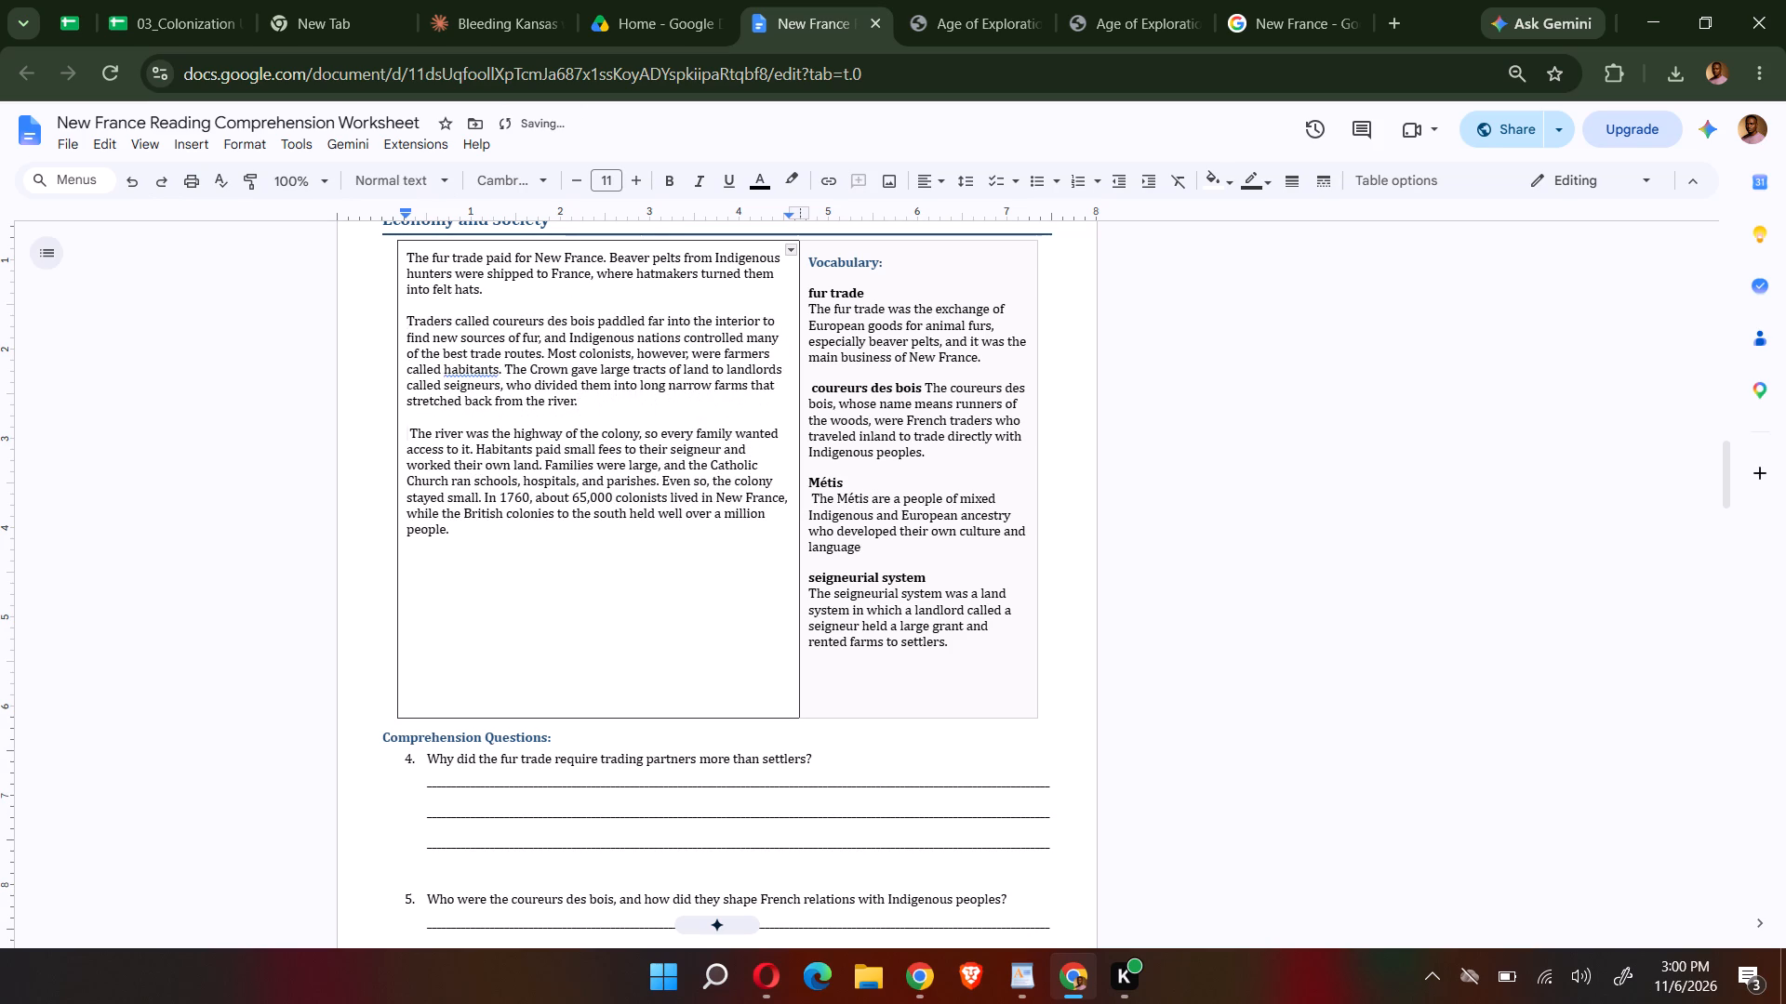
click(510, 588)
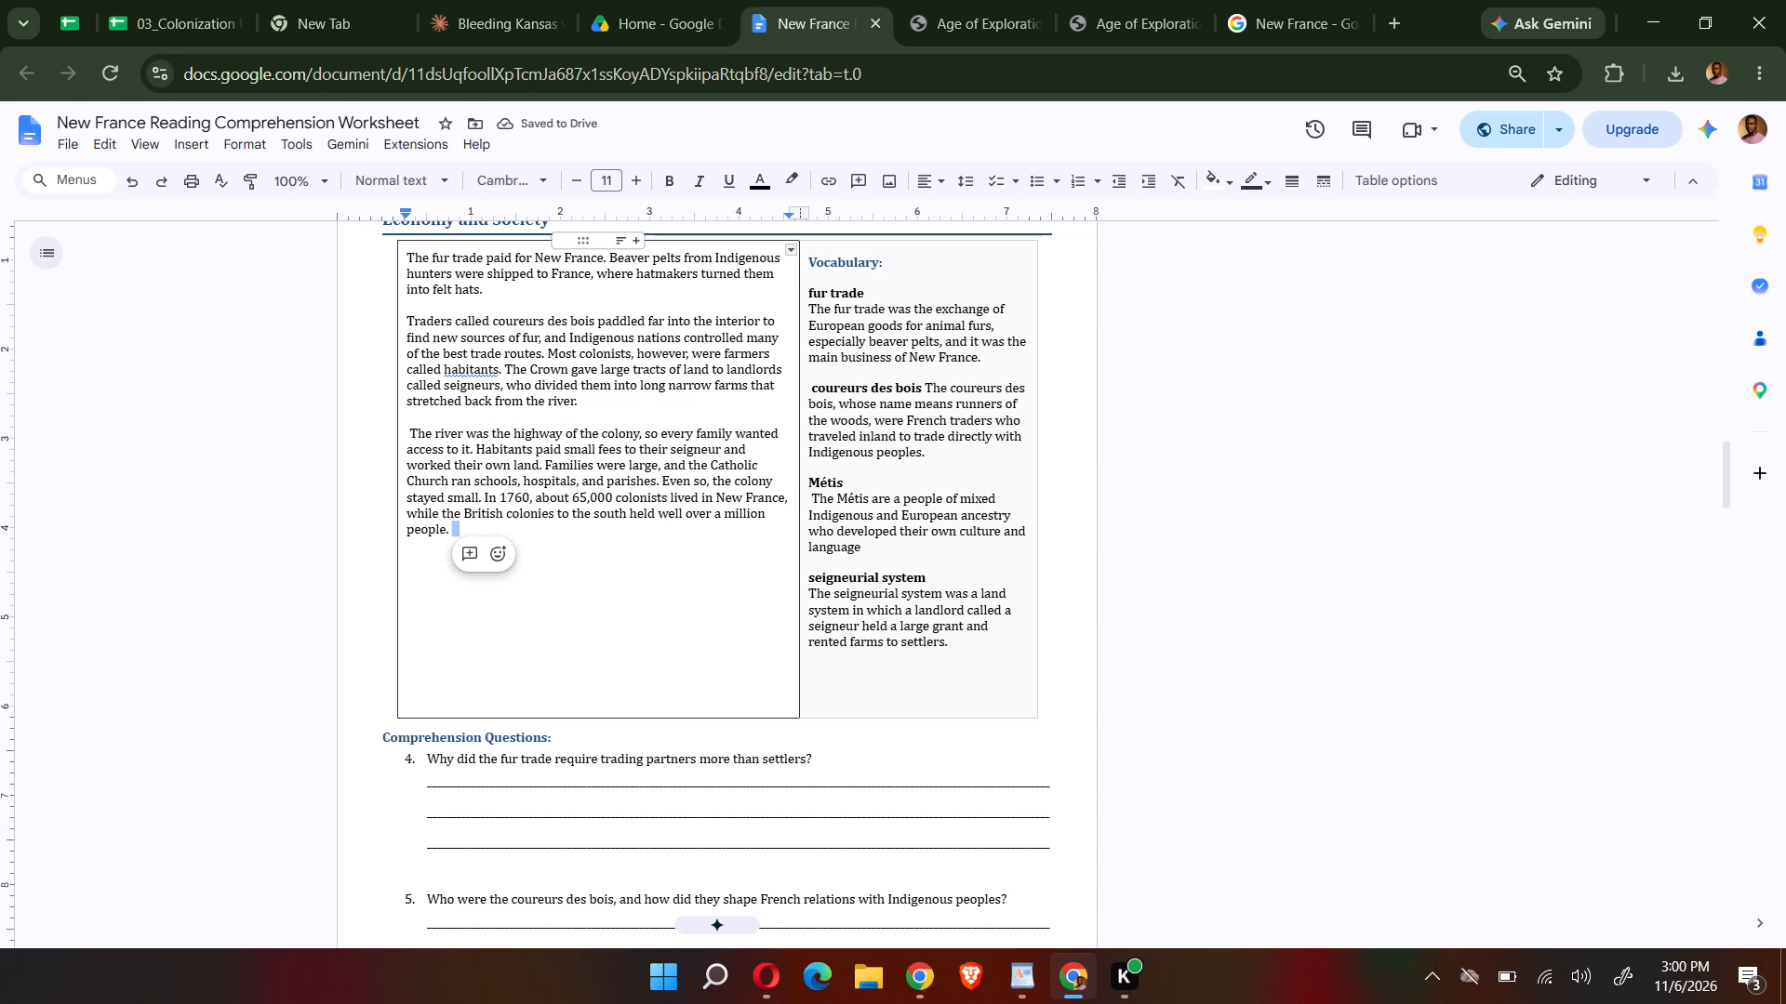
click(406, 430)
key(BackSpace)
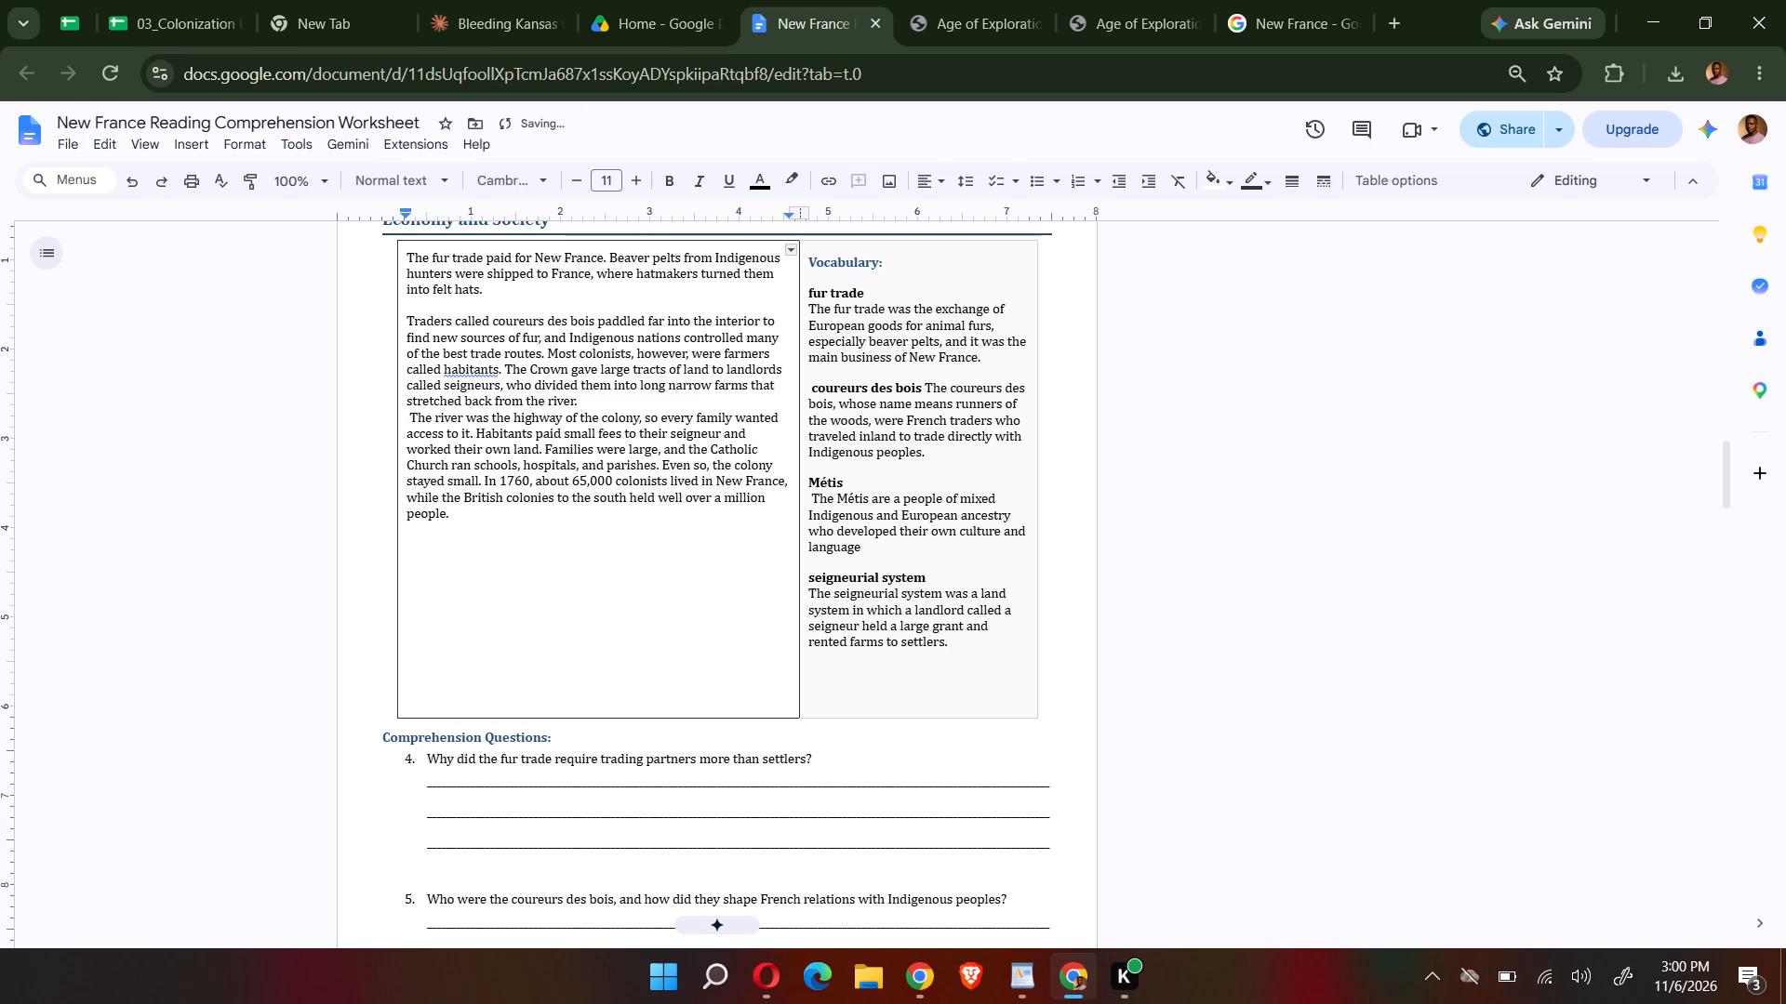
key(Return)
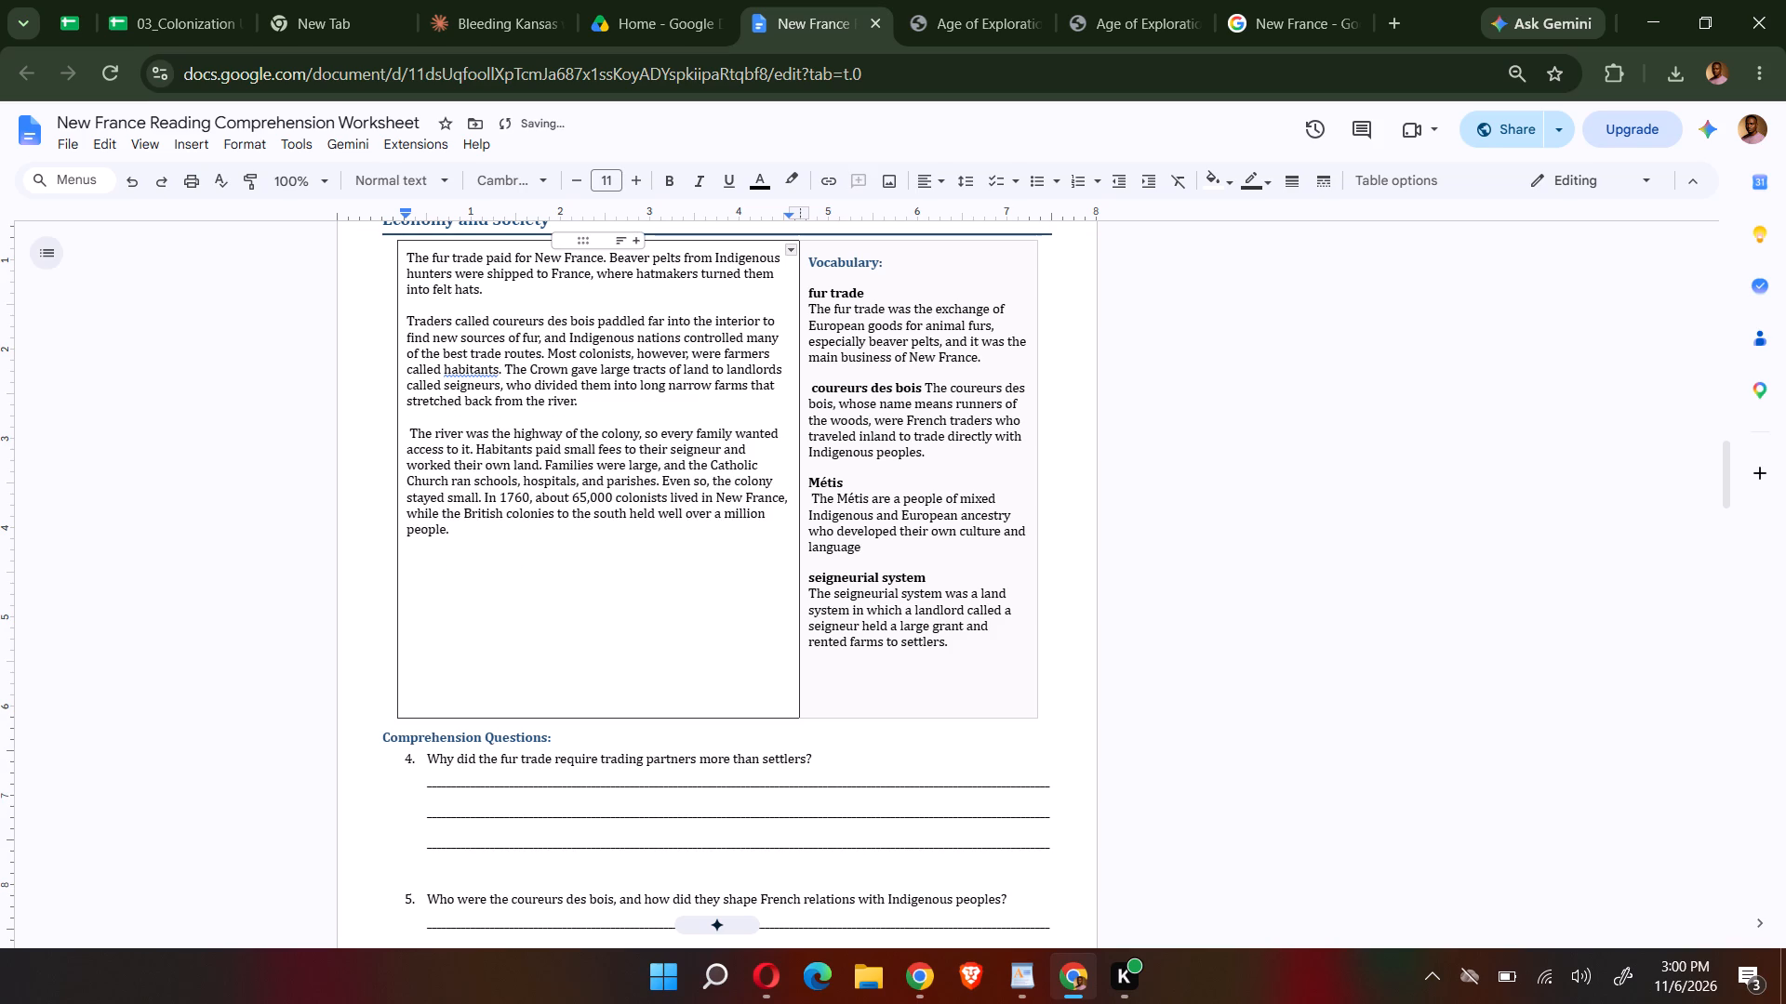
Search Google Images using the full Economy and Society passage copied from the worksheet.
click(480, 540)
drag(480, 540, 421, 261)
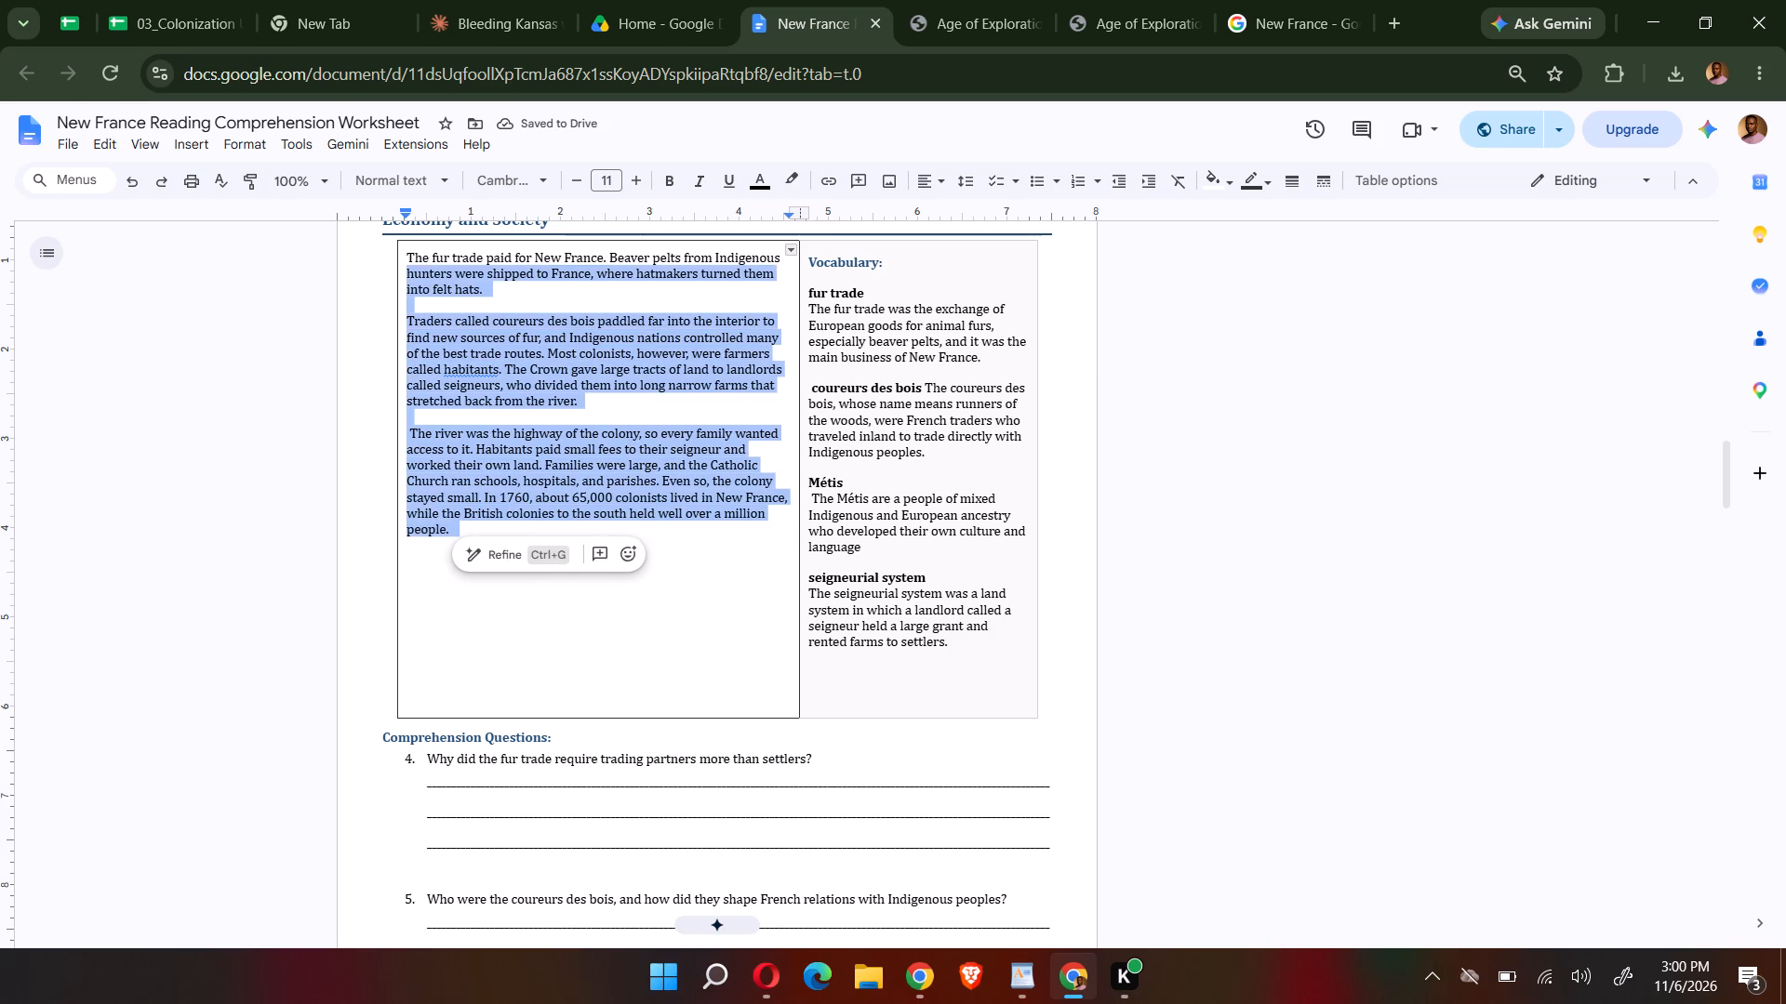
drag(421, 261, 421, 259)
key(ctrl+c)
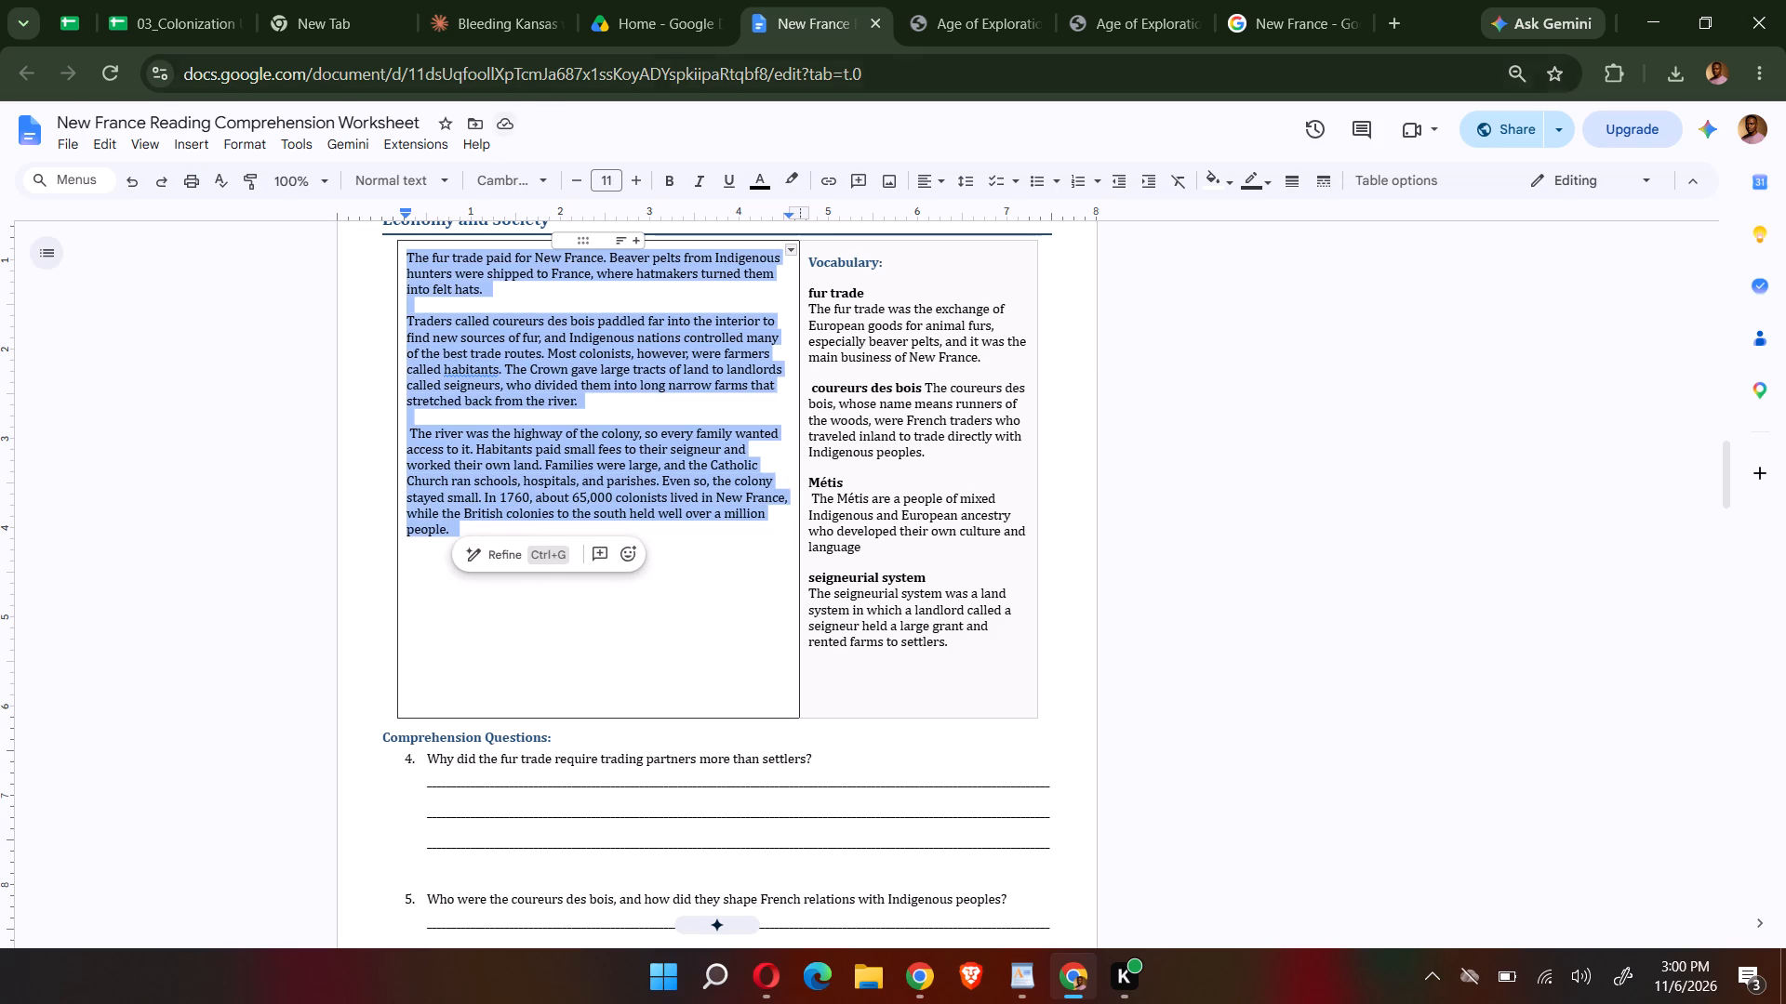
click(1313, 4)
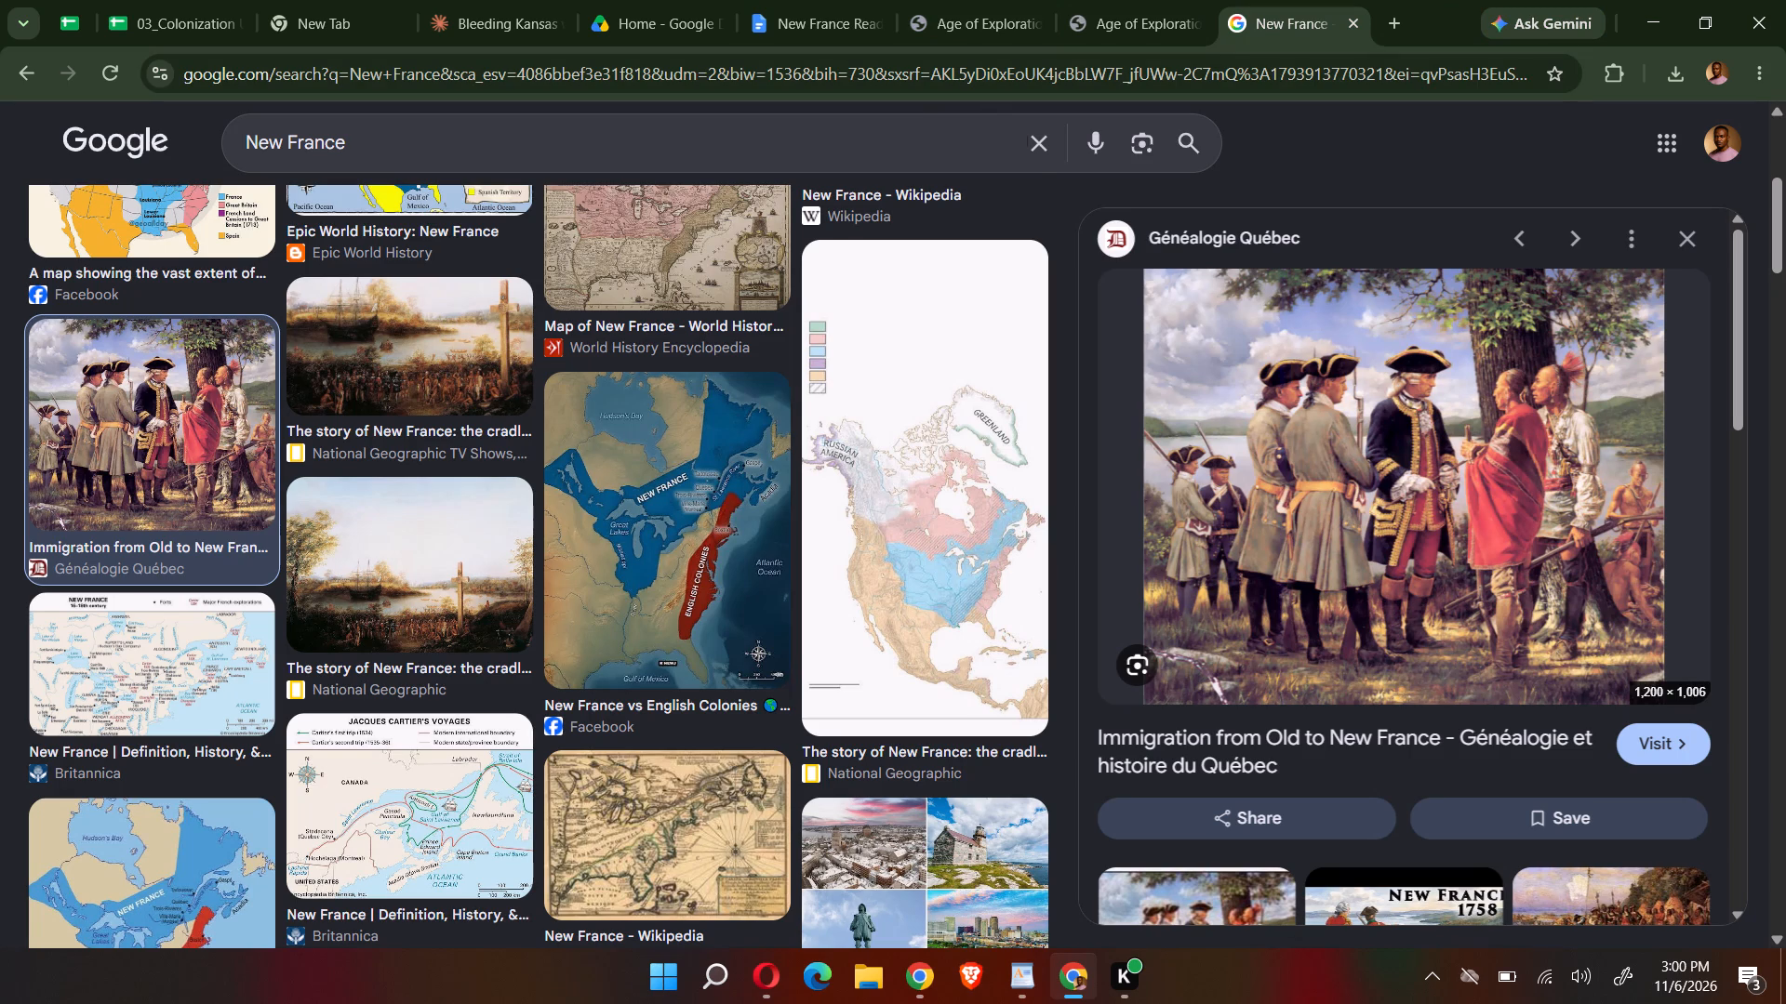
click(1041, 141)
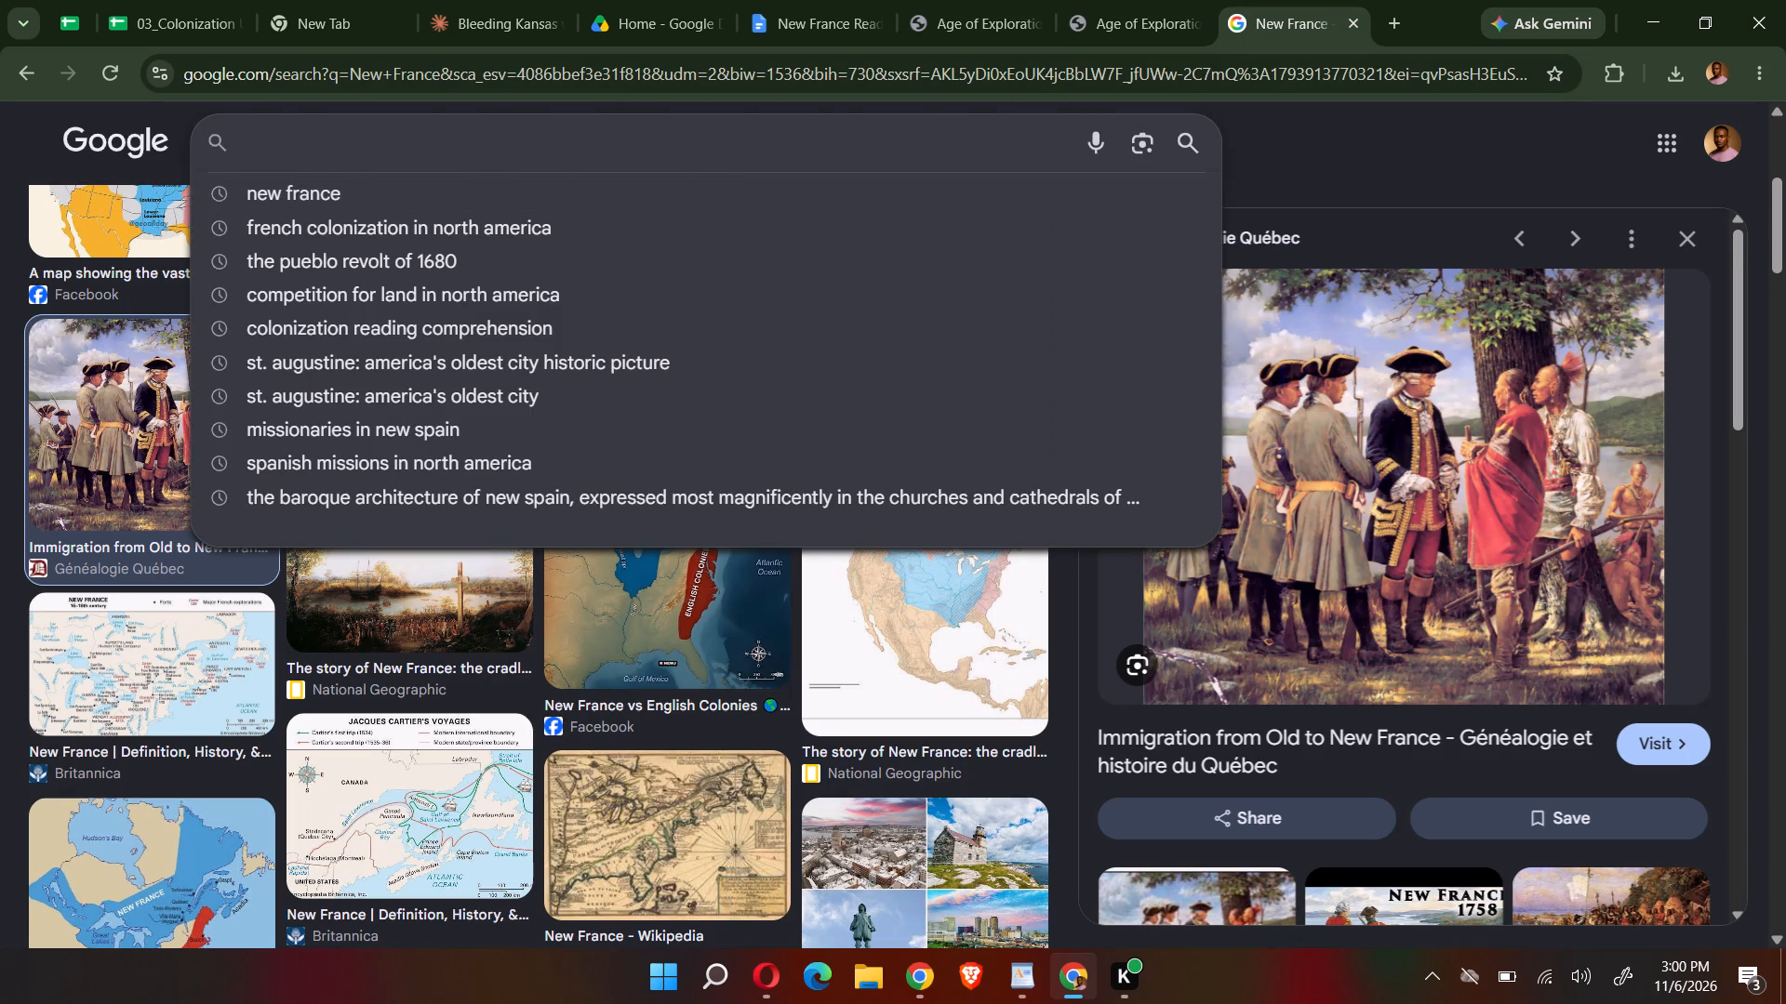
key(ctrl+v)
key(Return)
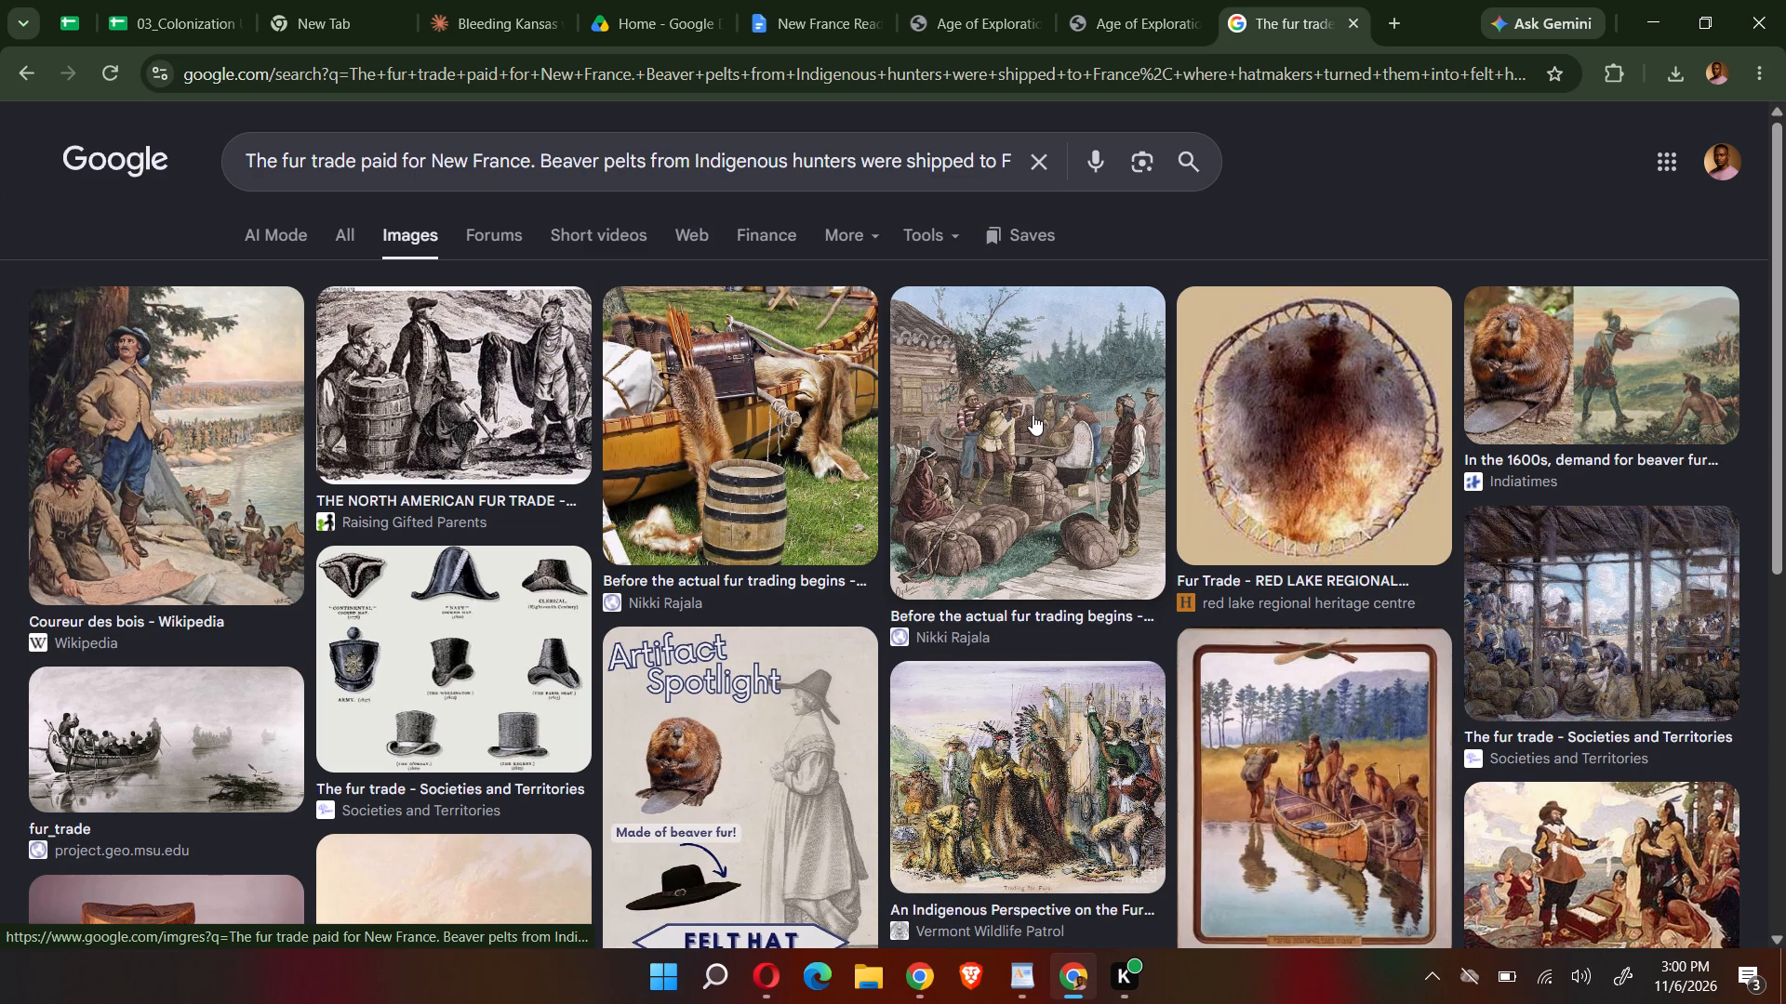
Copy the Vermont Wildlife Patrol fur trade picture from the image results and paste it into the Economy and Society passage's third paragraph.
scroll(996, 458, down, 2)
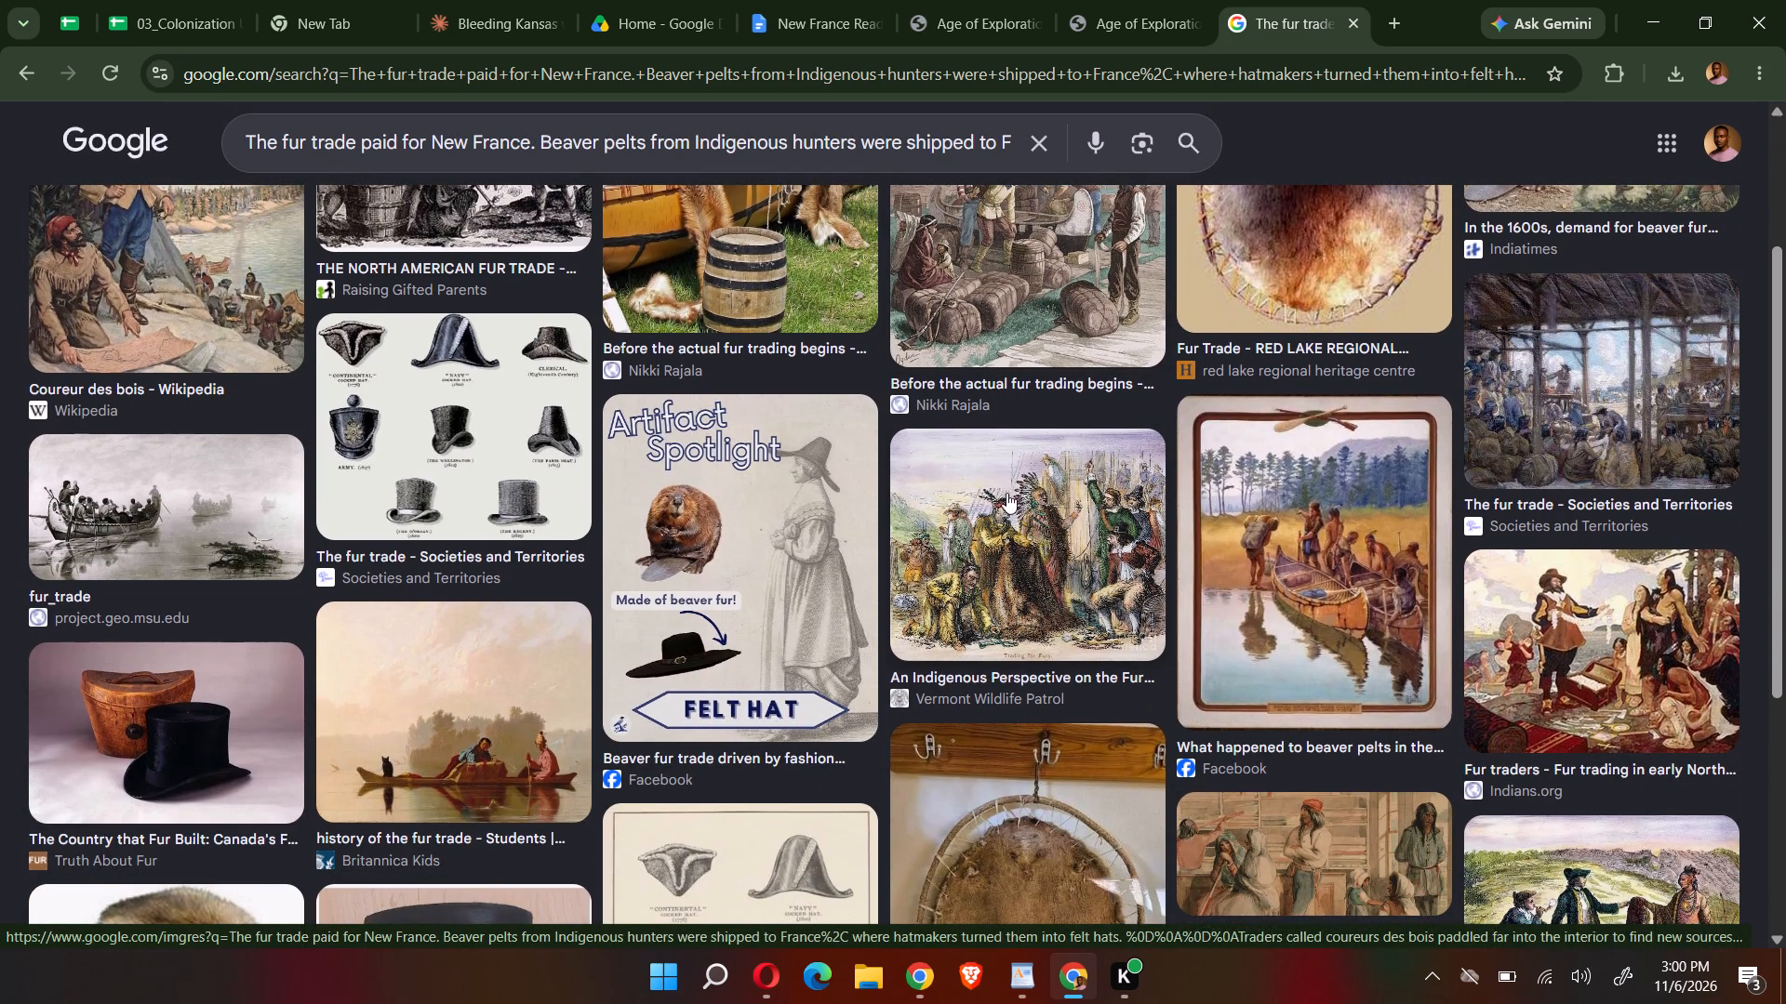
click(1008, 496)
right_click(1330, 482)
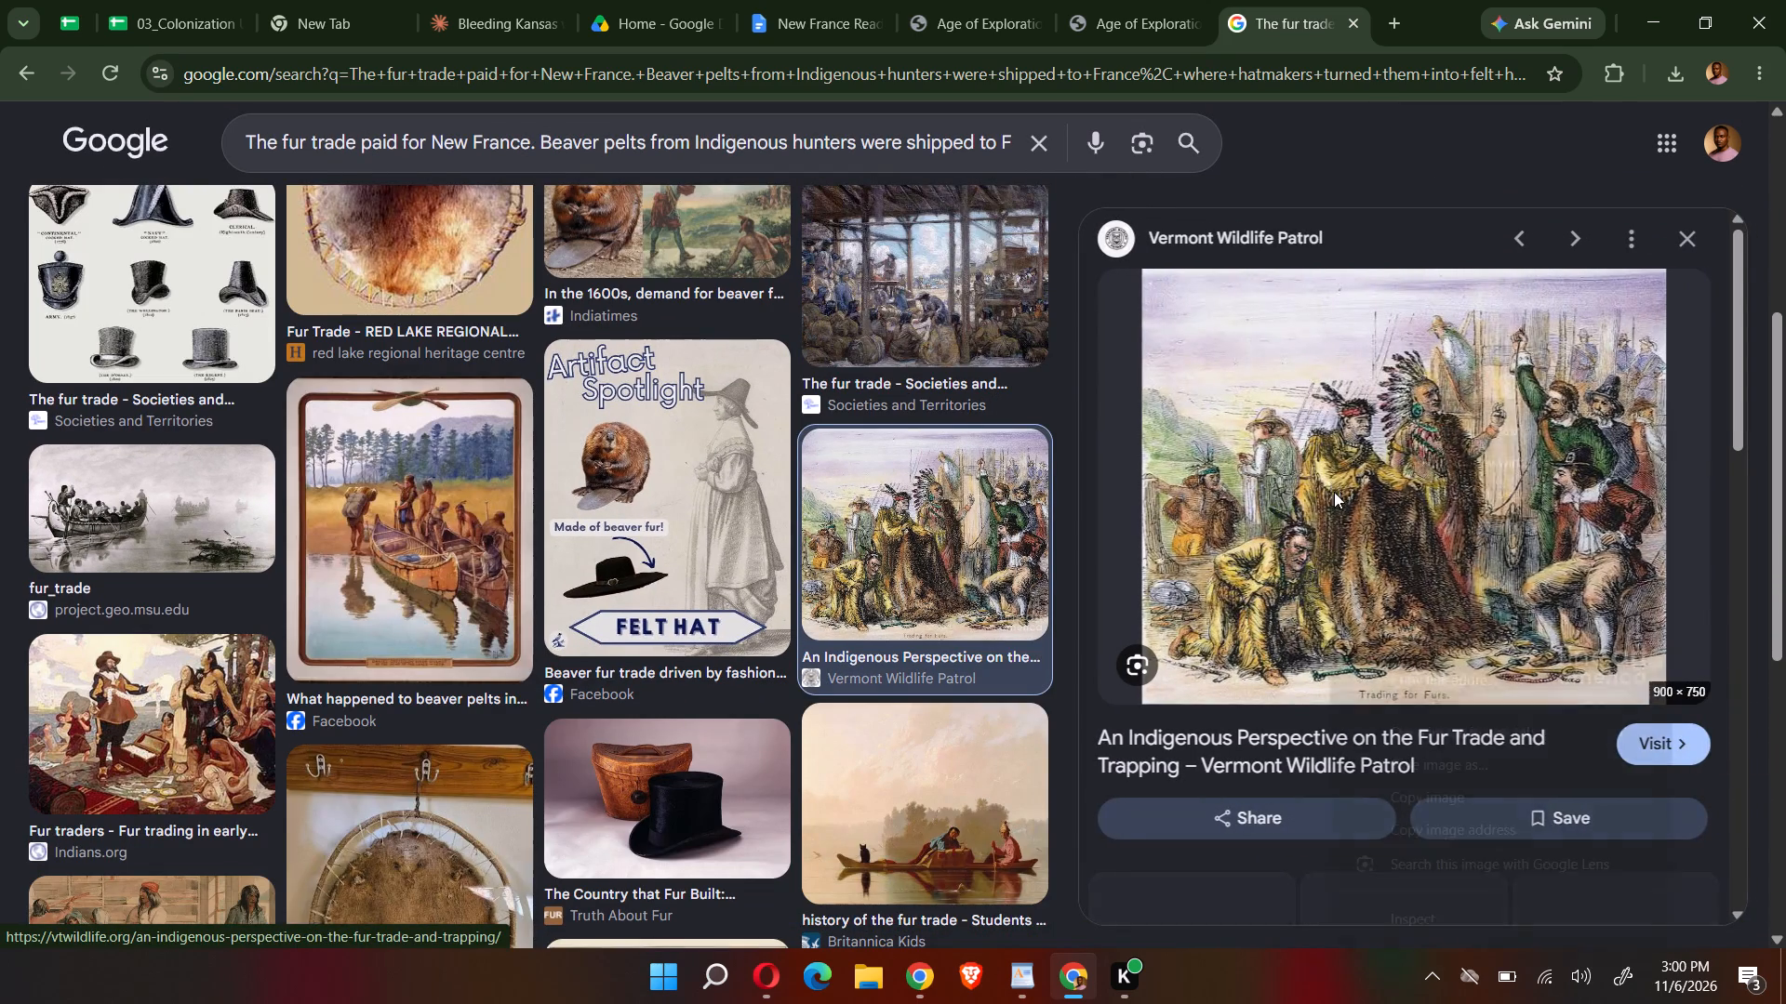
click(1464, 797)
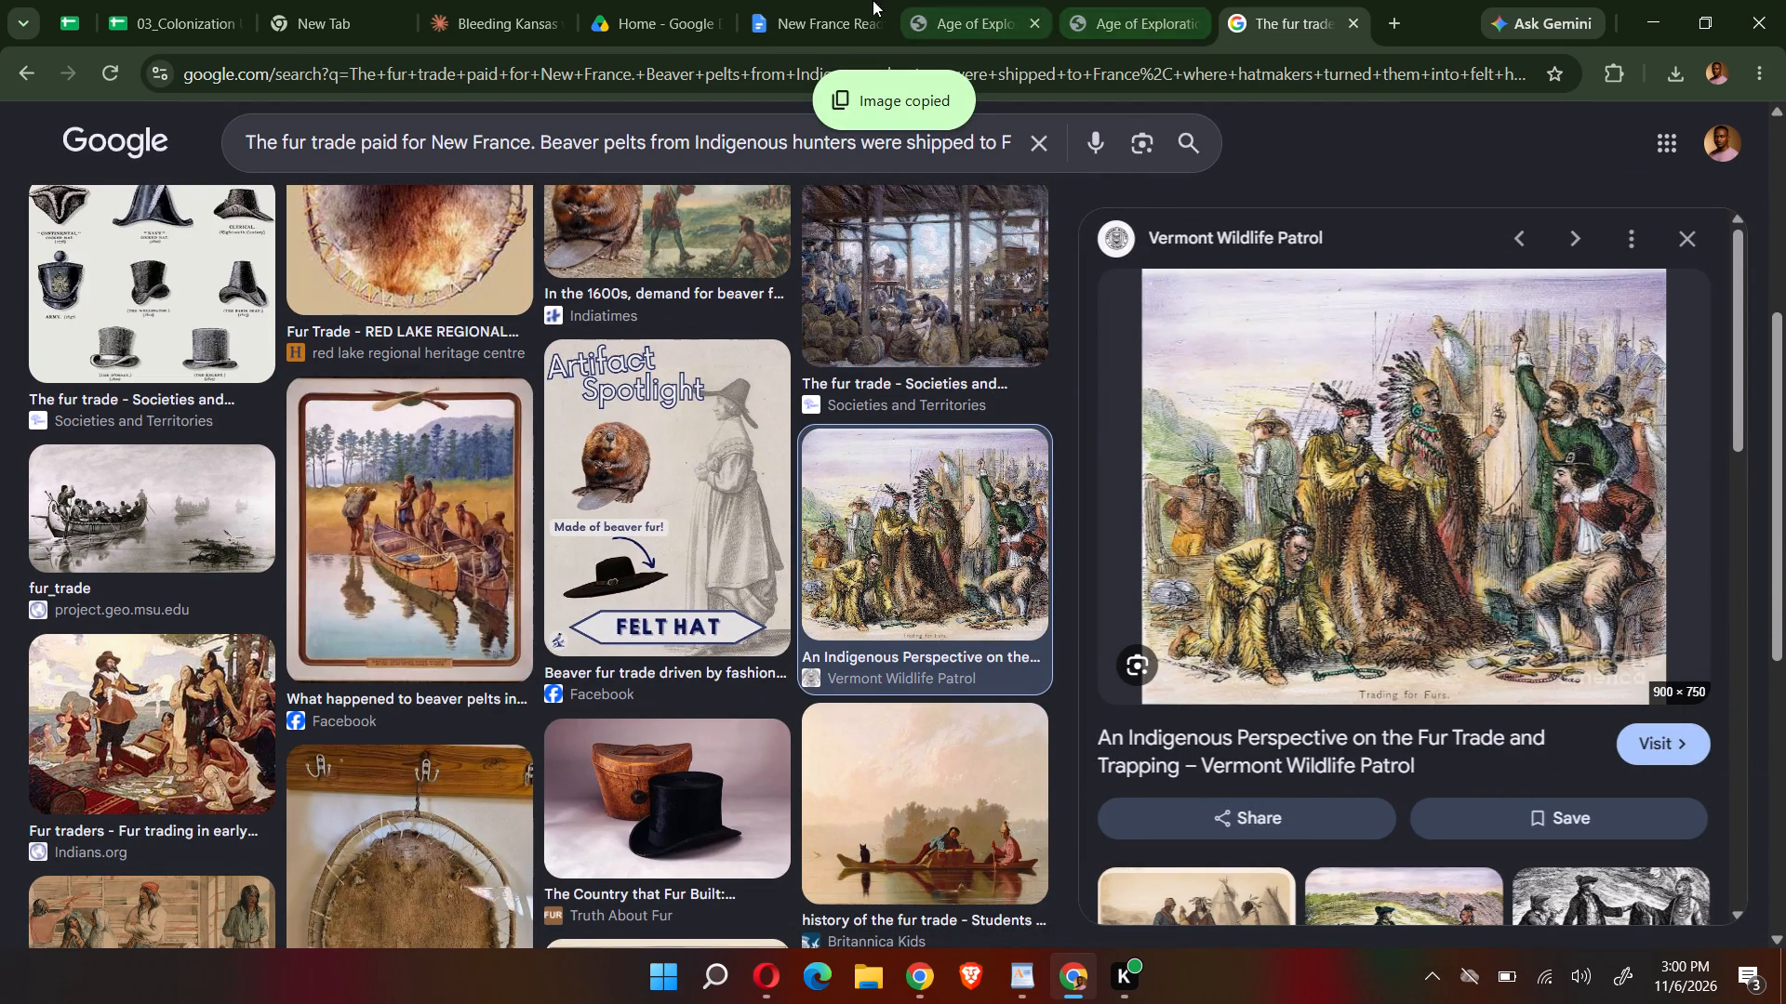
click(820, 0)
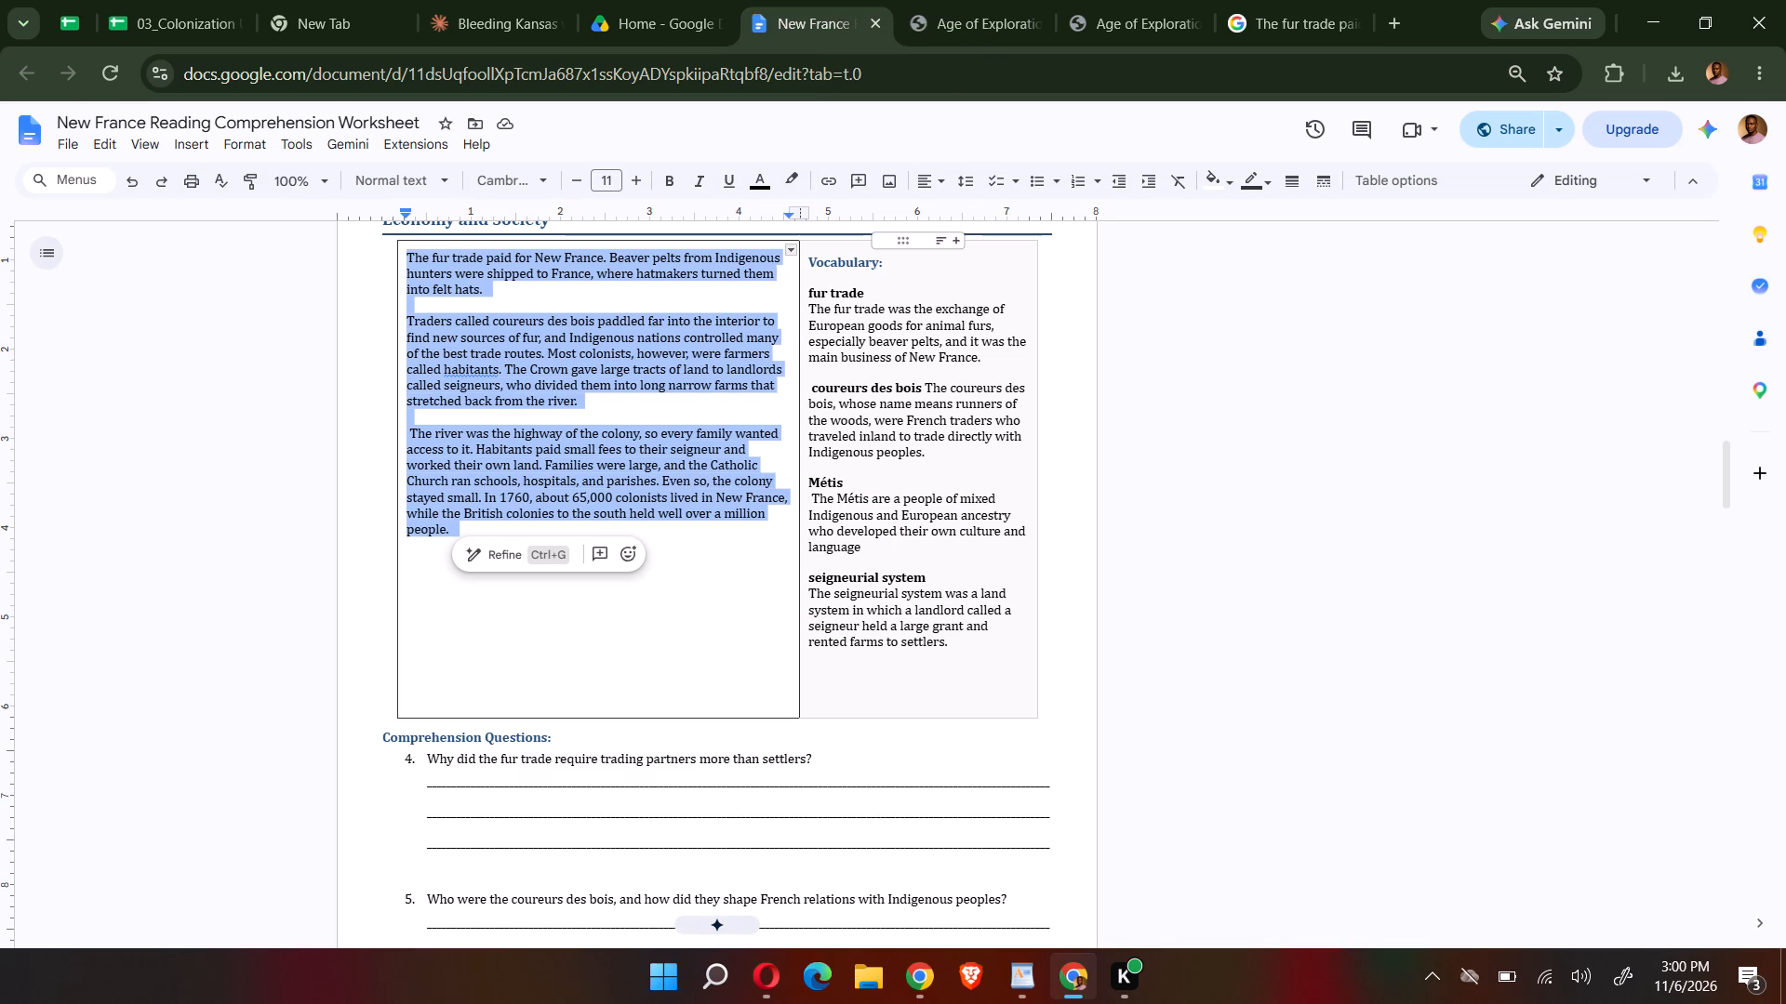
click(777, 447)
click(772, 408)
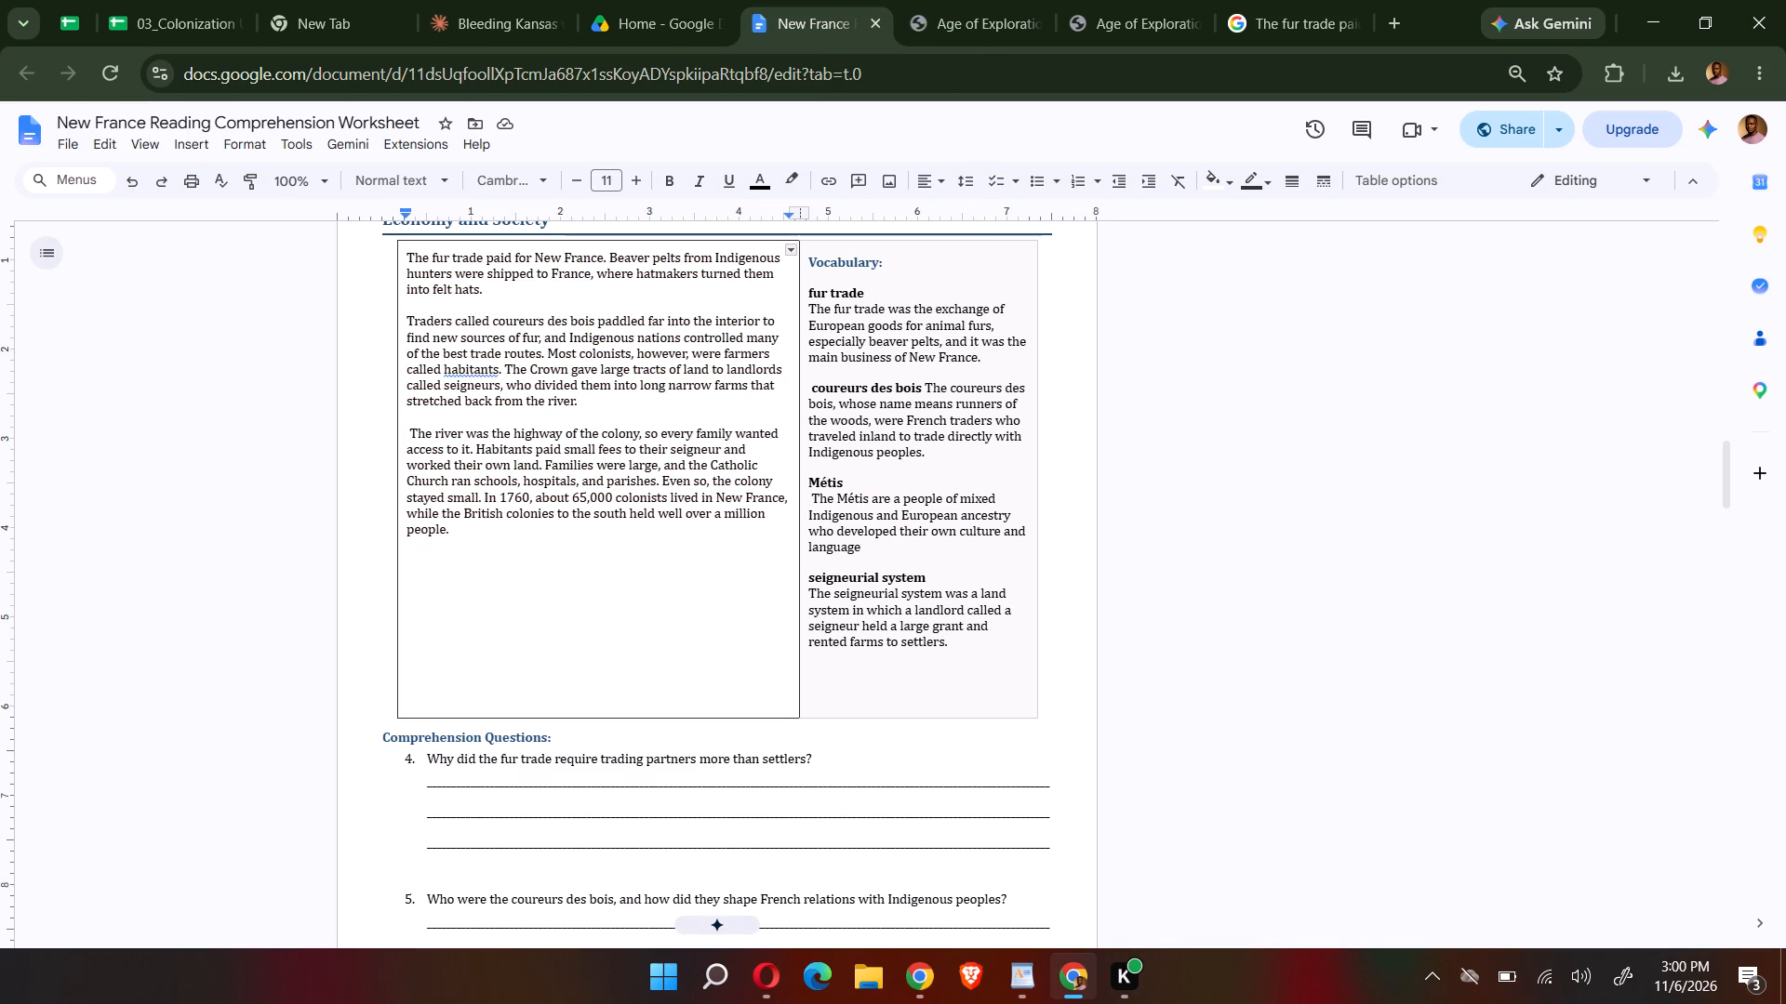
click(782, 427)
key(ctrl+v)
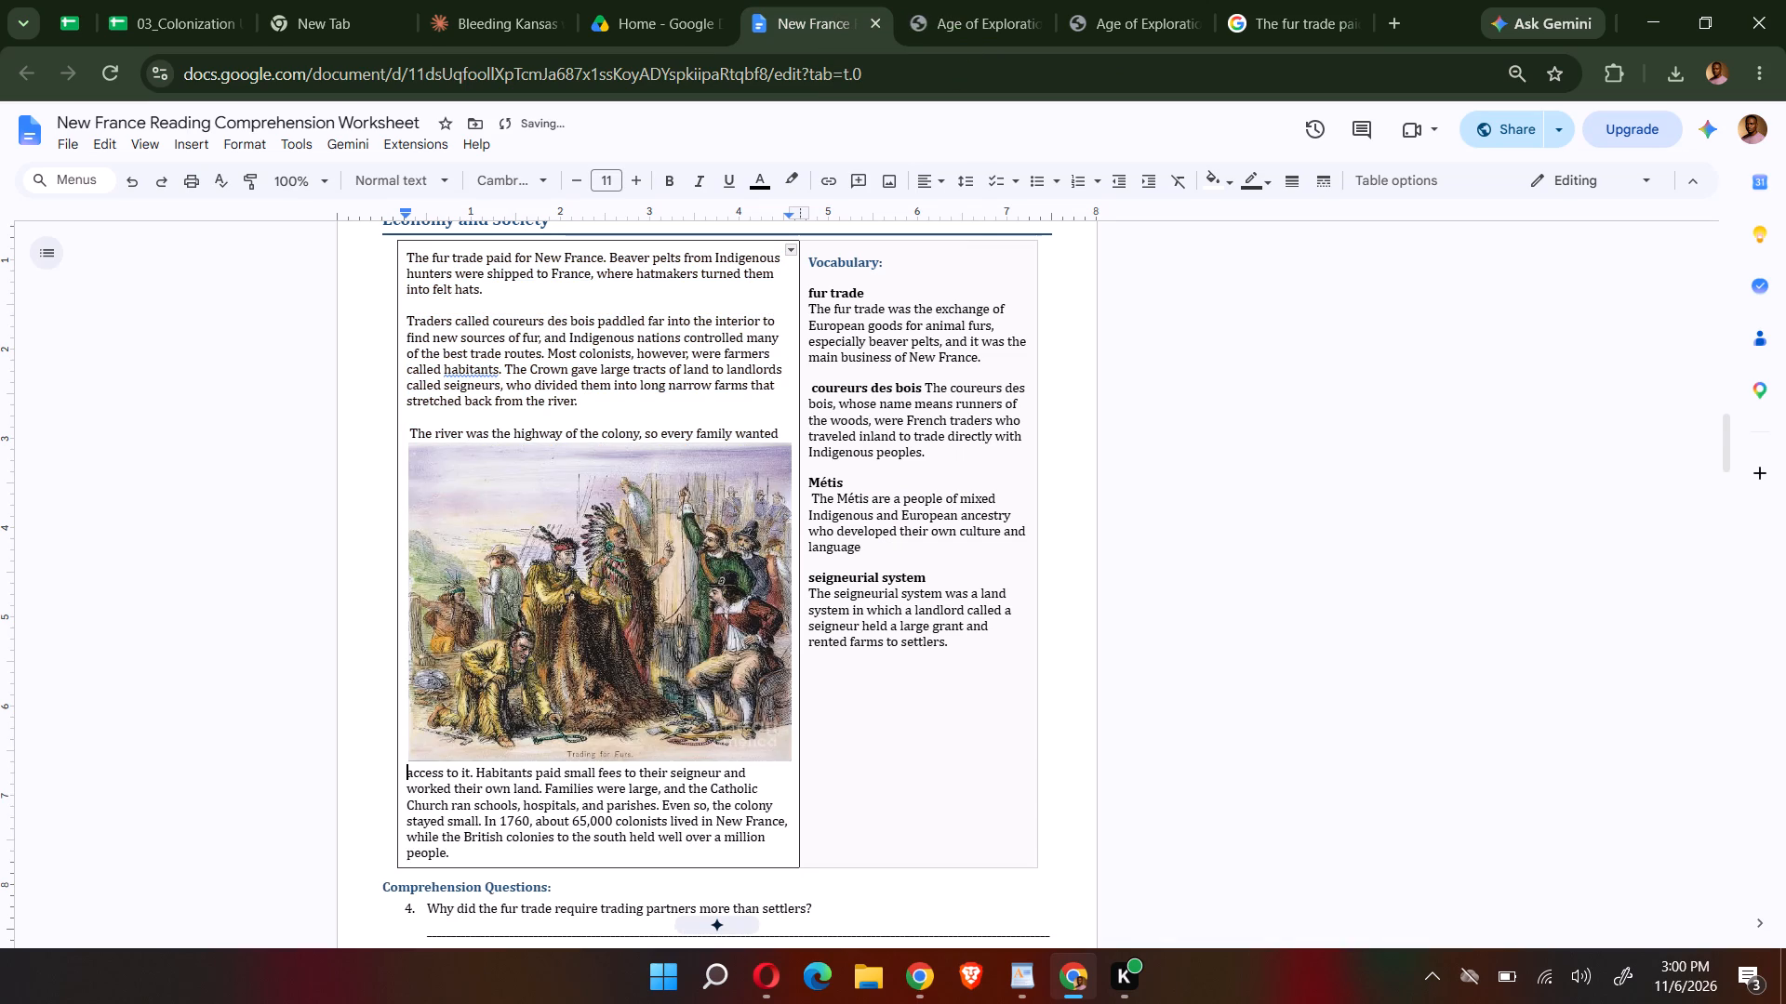
Set the pasted fur trade picture to wrap text.
right_click(586, 639)
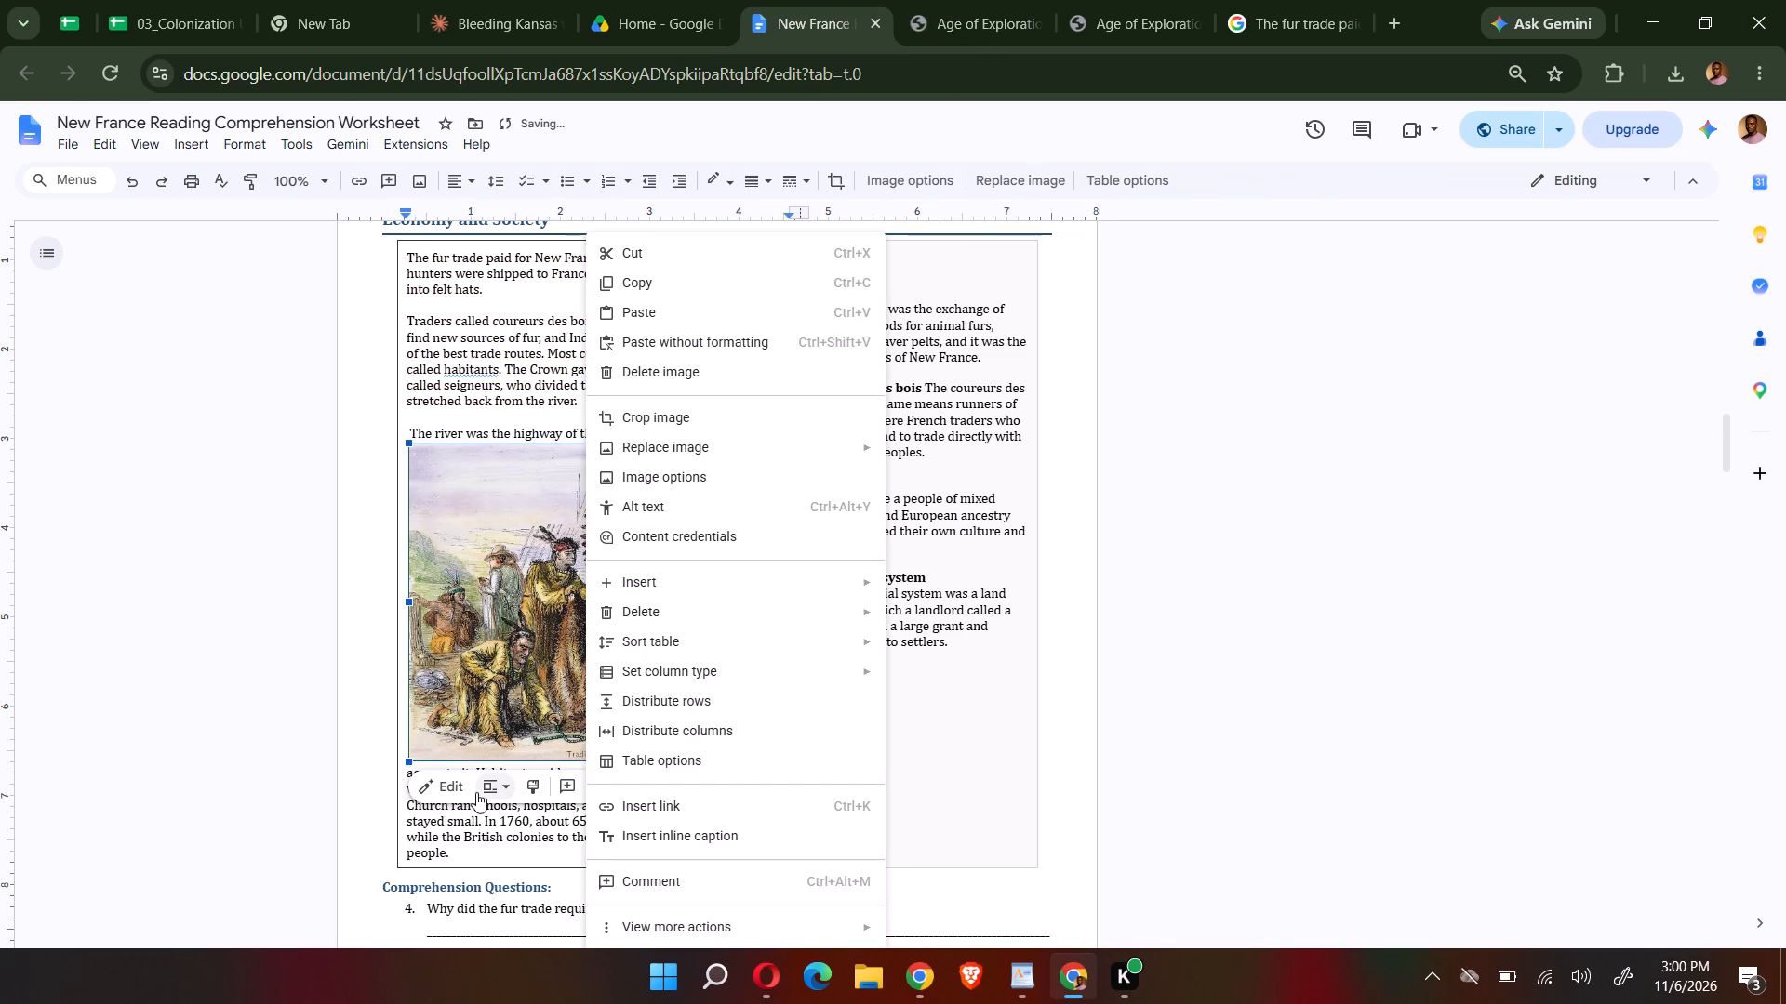
click(492, 794)
click(552, 650)
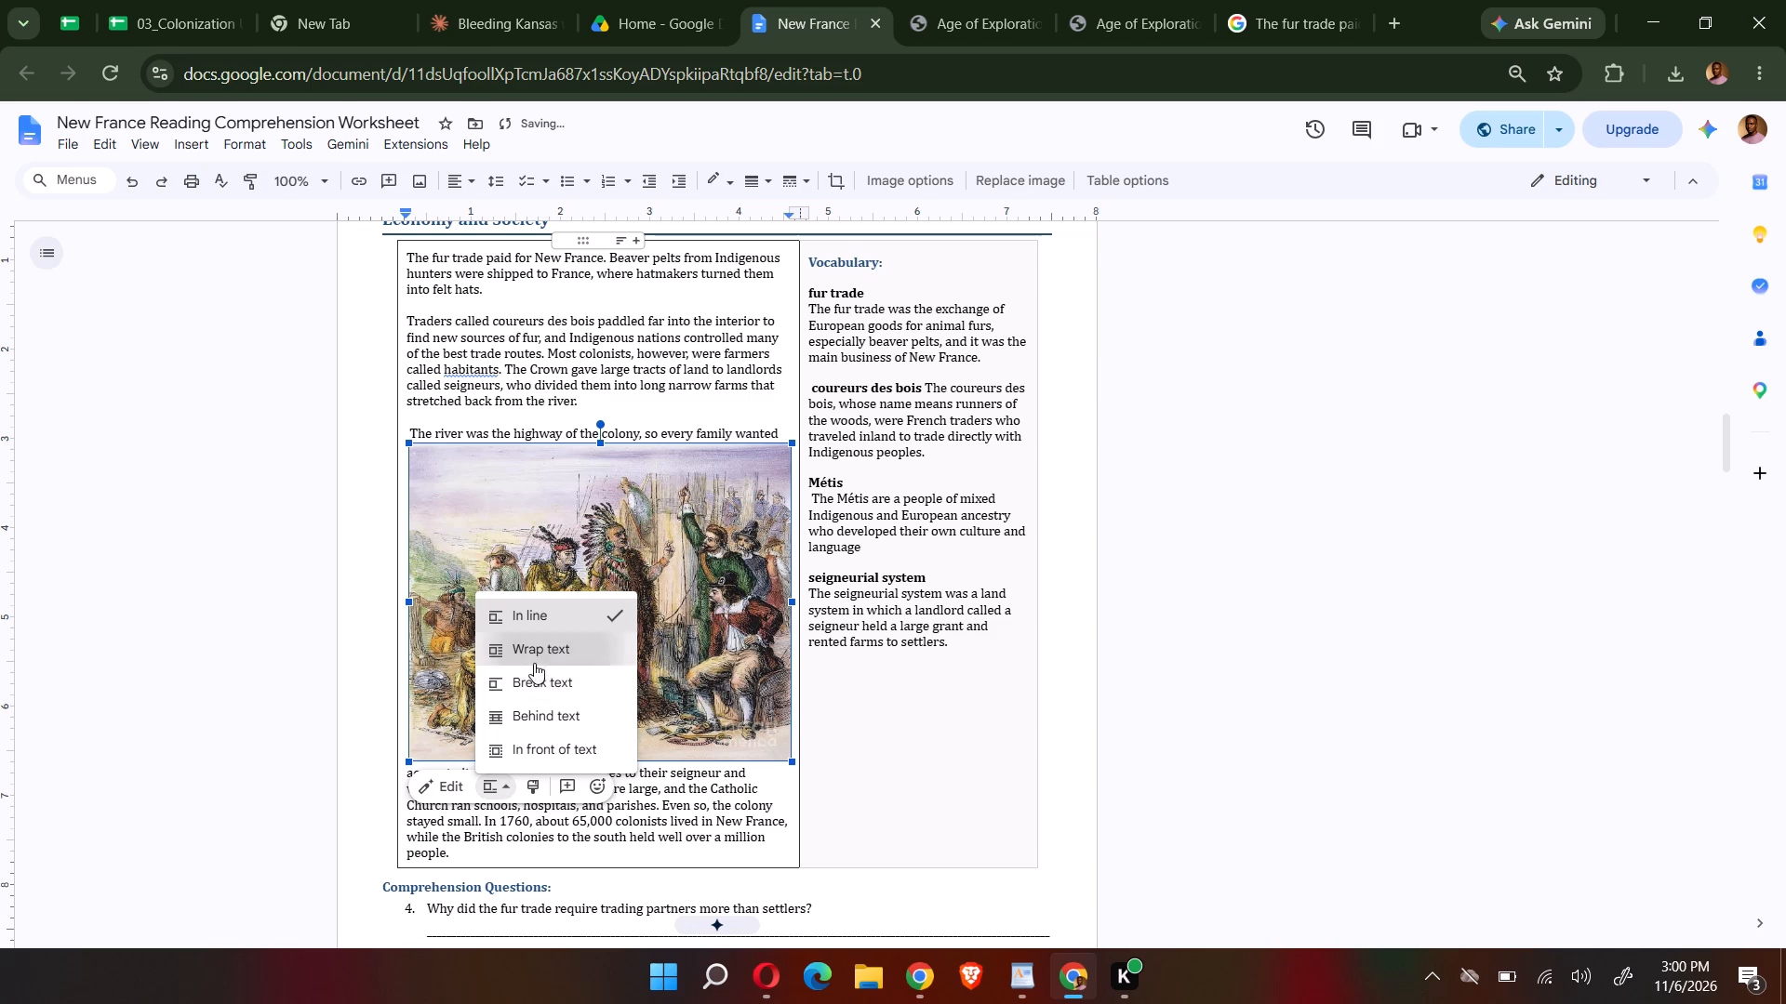
Shrink the fur trade picture to a little over half the passage cell's width and place it along the right edge, beside the second and third paragraphs.
drag(407, 757, 513, 671)
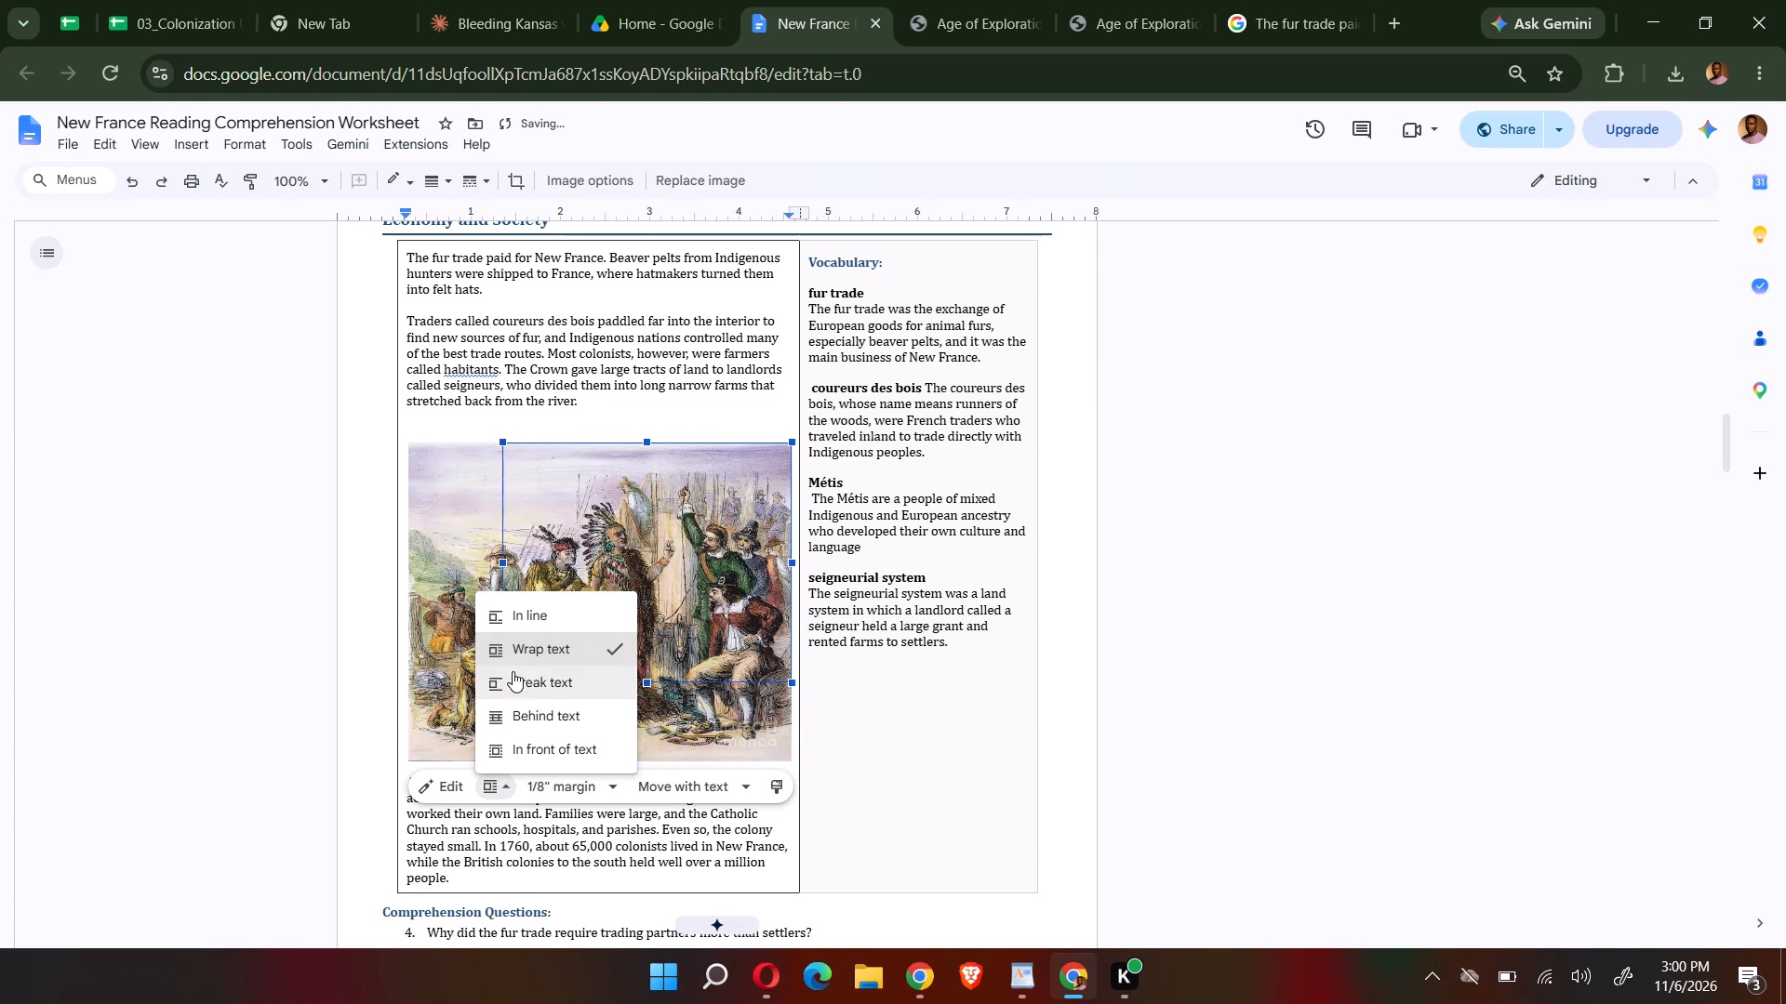
drag(513, 671, 522, 661)
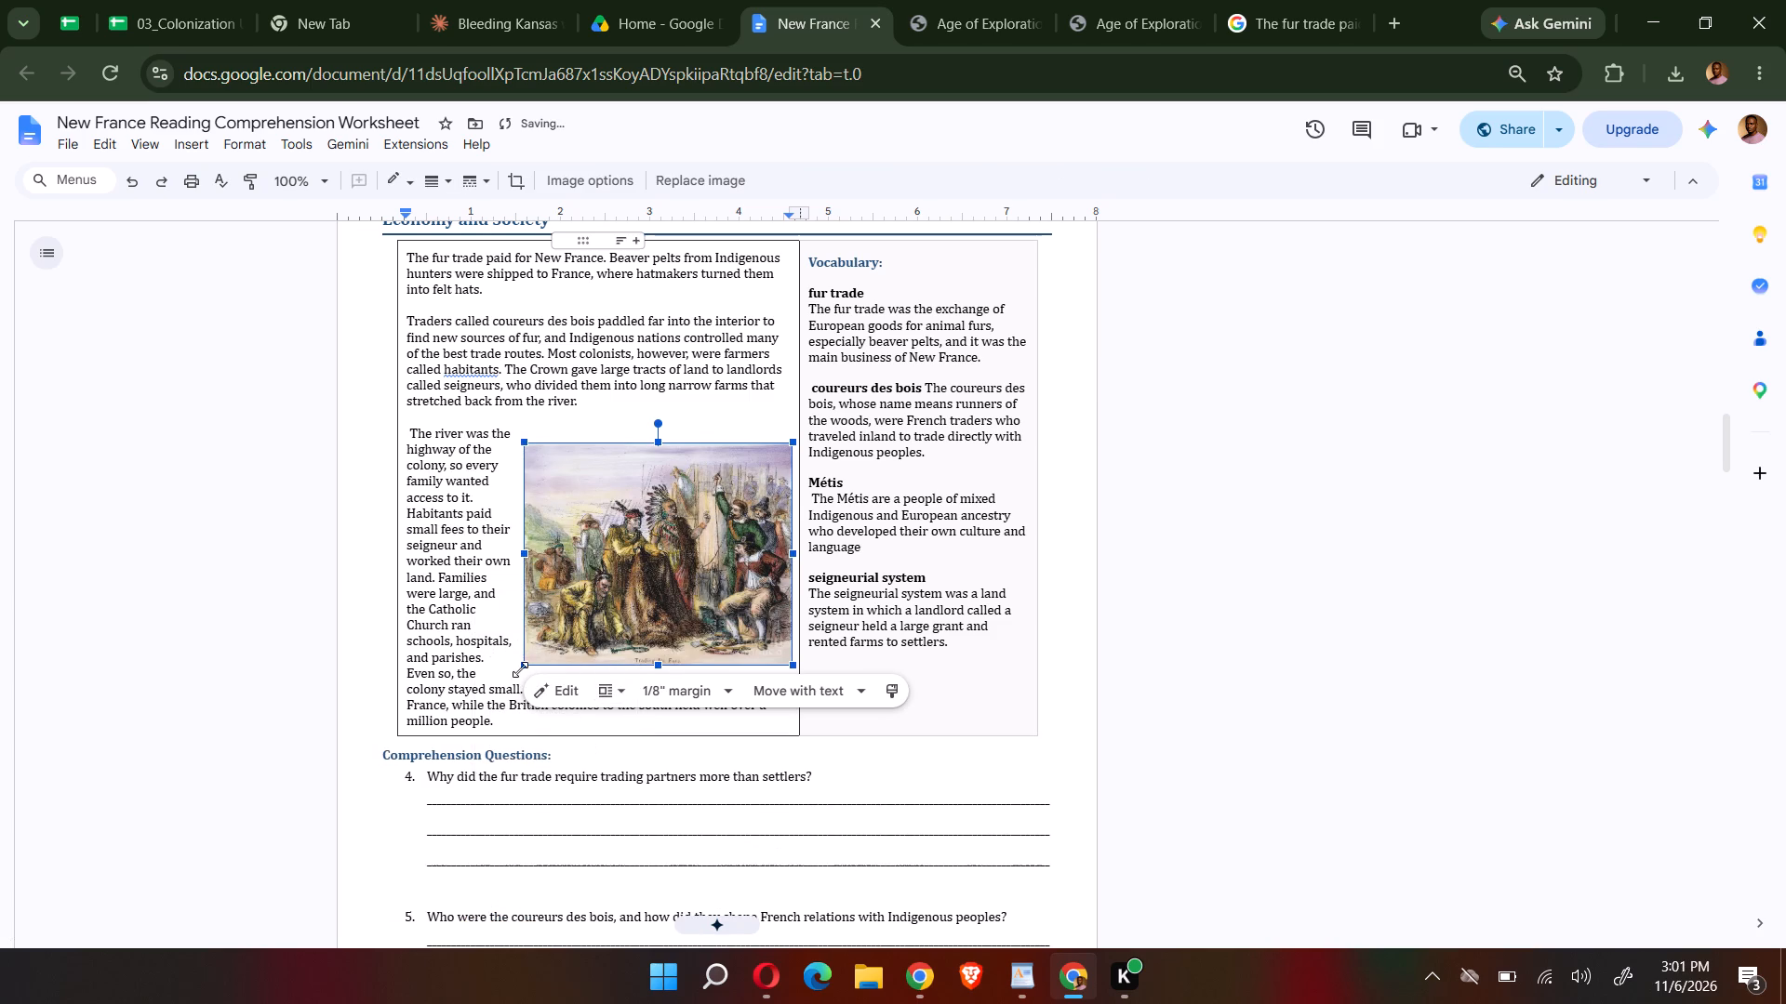
drag(522, 669, 545, 625)
drag(624, 559, 631, 535)
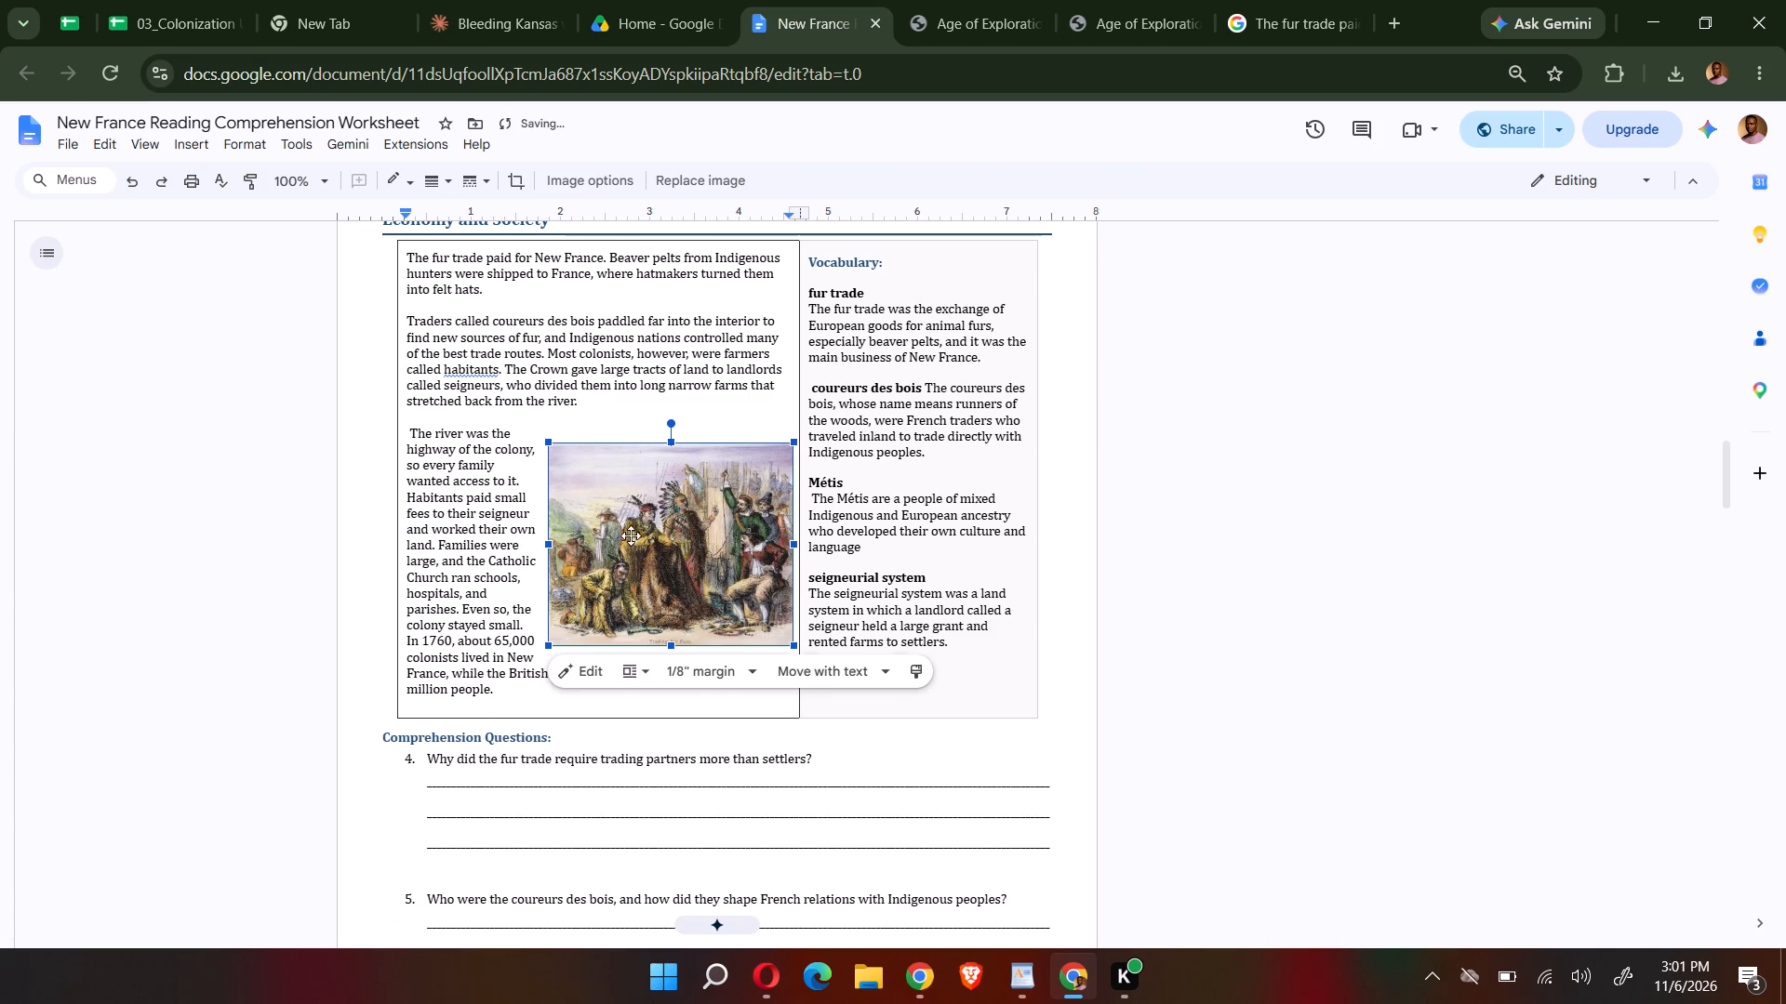
drag(631, 535, 634, 515)
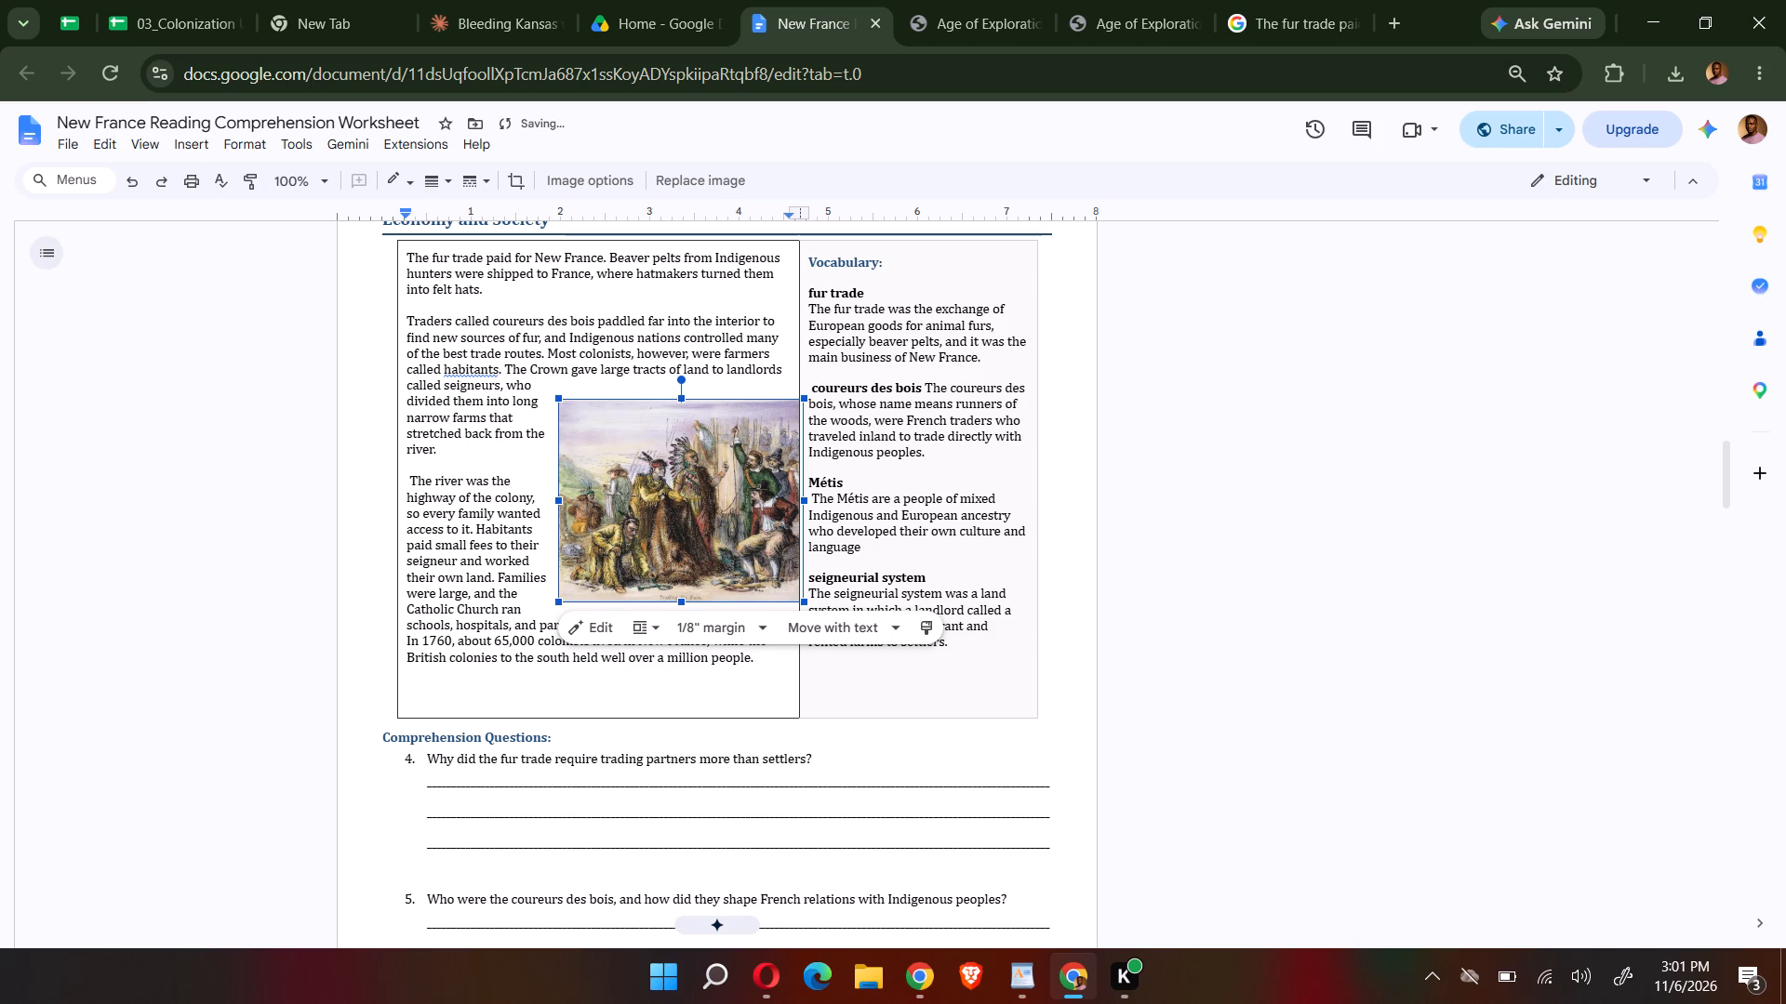
Replace the Economy and Society vocabulary entries with the PDF's Section 2 Key Vocabulary on fur trade, coureurs des bois, habitants and seigneurs.
click(1004, 654)
drag(968, 650, 850, 488)
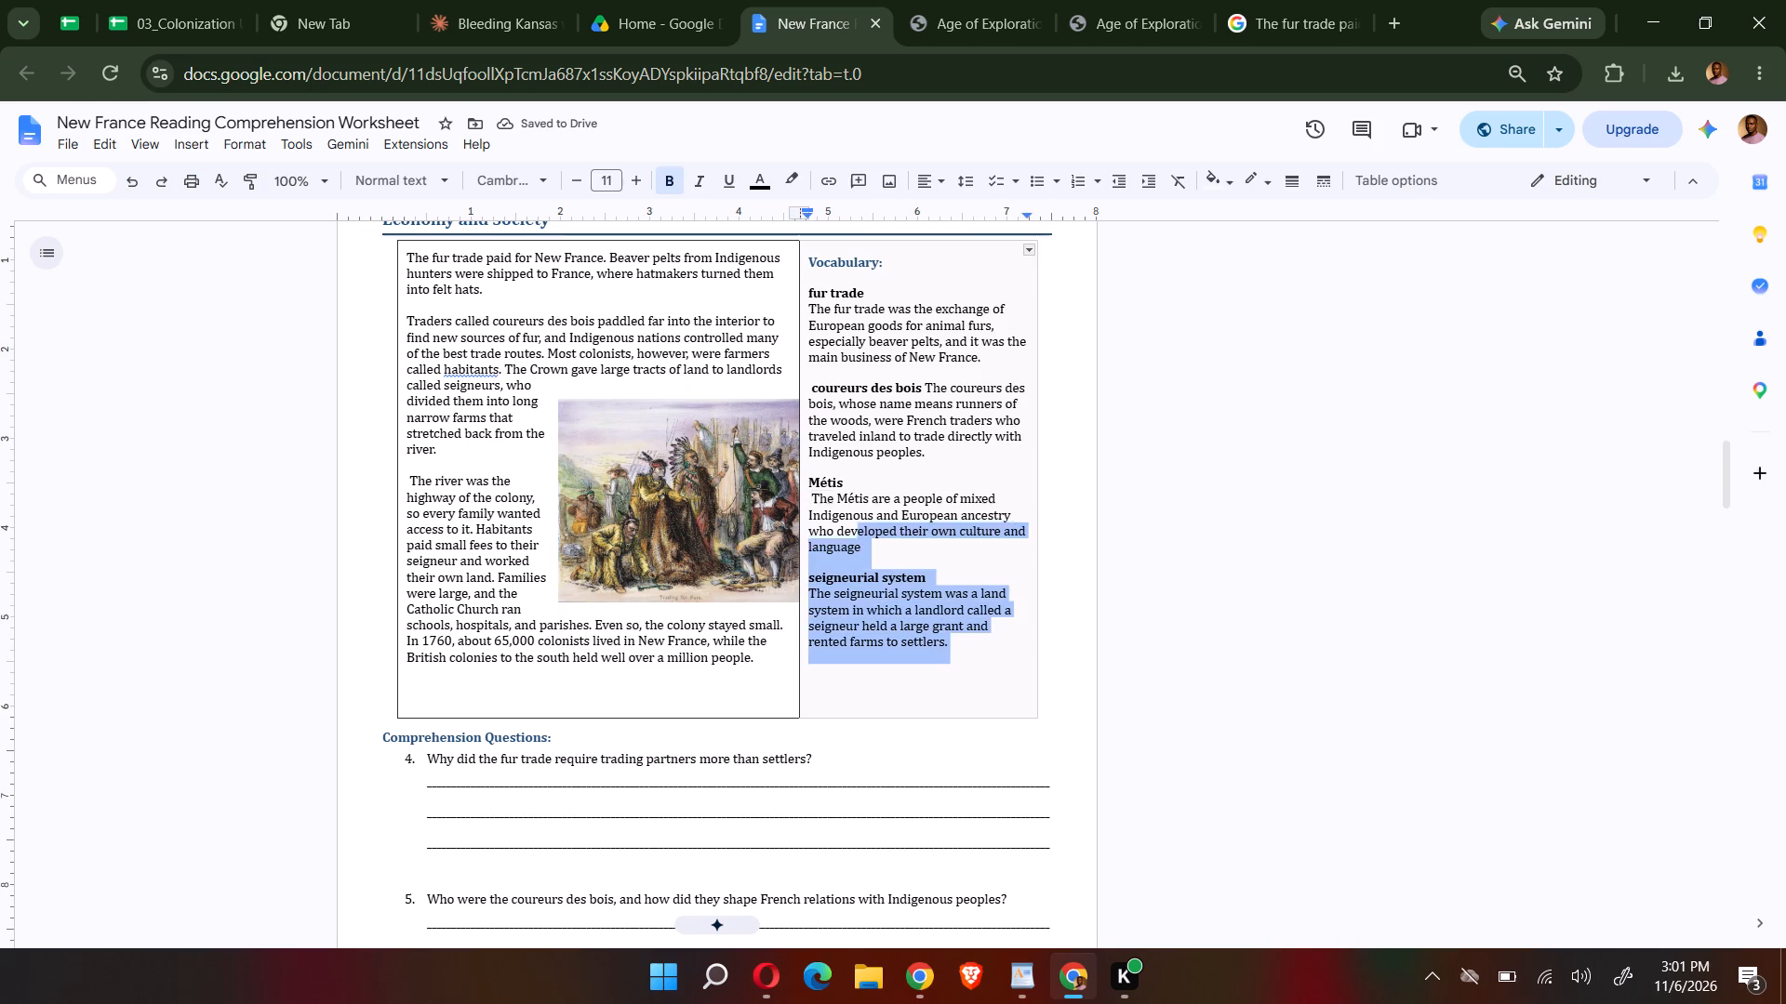
drag(850, 488, 806, 293)
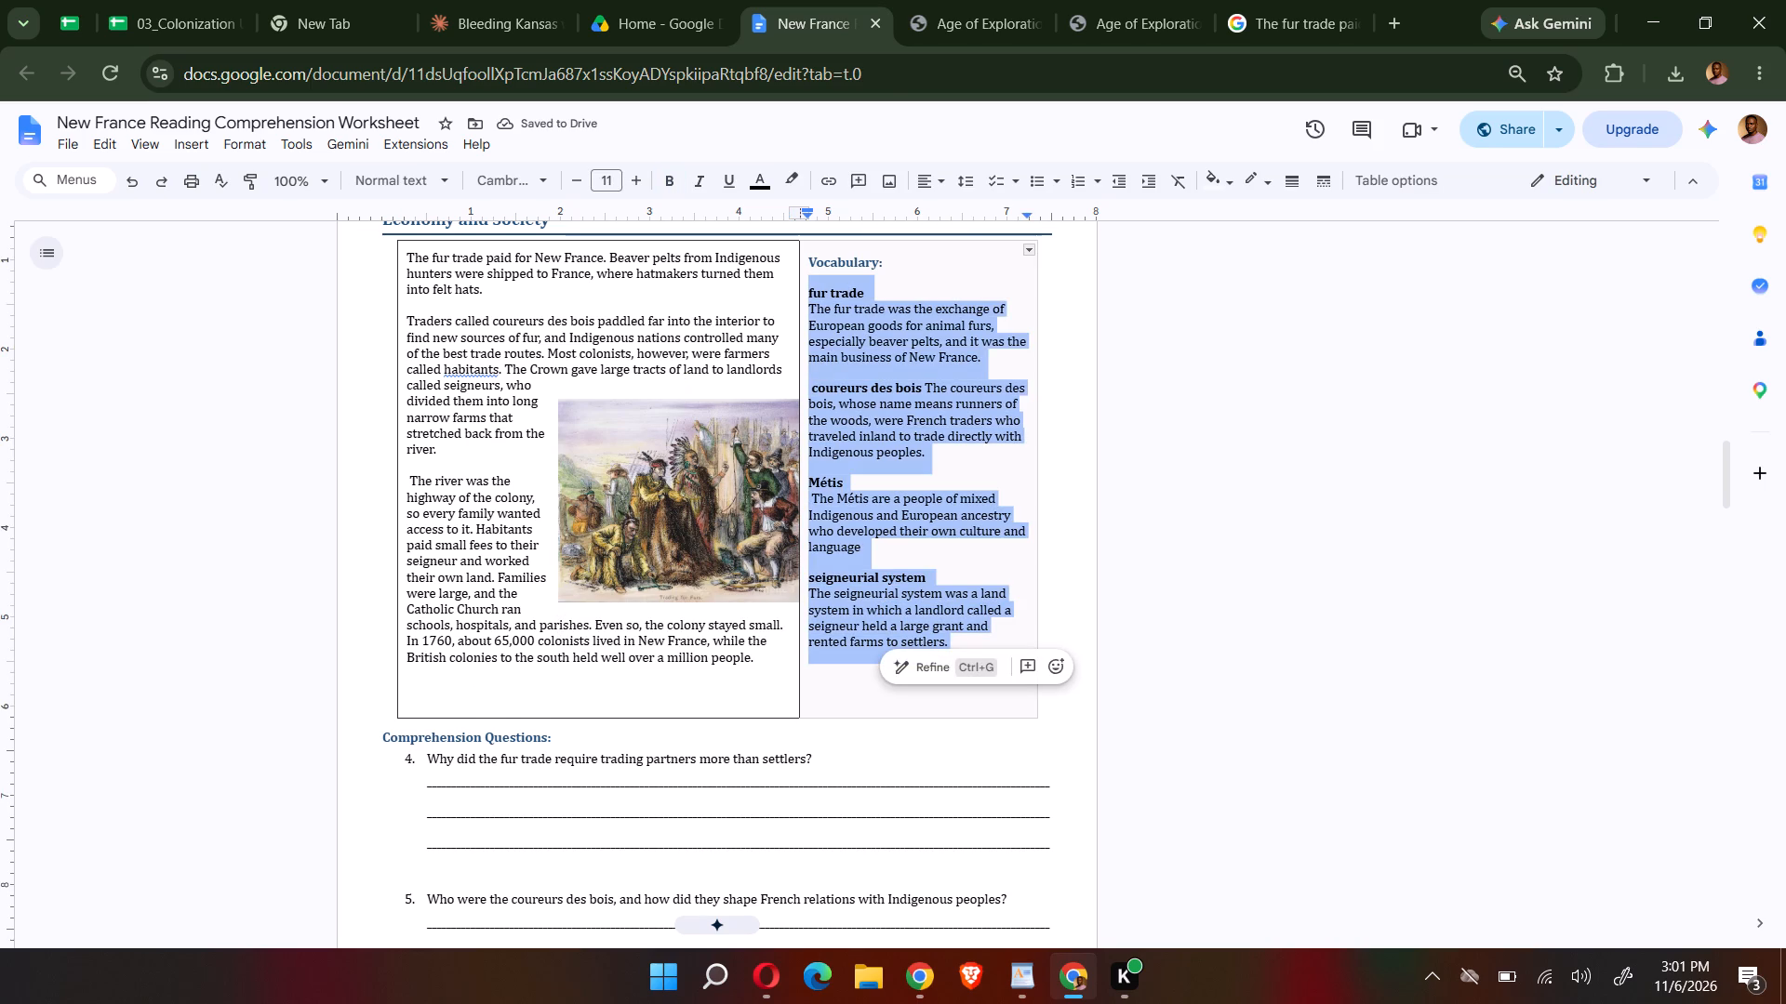
key(BackSpace)
click(947, 20)
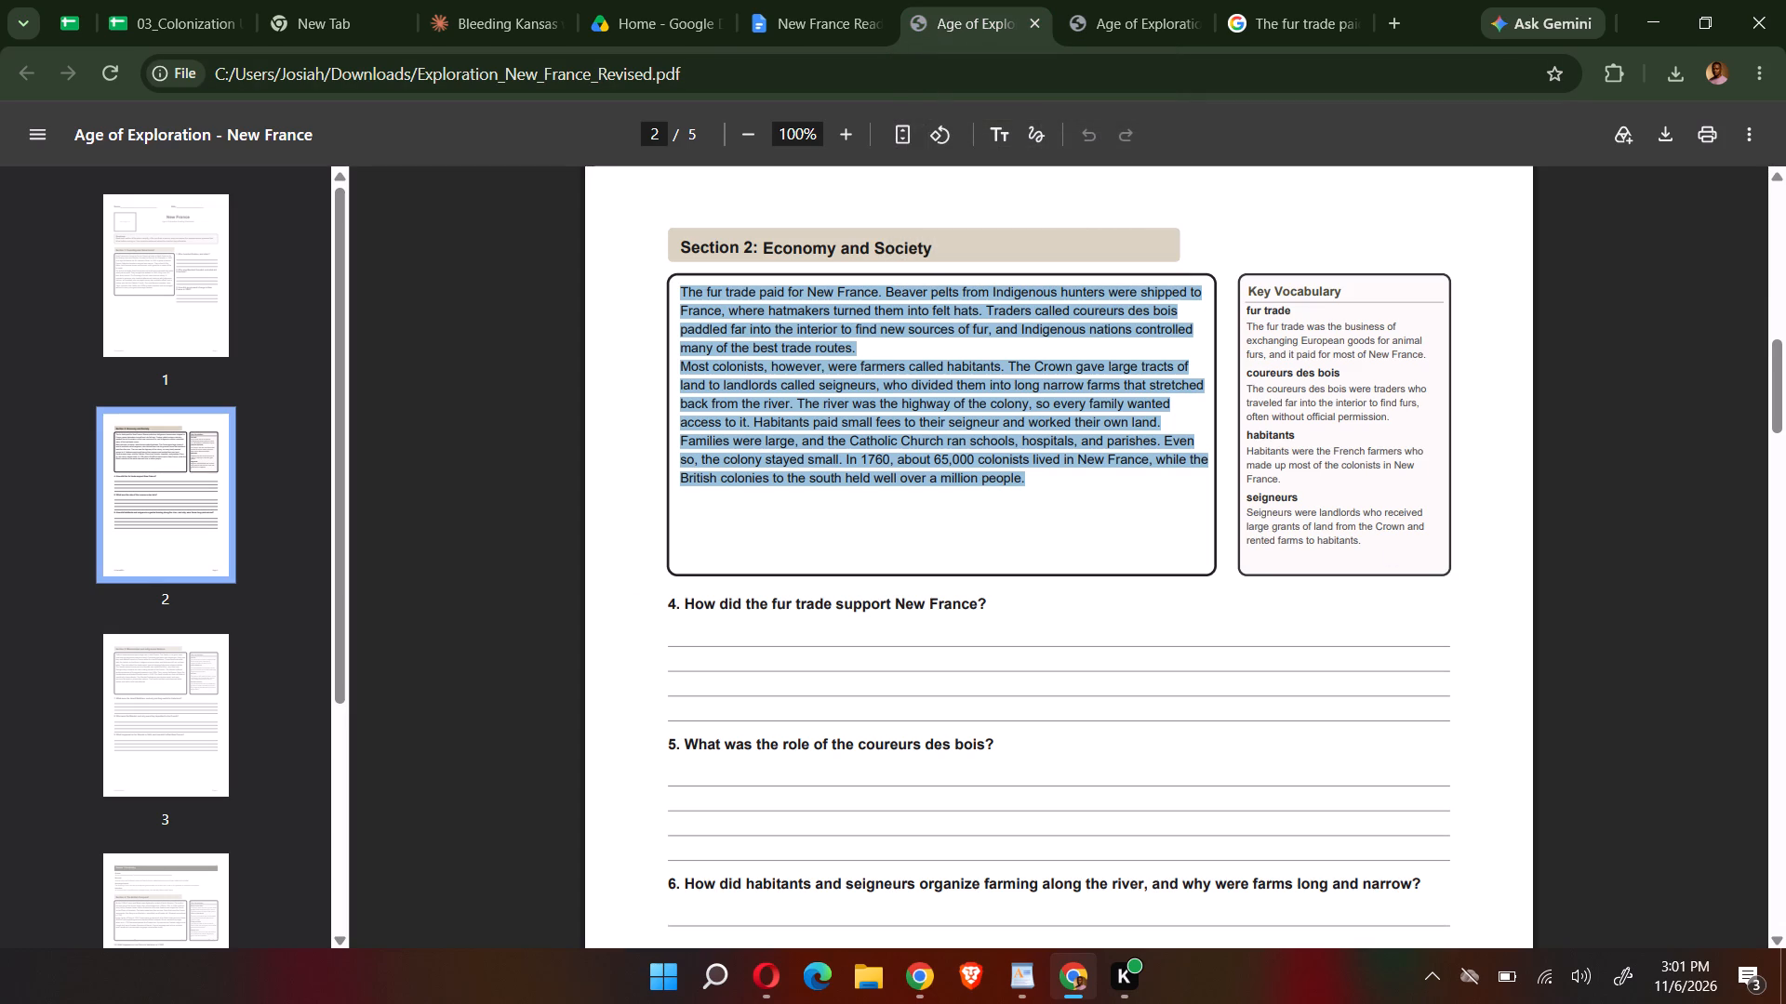
drag(1361, 542, 1253, 315)
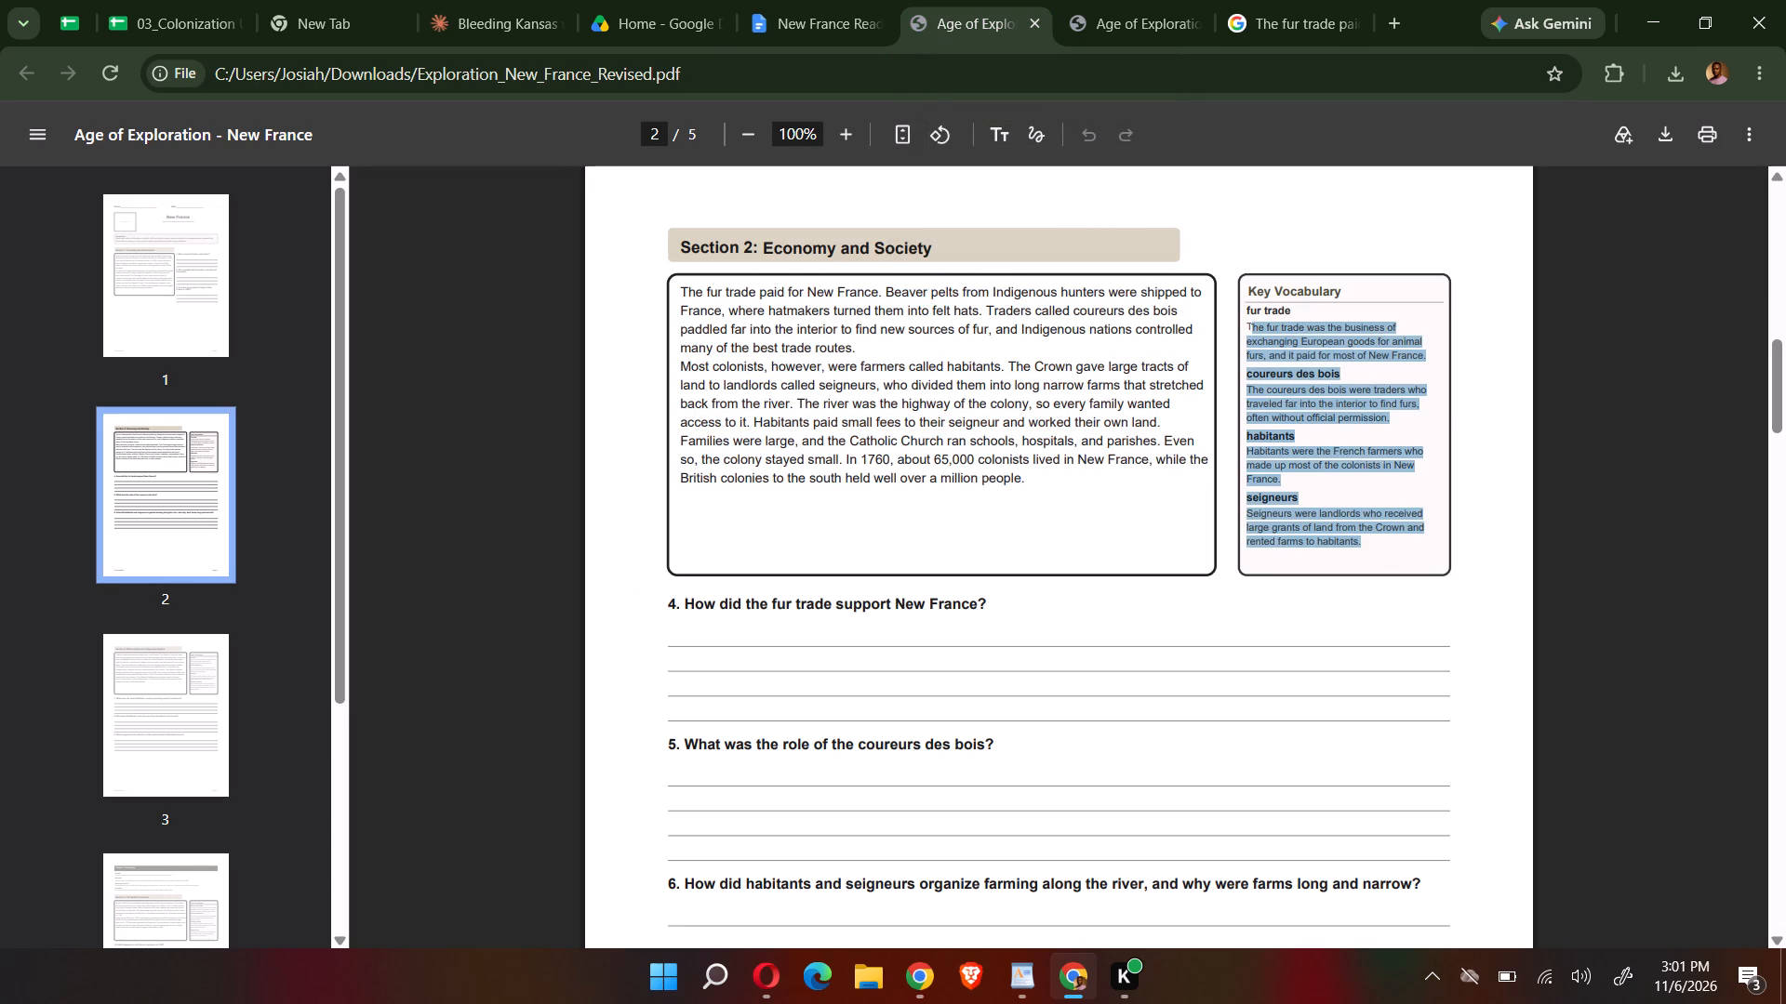
drag(1253, 315, 1253, 309)
key(ctrl+c)
click(847, 8)
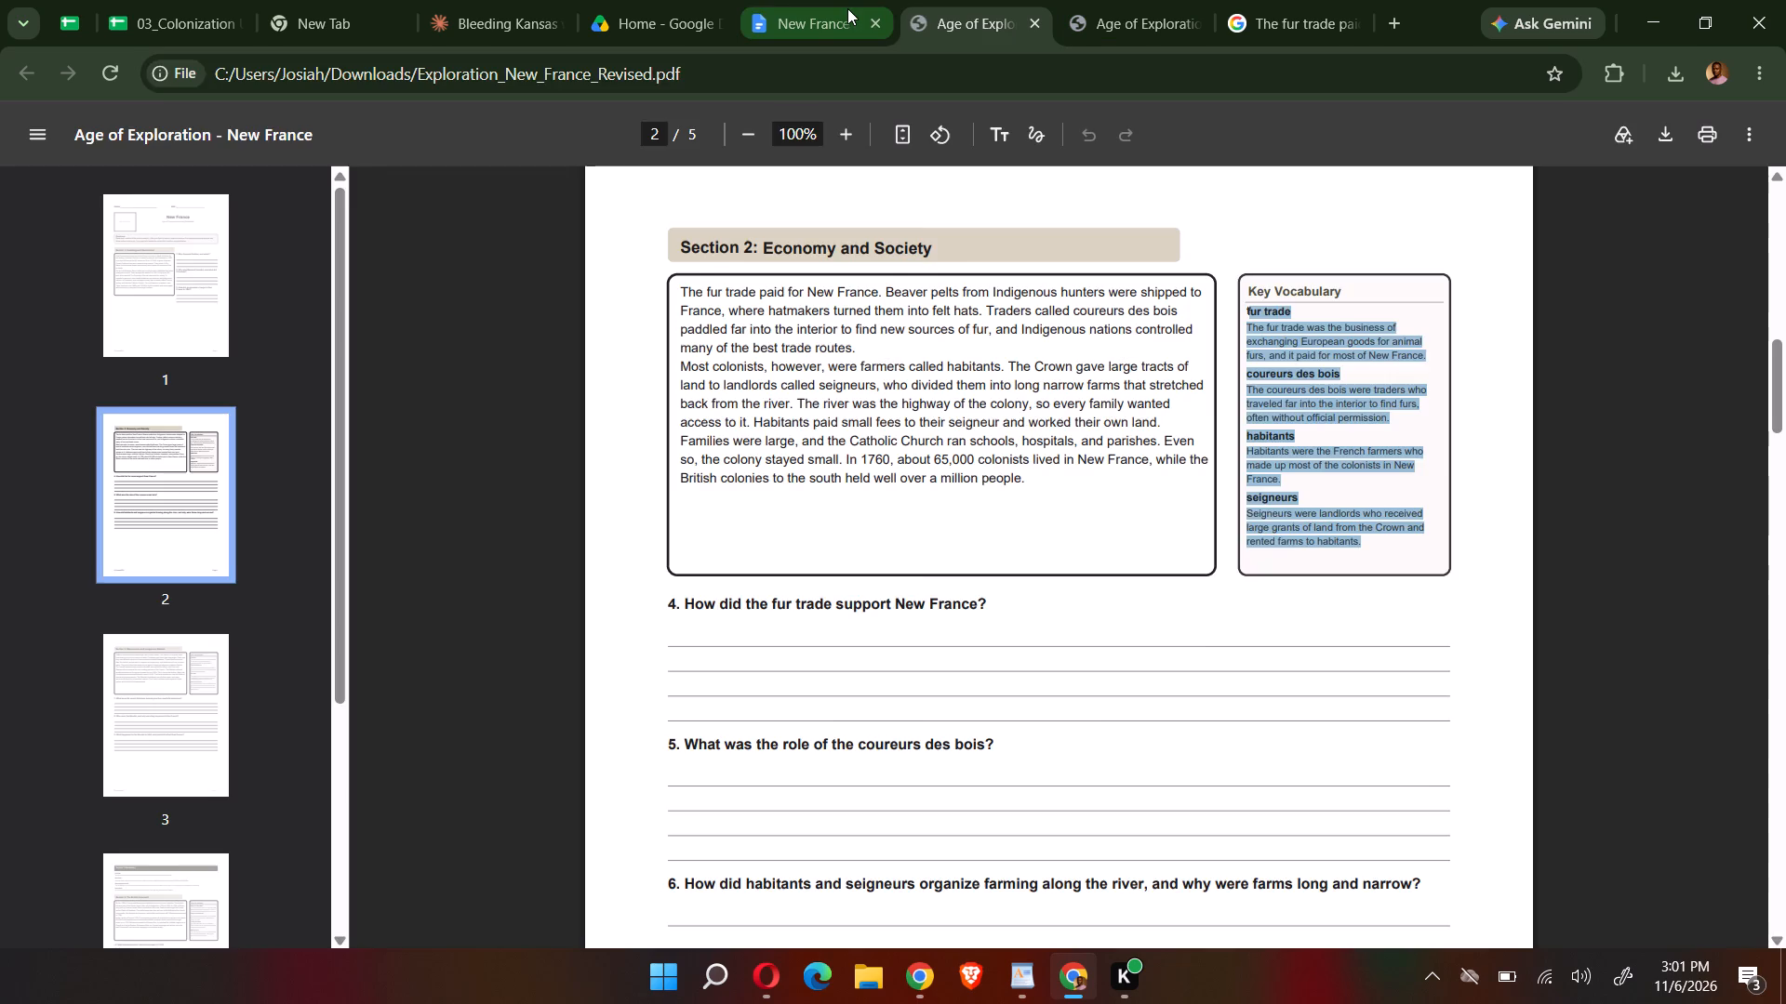
key(ctrl+v)
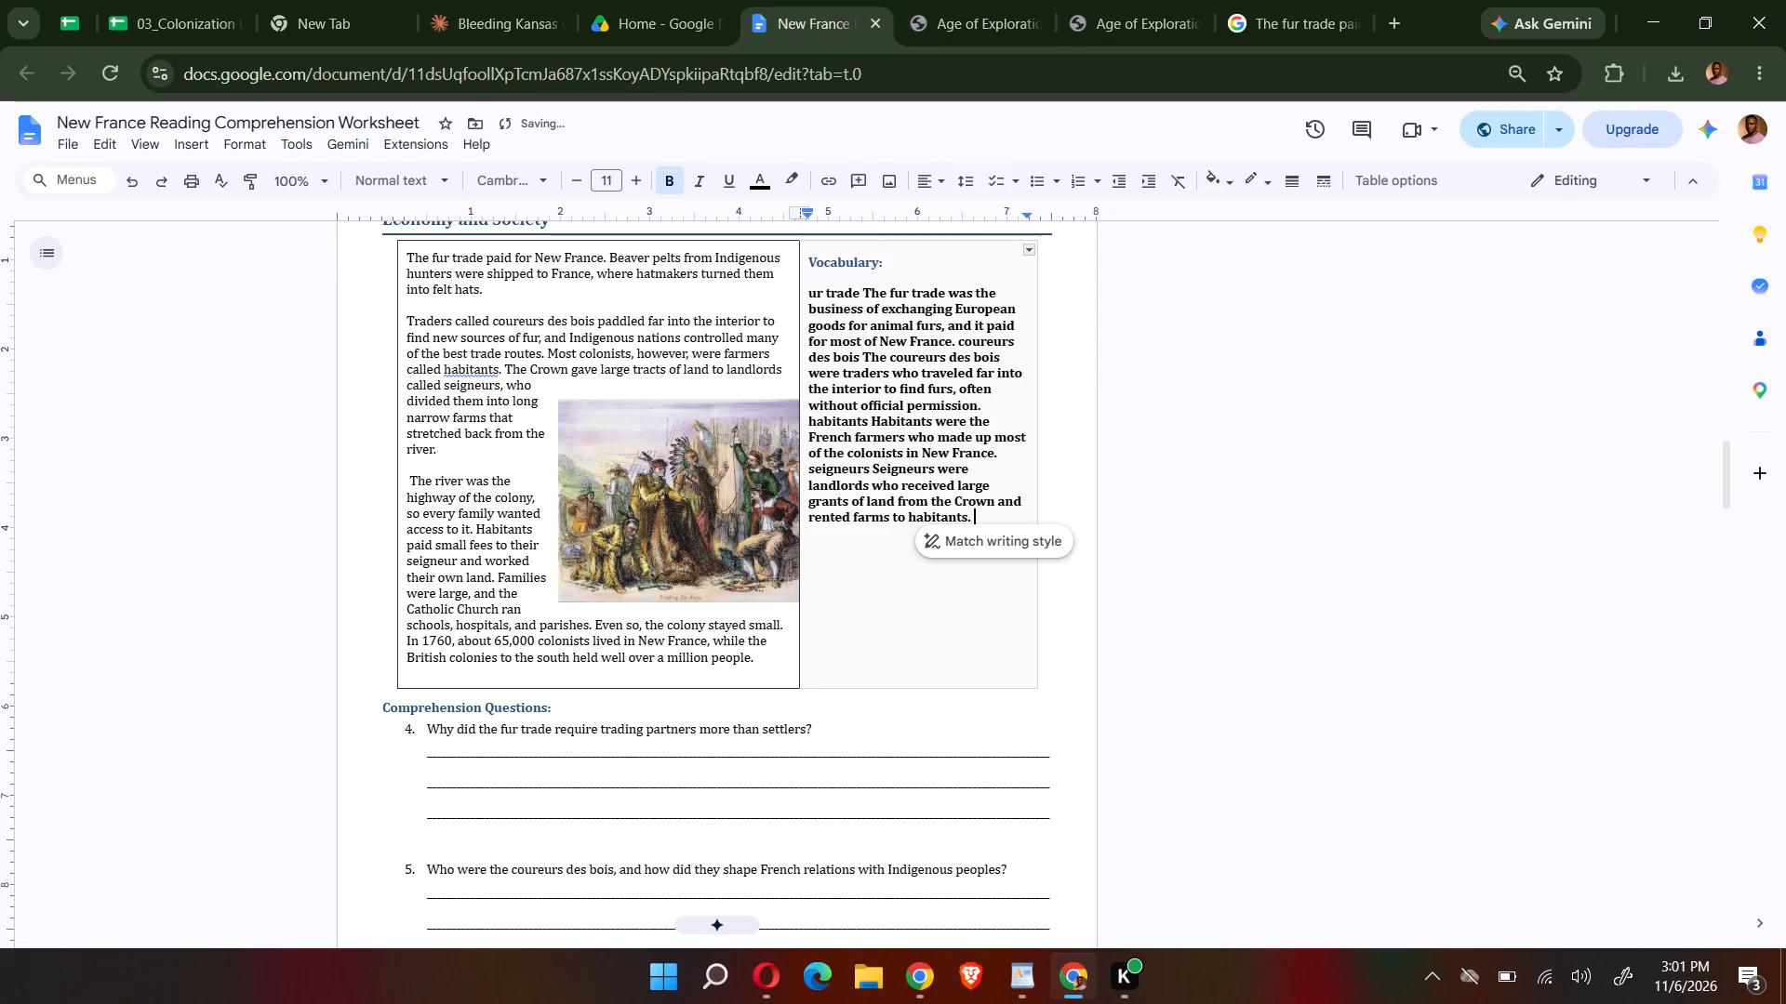
Remove the bold formatting from all the pasted Economy and Society vocabulary text.
drag(991, 522, 983, 516)
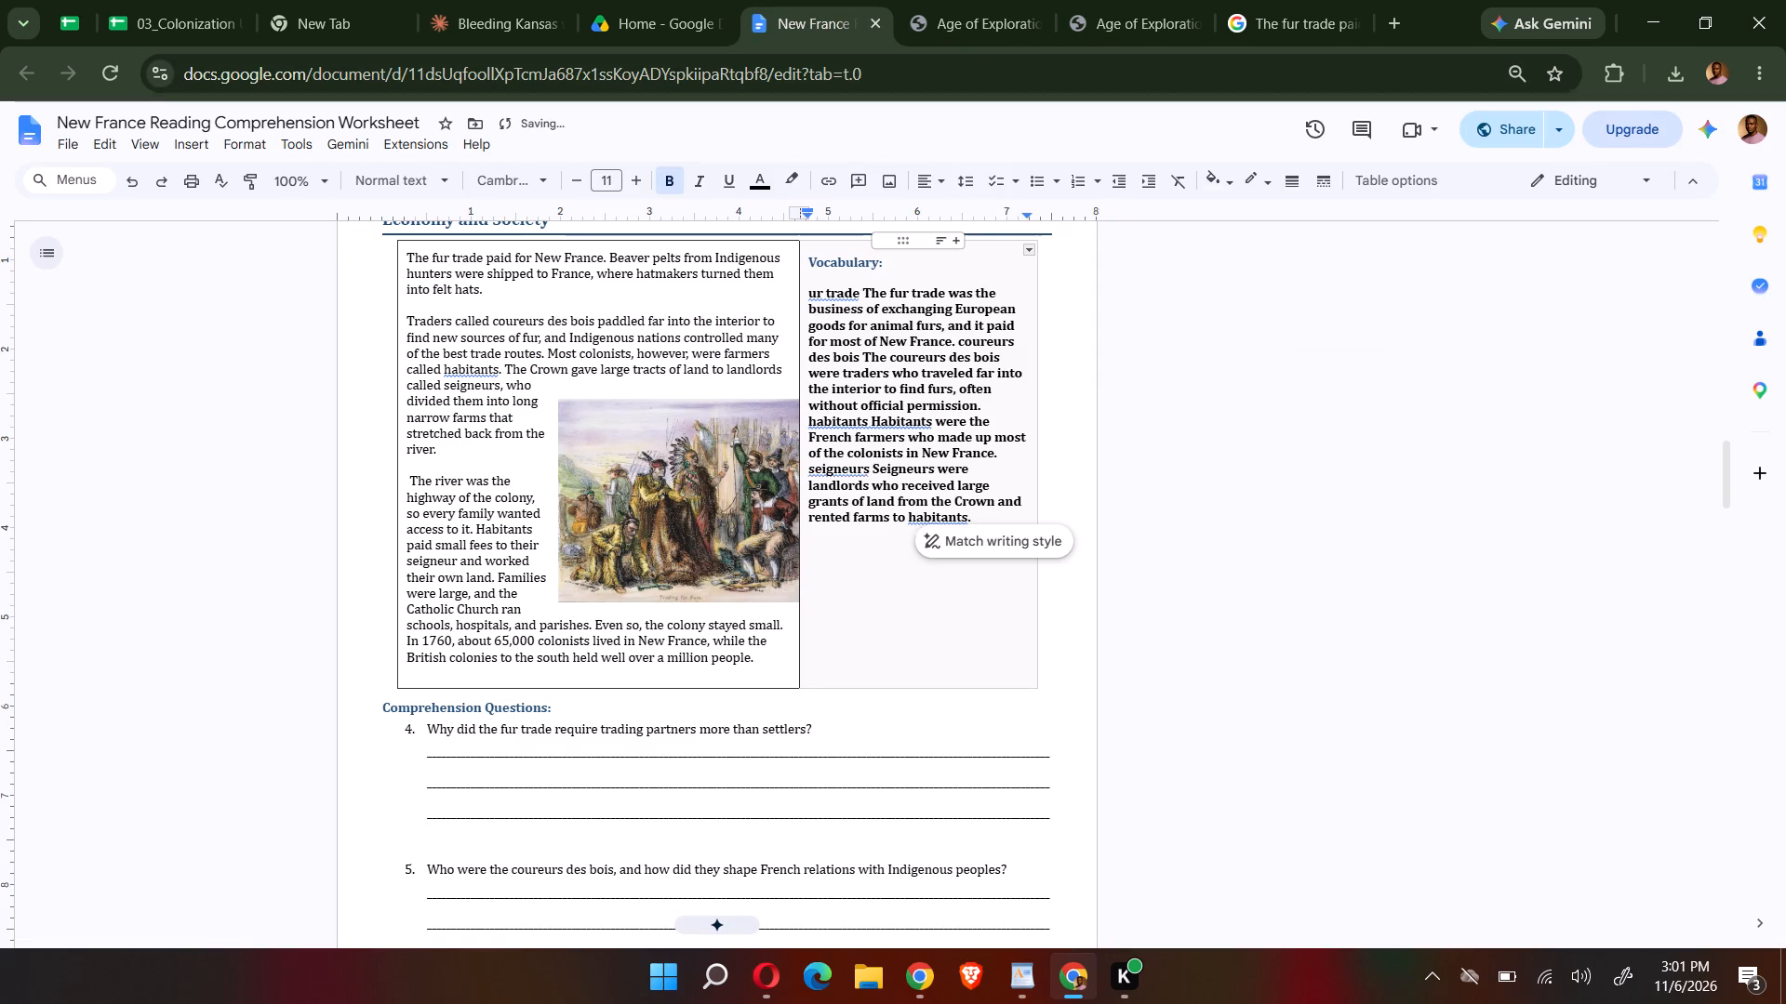
drag(983, 516, 814, 295)
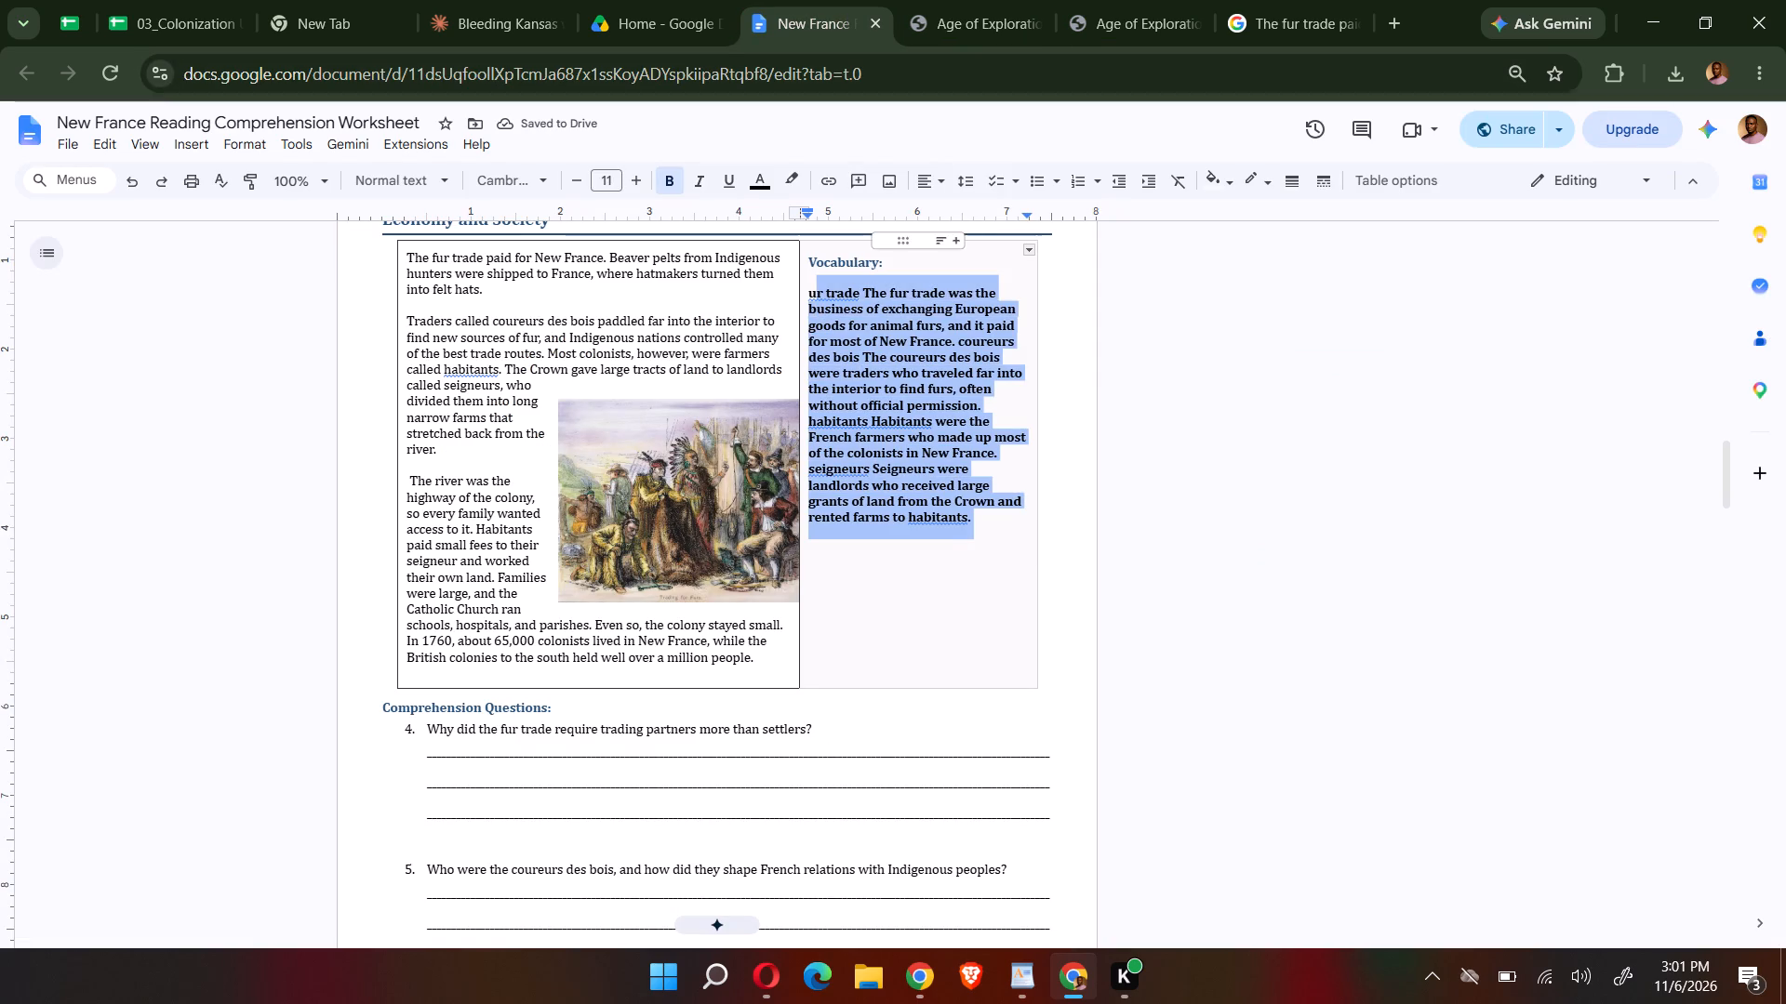
drag(814, 295, 812, 295)
click(674, 190)
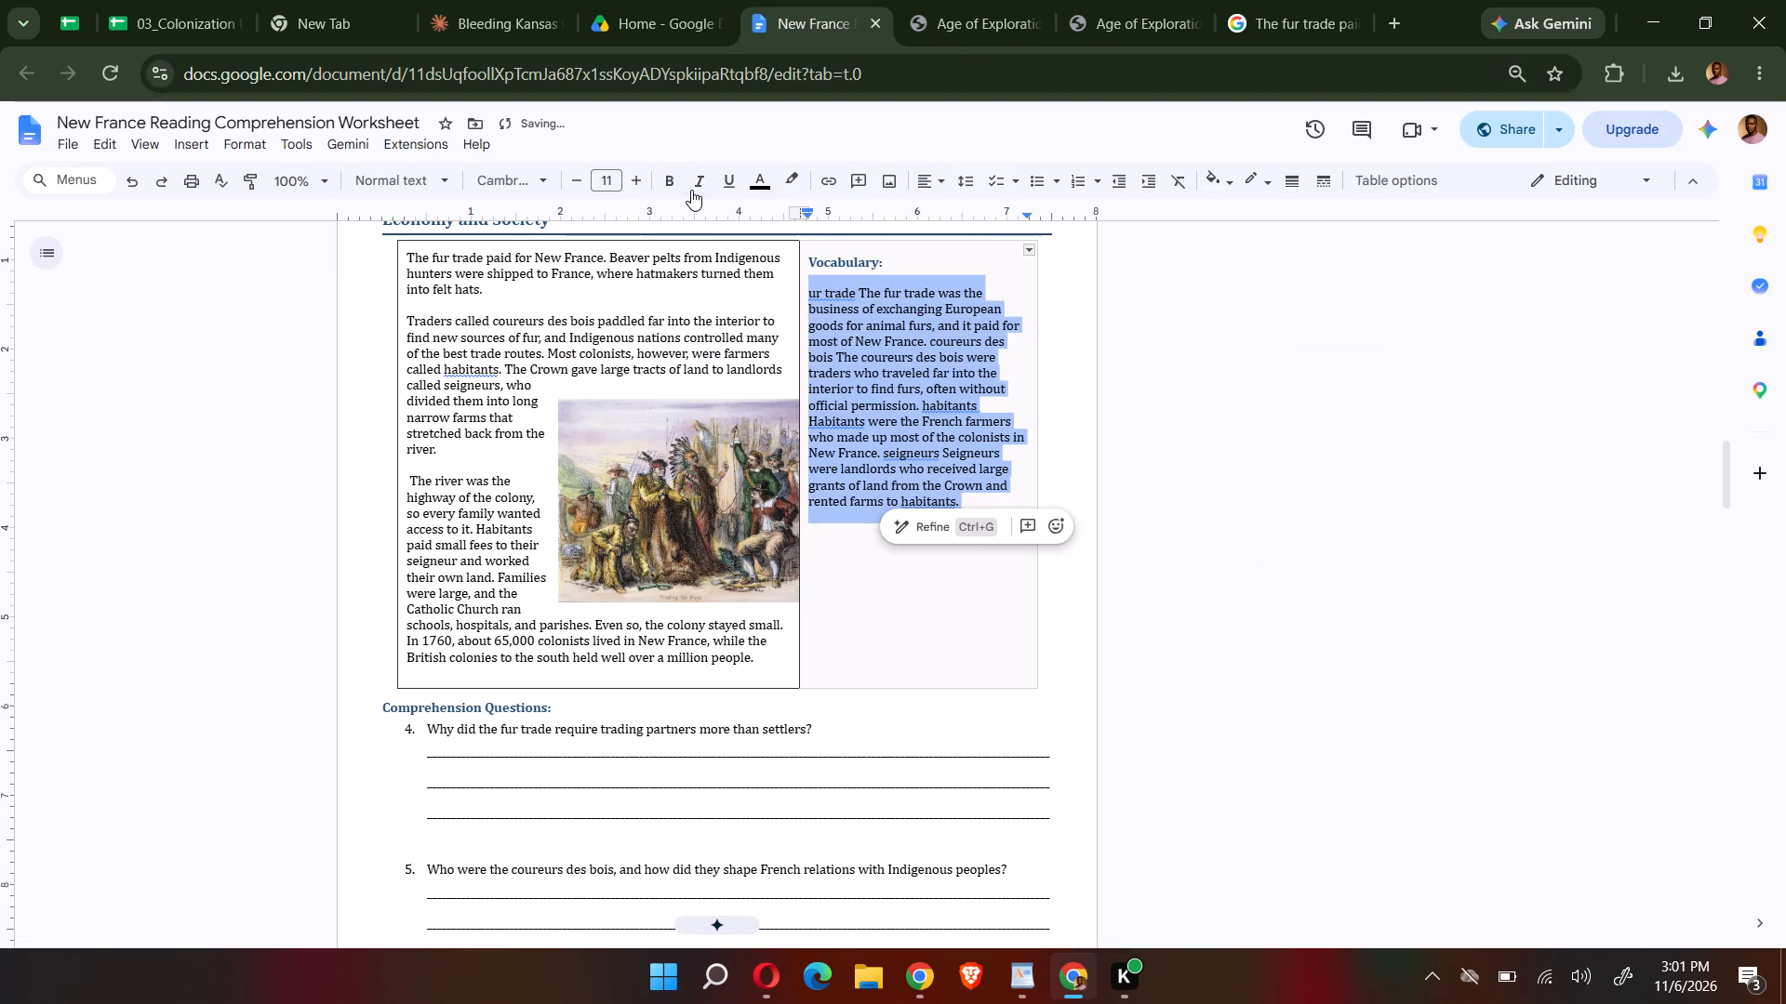
Add the missing capital F at the start of the vocabulary text so the first term reads "Fur trade".
click(803, 293)
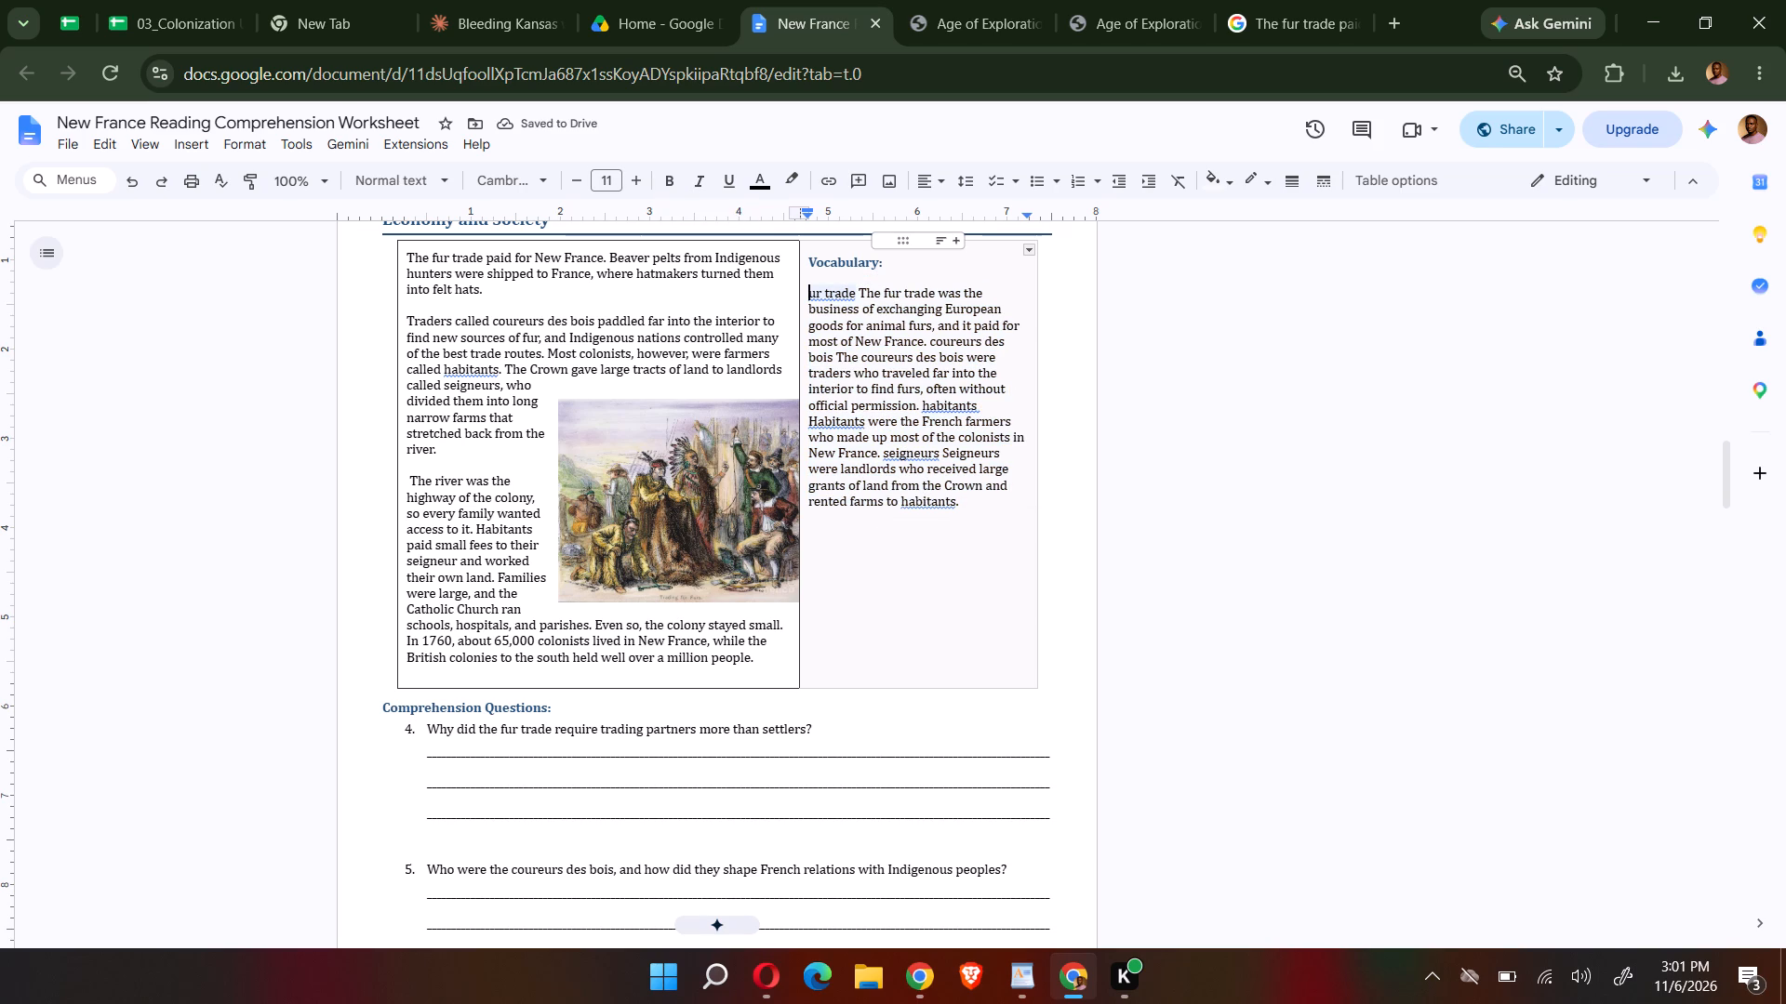
key(shift+f)
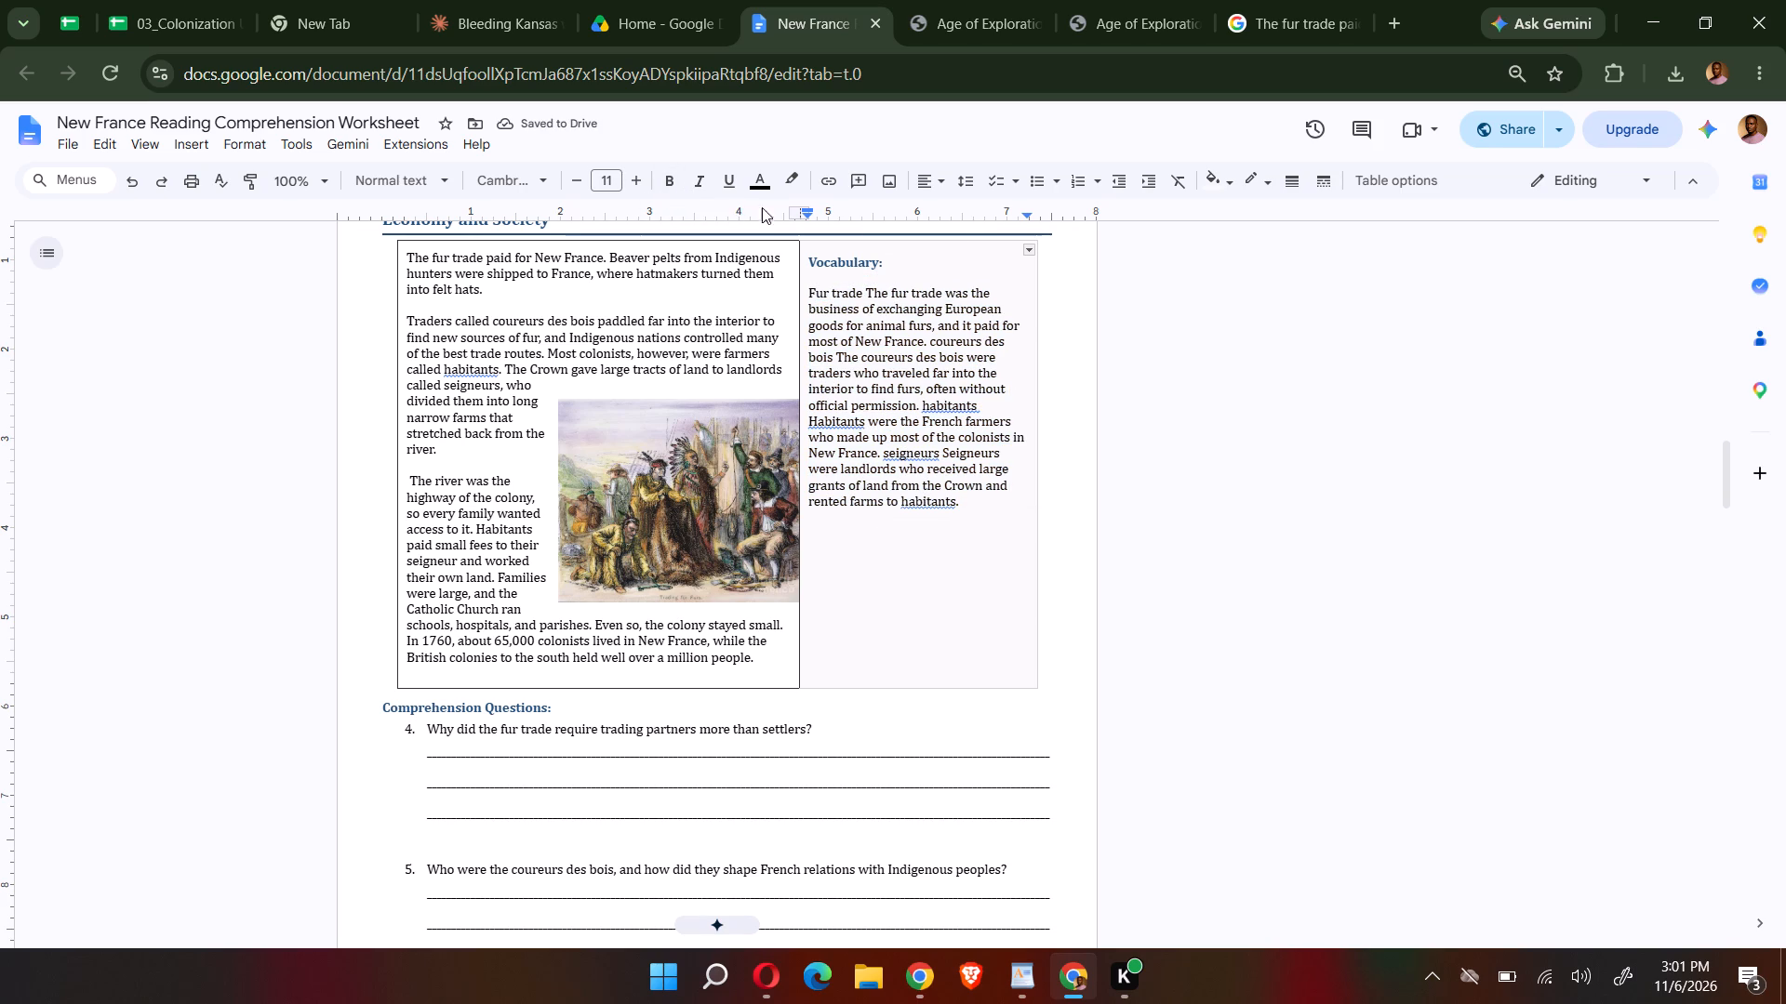
Bold the word "Fur" at the start of the Economy and Society vocabulary, and check the Key Vocabulary layout in the PDF.
drag(824, 293, 794, 284)
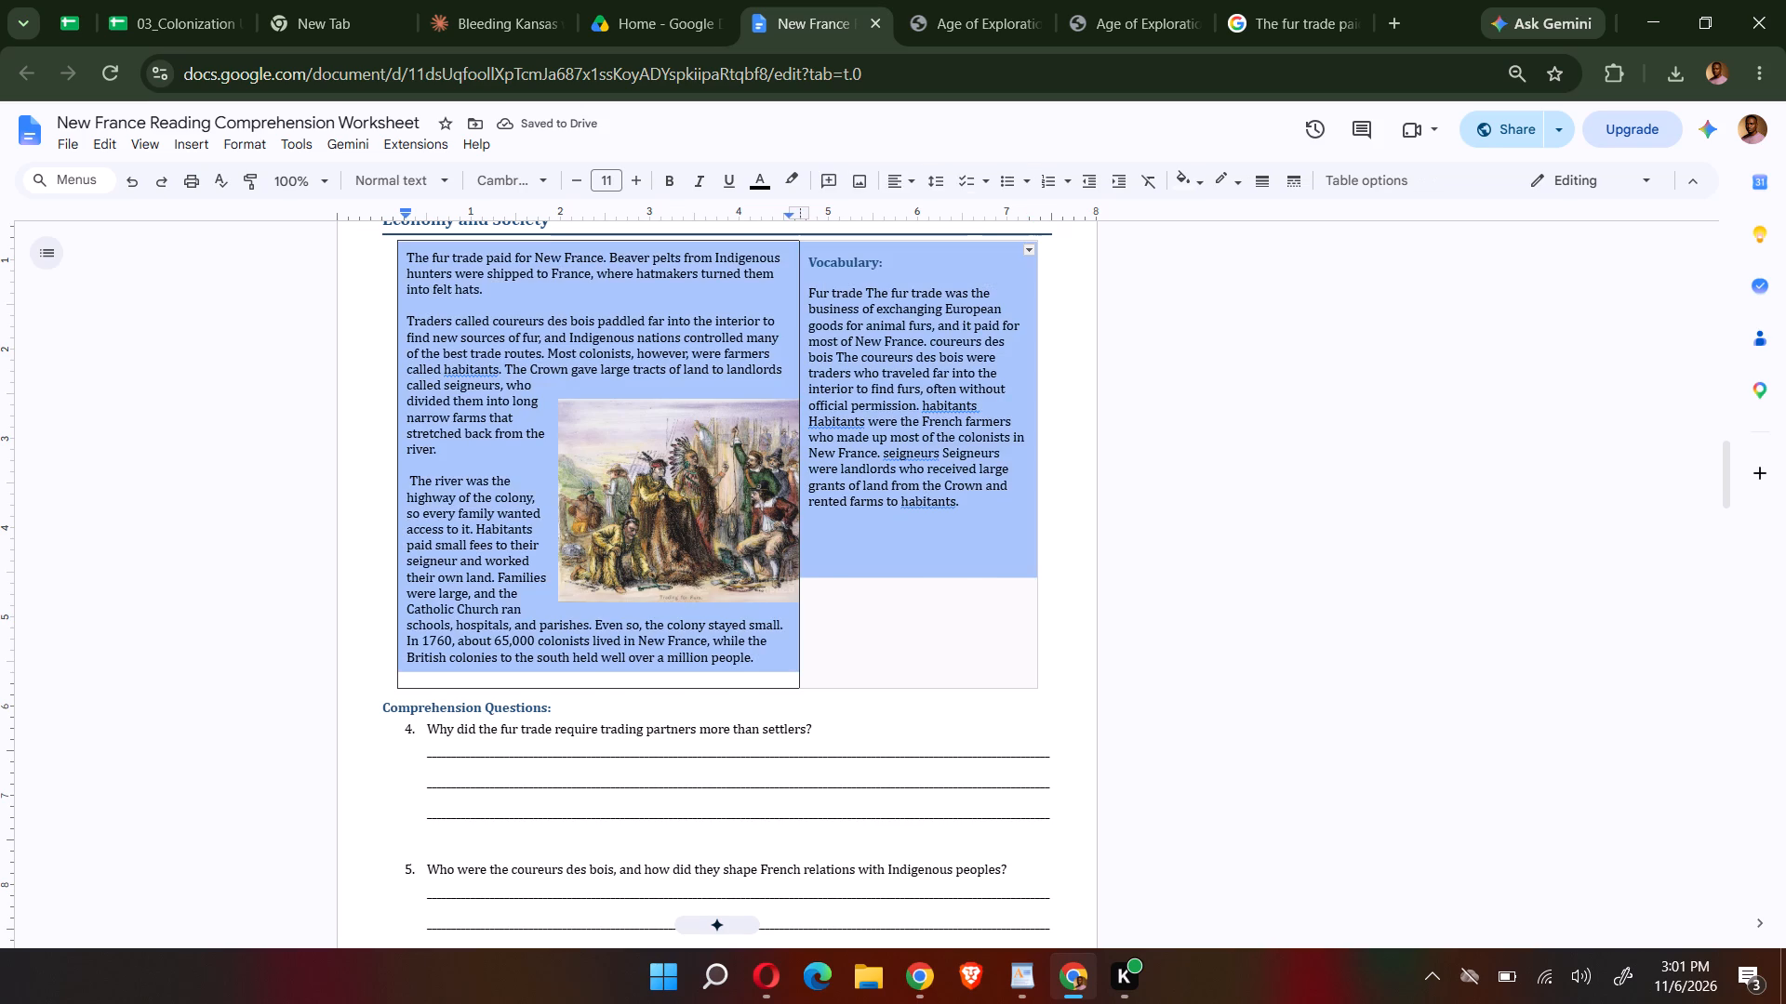
drag(794, 284, 808, 296)
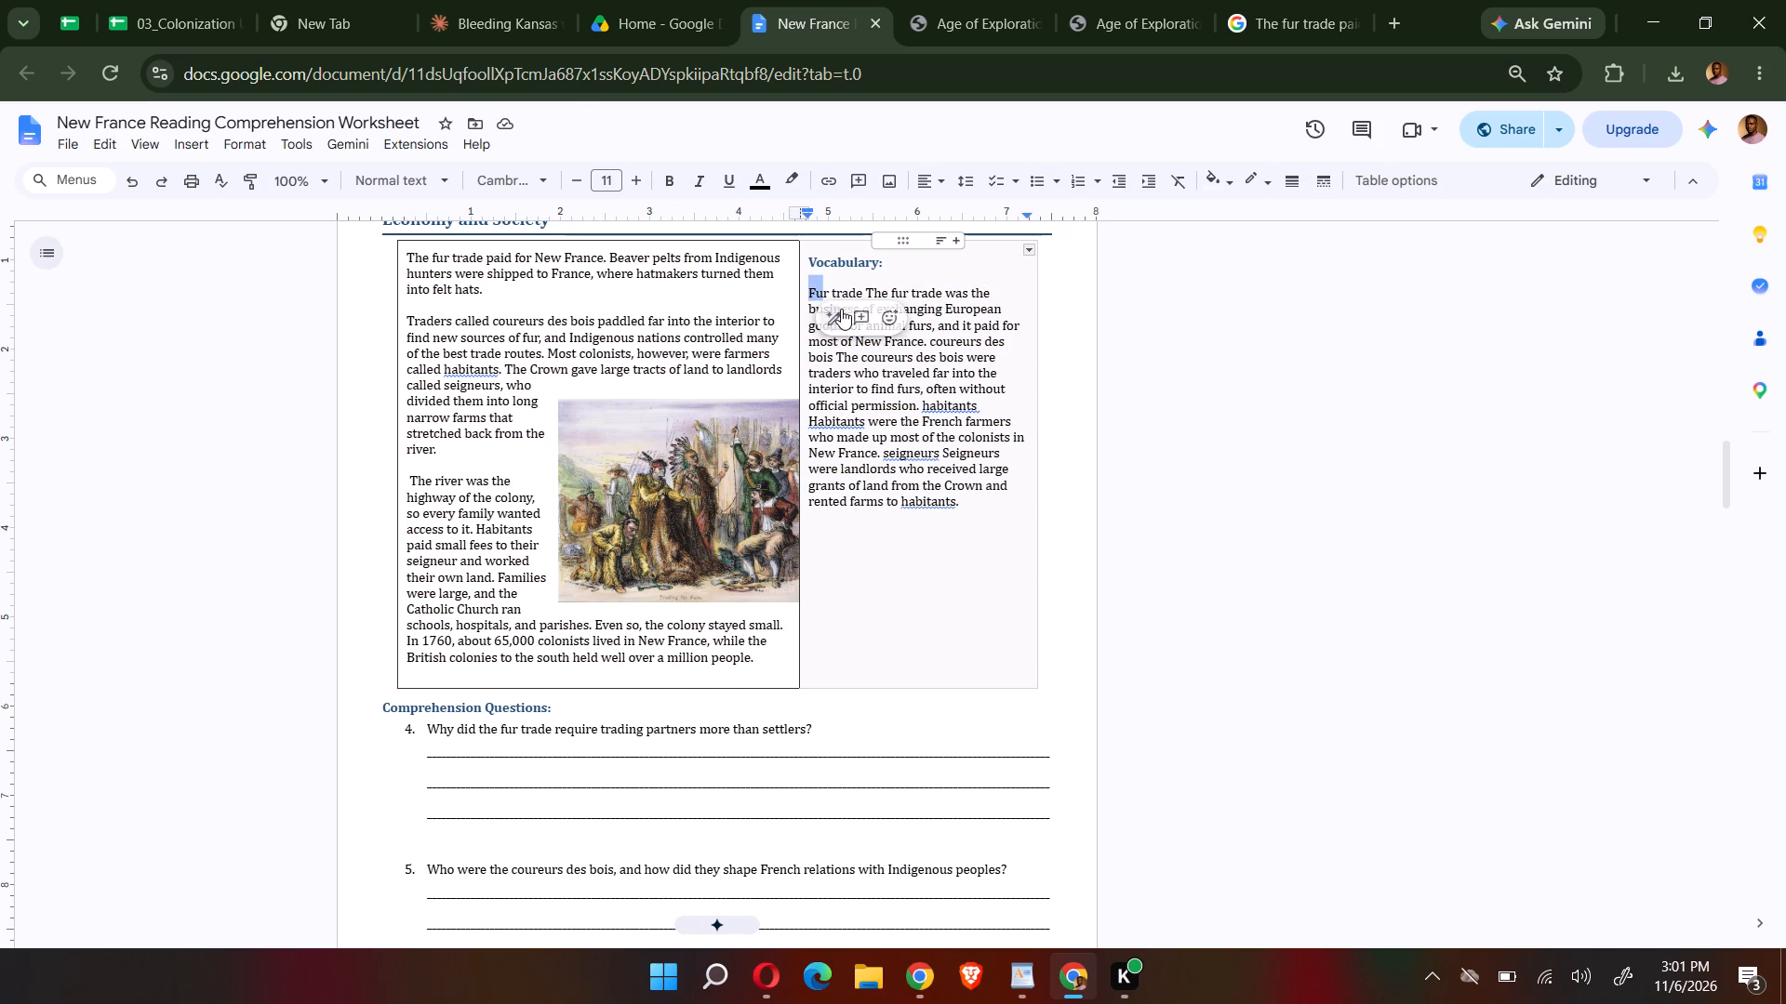
click(825, 291)
drag(825, 291, 816, 285)
click(673, 190)
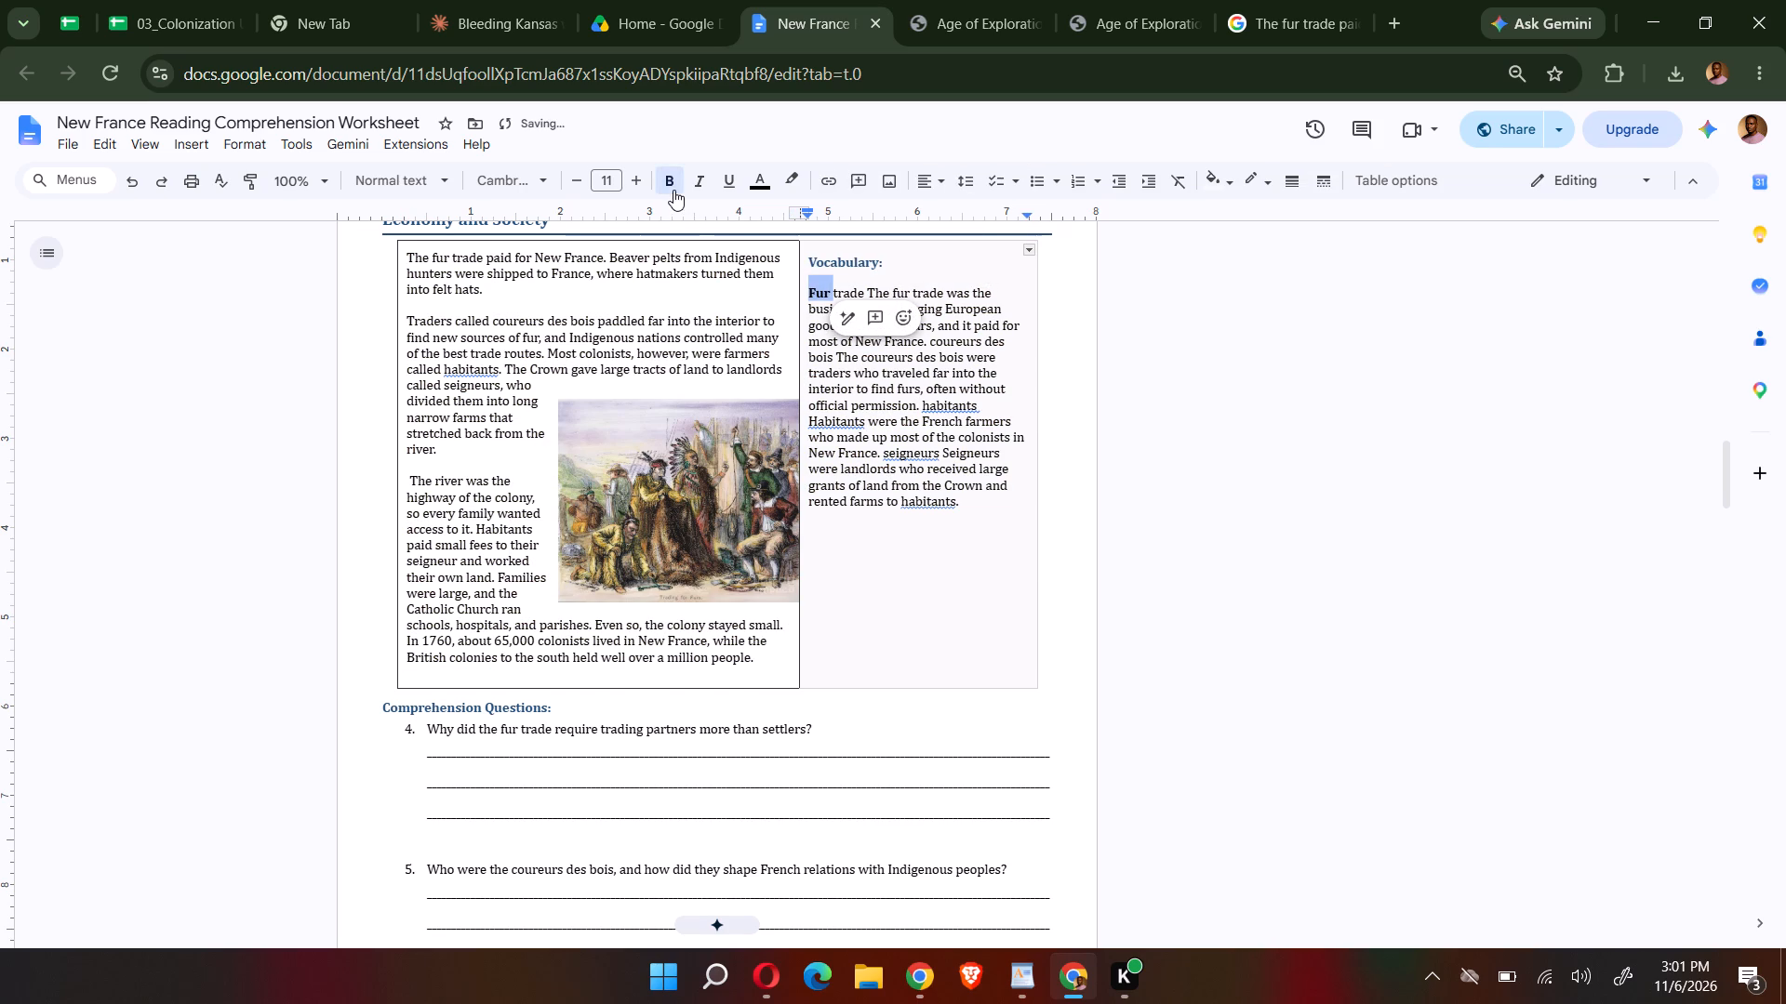
click(1430, 332)
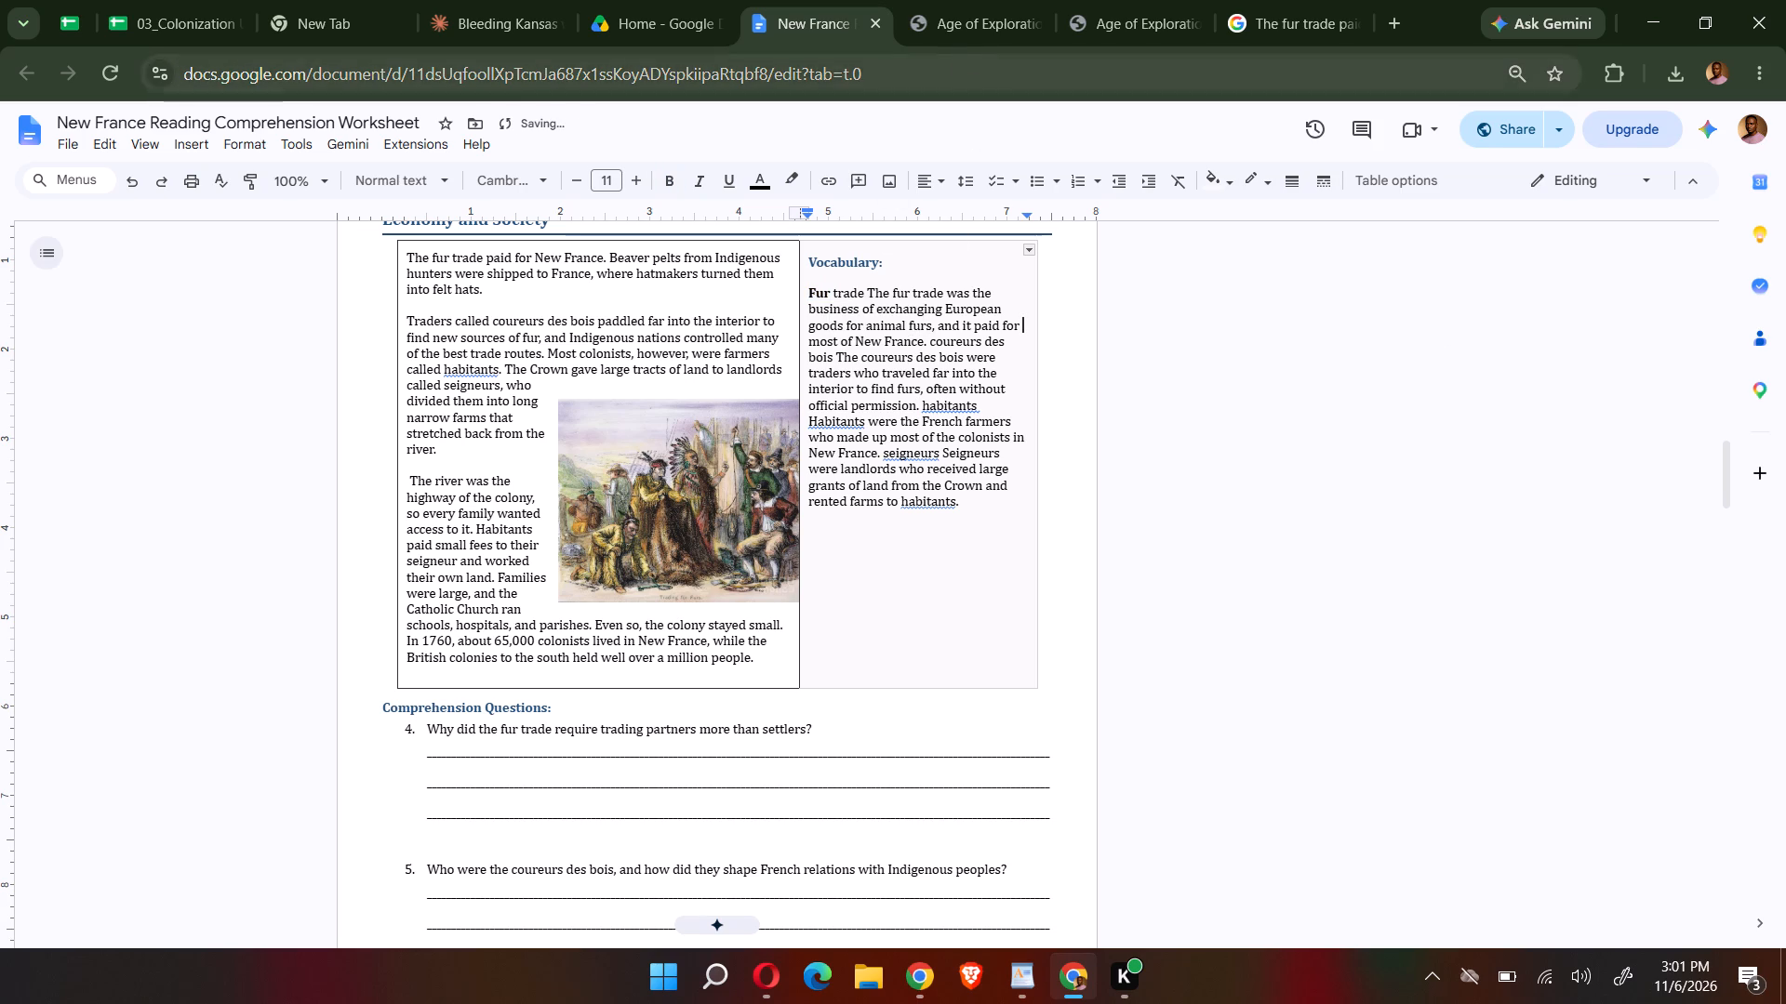
click(949, 15)
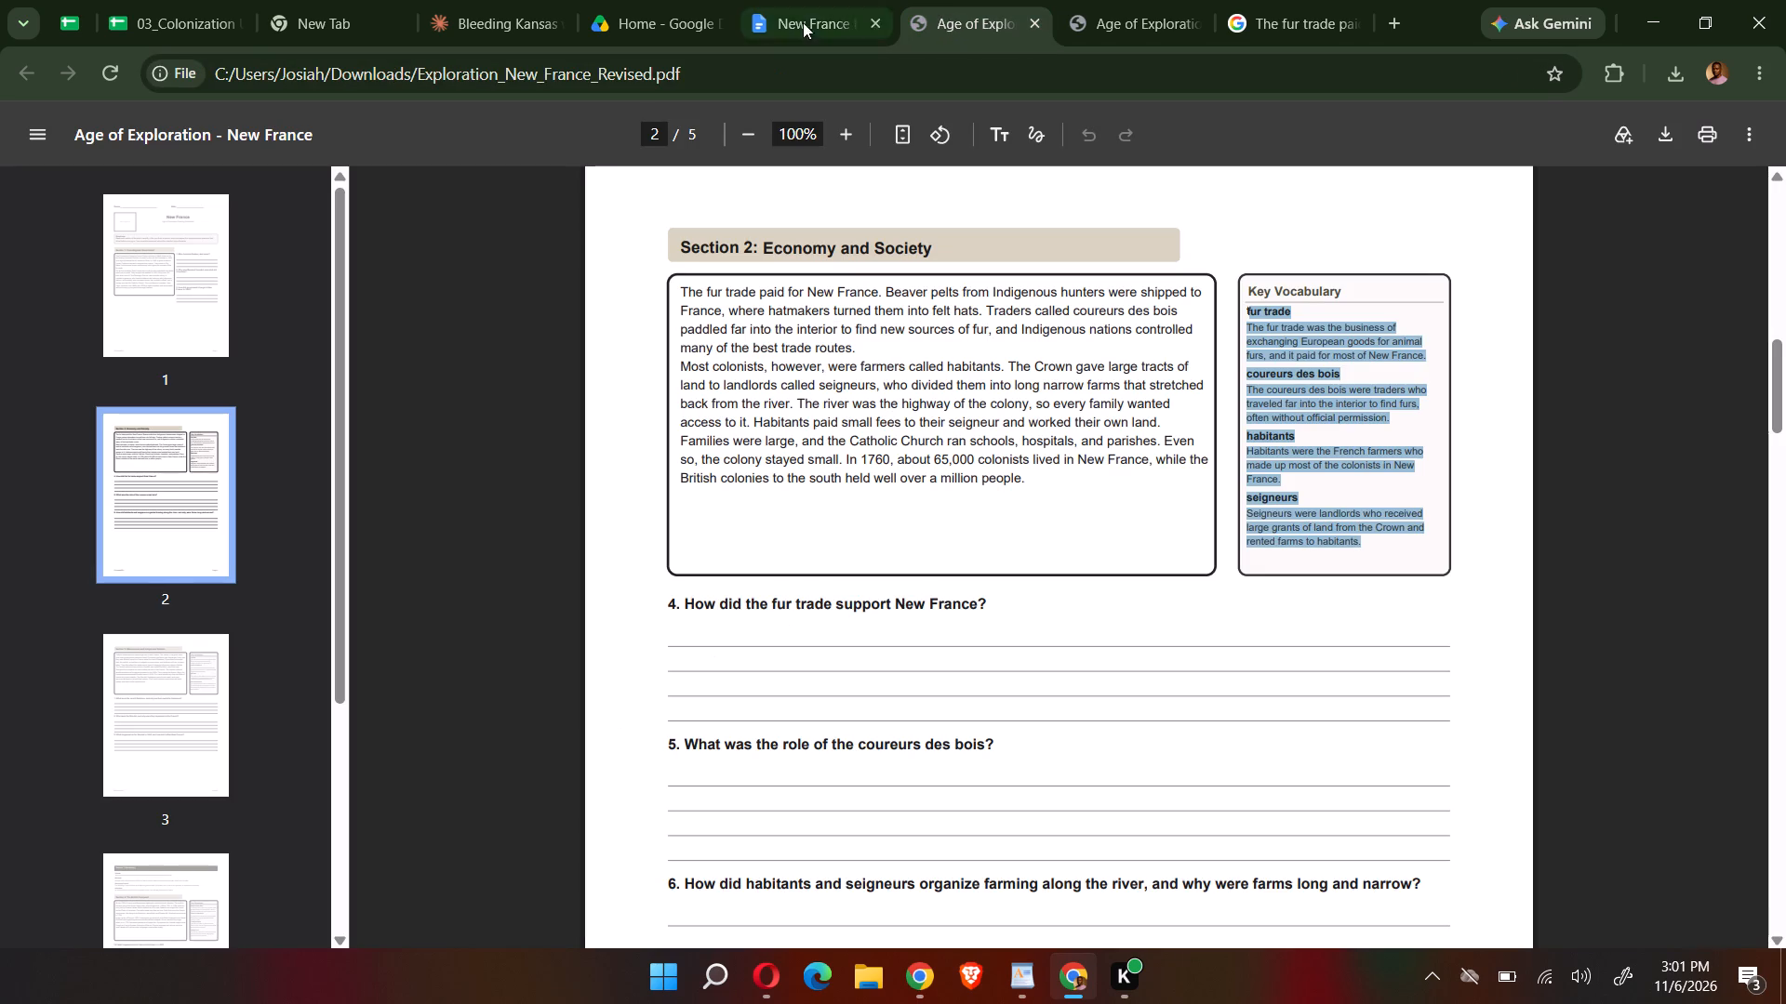
click(789, 2)
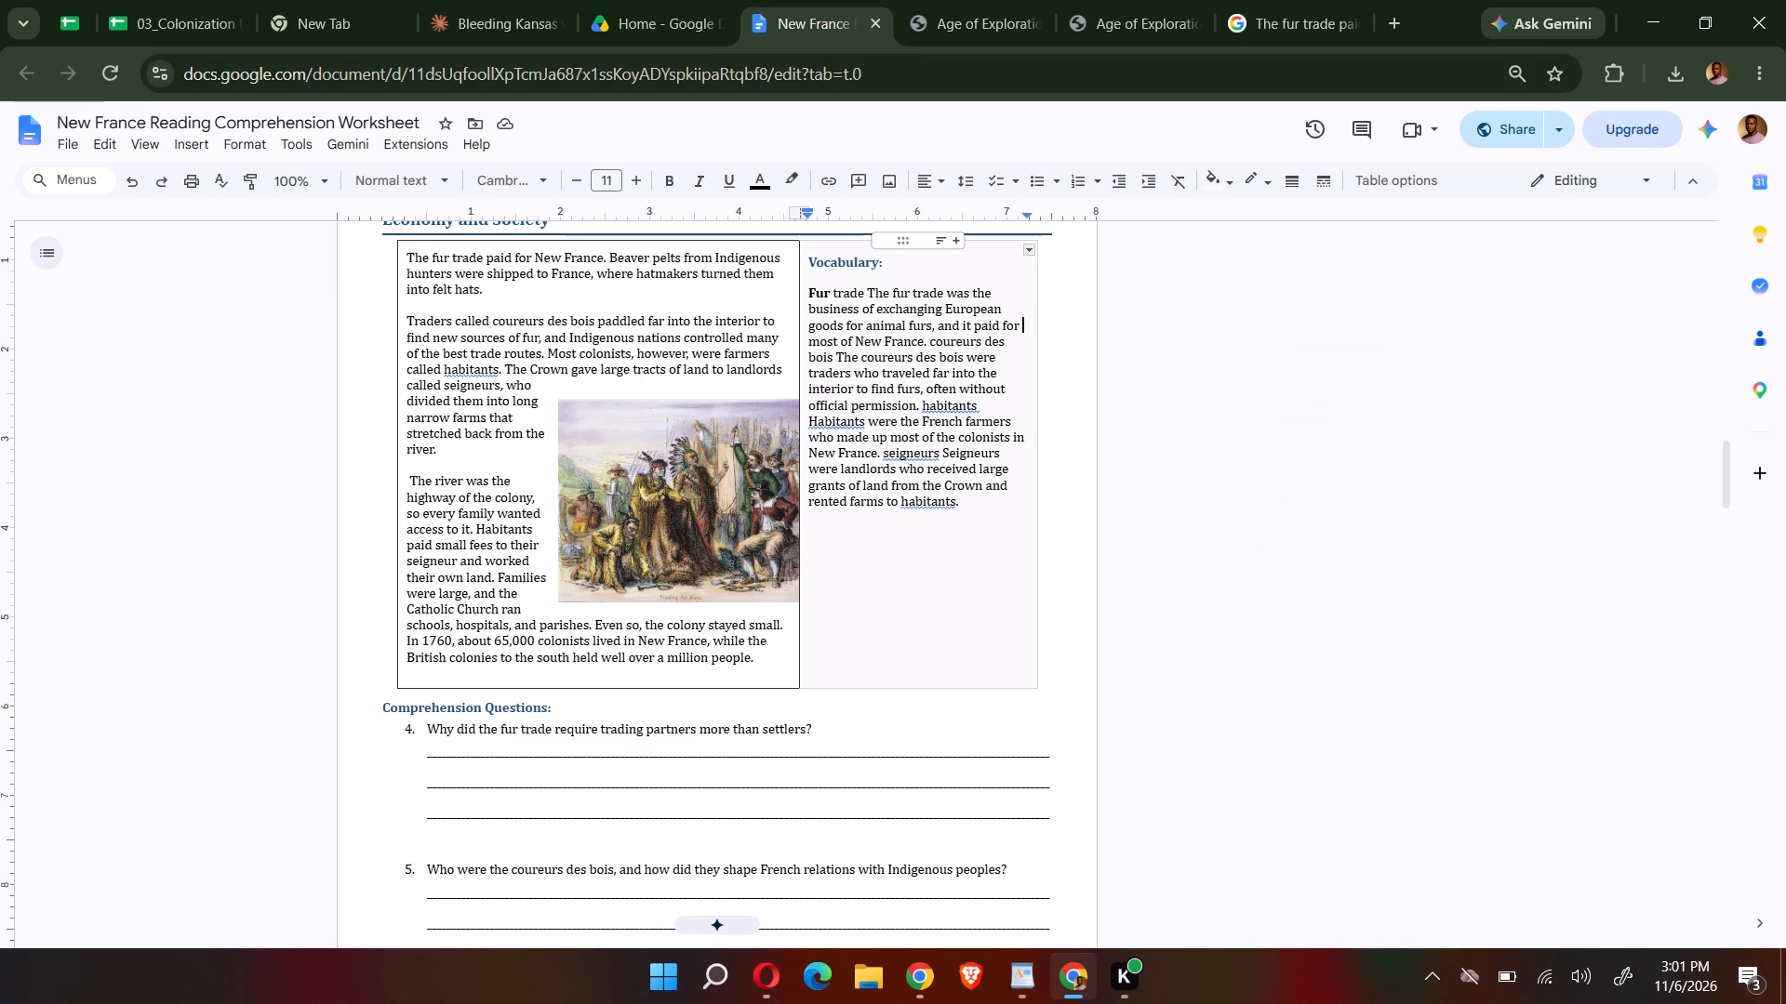
Bold "trade" in the Economy and Society vocabulary and put the Fur trade definition on the line below its term.
drag(863, 292, 831, 298)
click(677, 187)
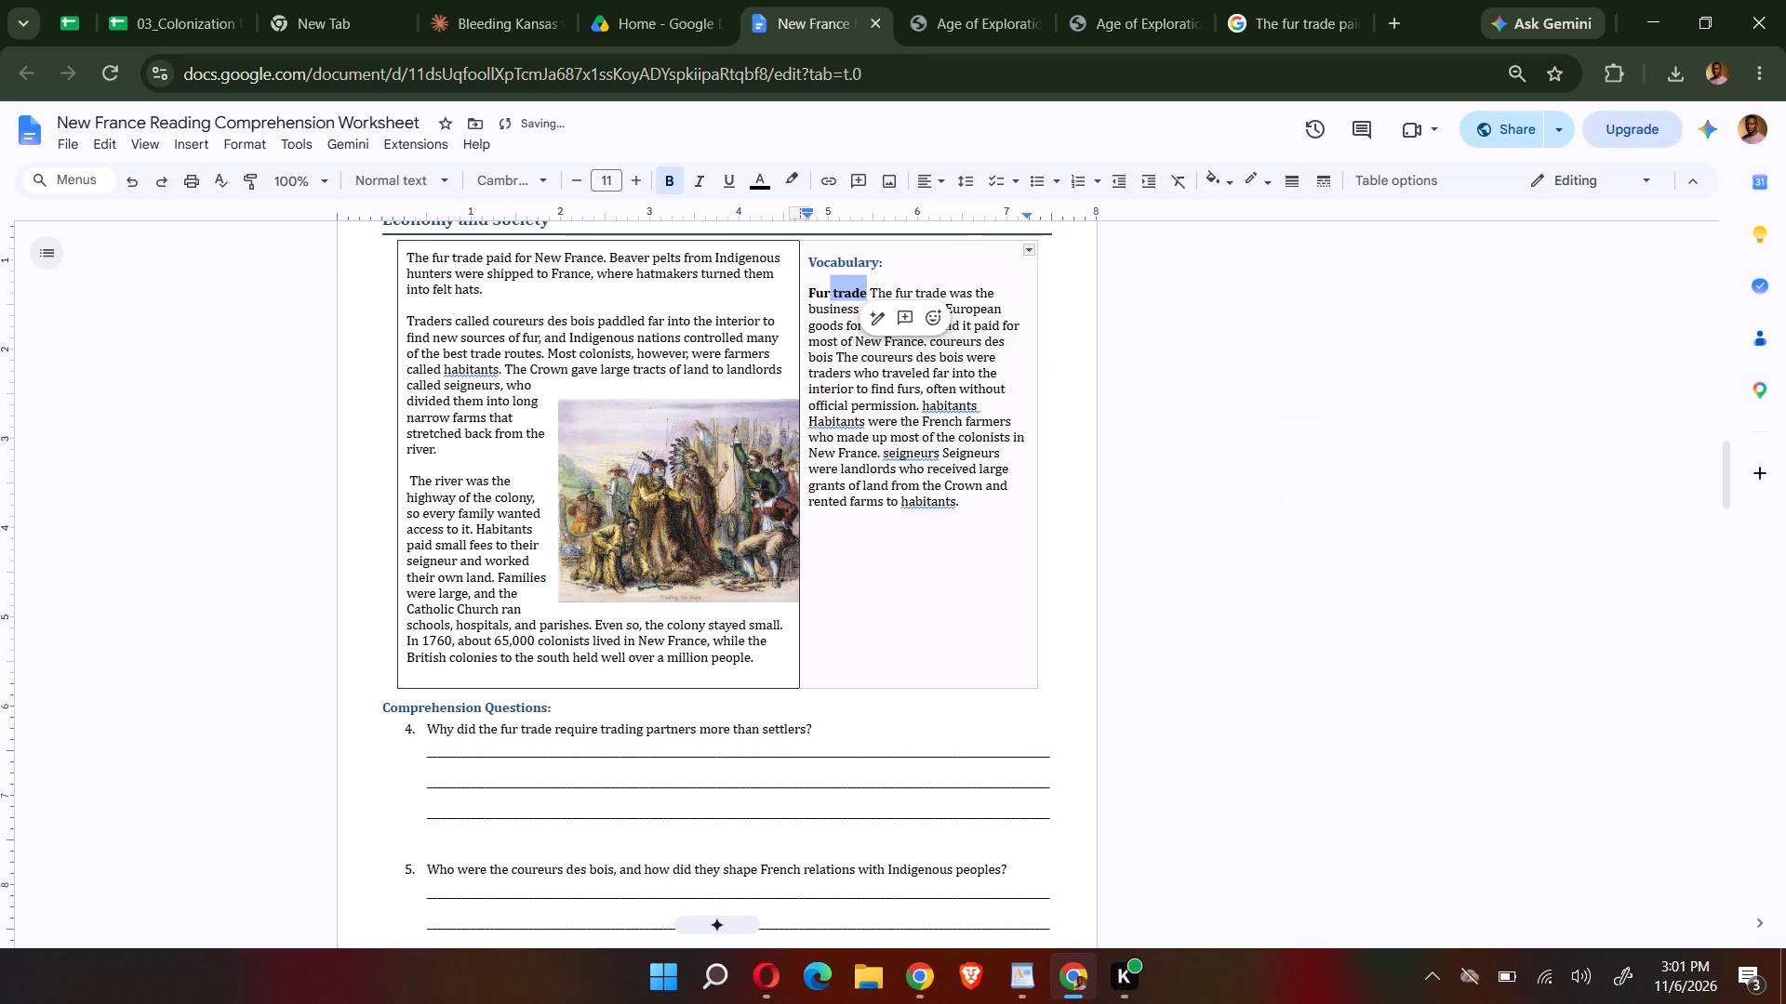
click(869, 292)
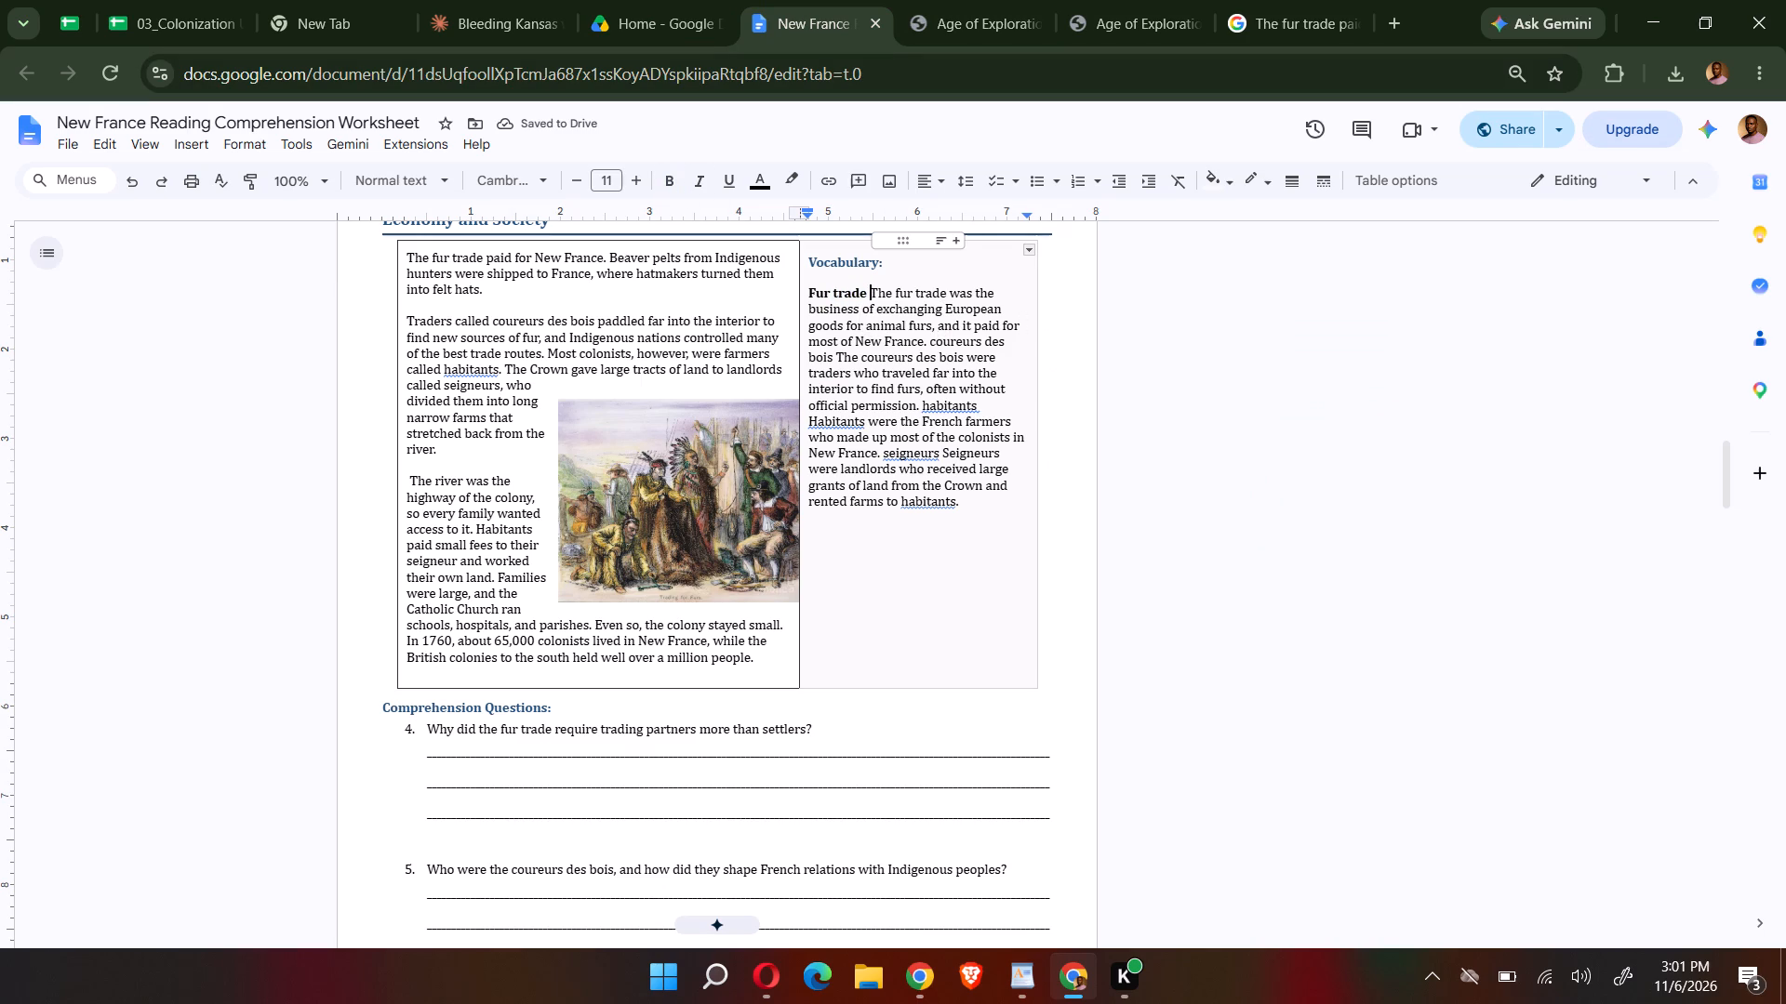
key(shift+Return)
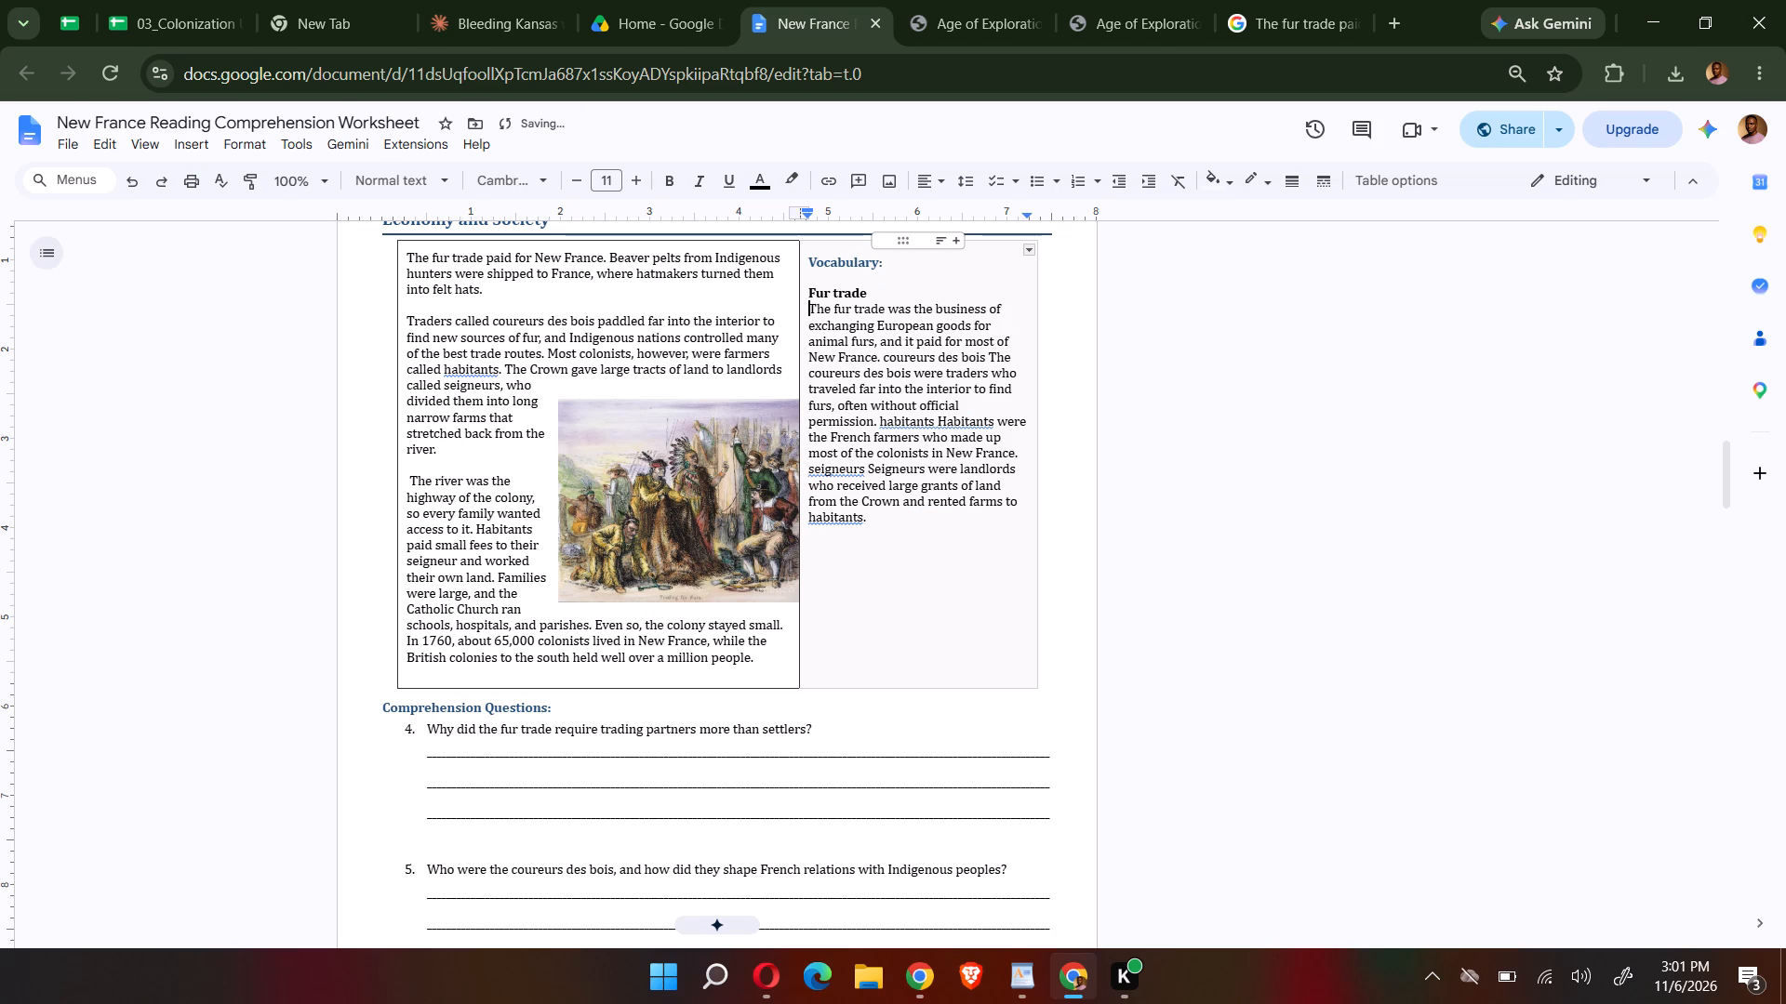
Bold "coureurs des bois", start it as a separate paragraph, and place its definition on the line below, following the PDF's Key Vocabulary layout.
click(945, 0)
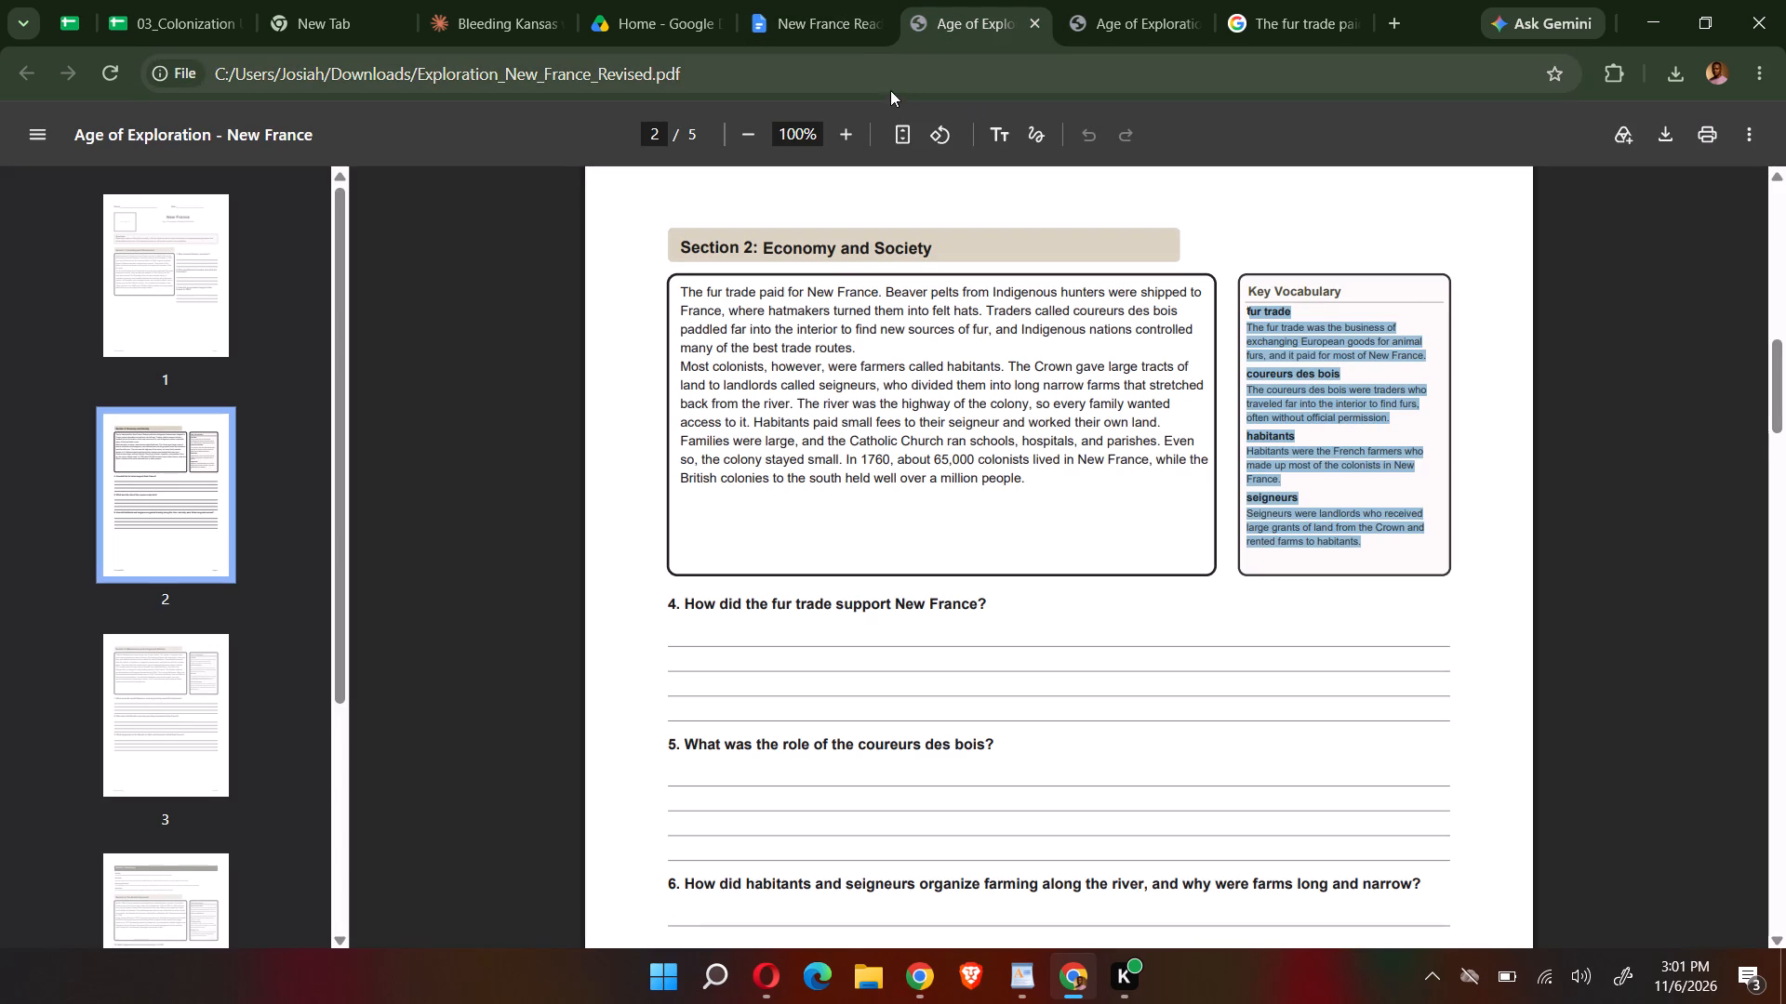
click(780, 20)
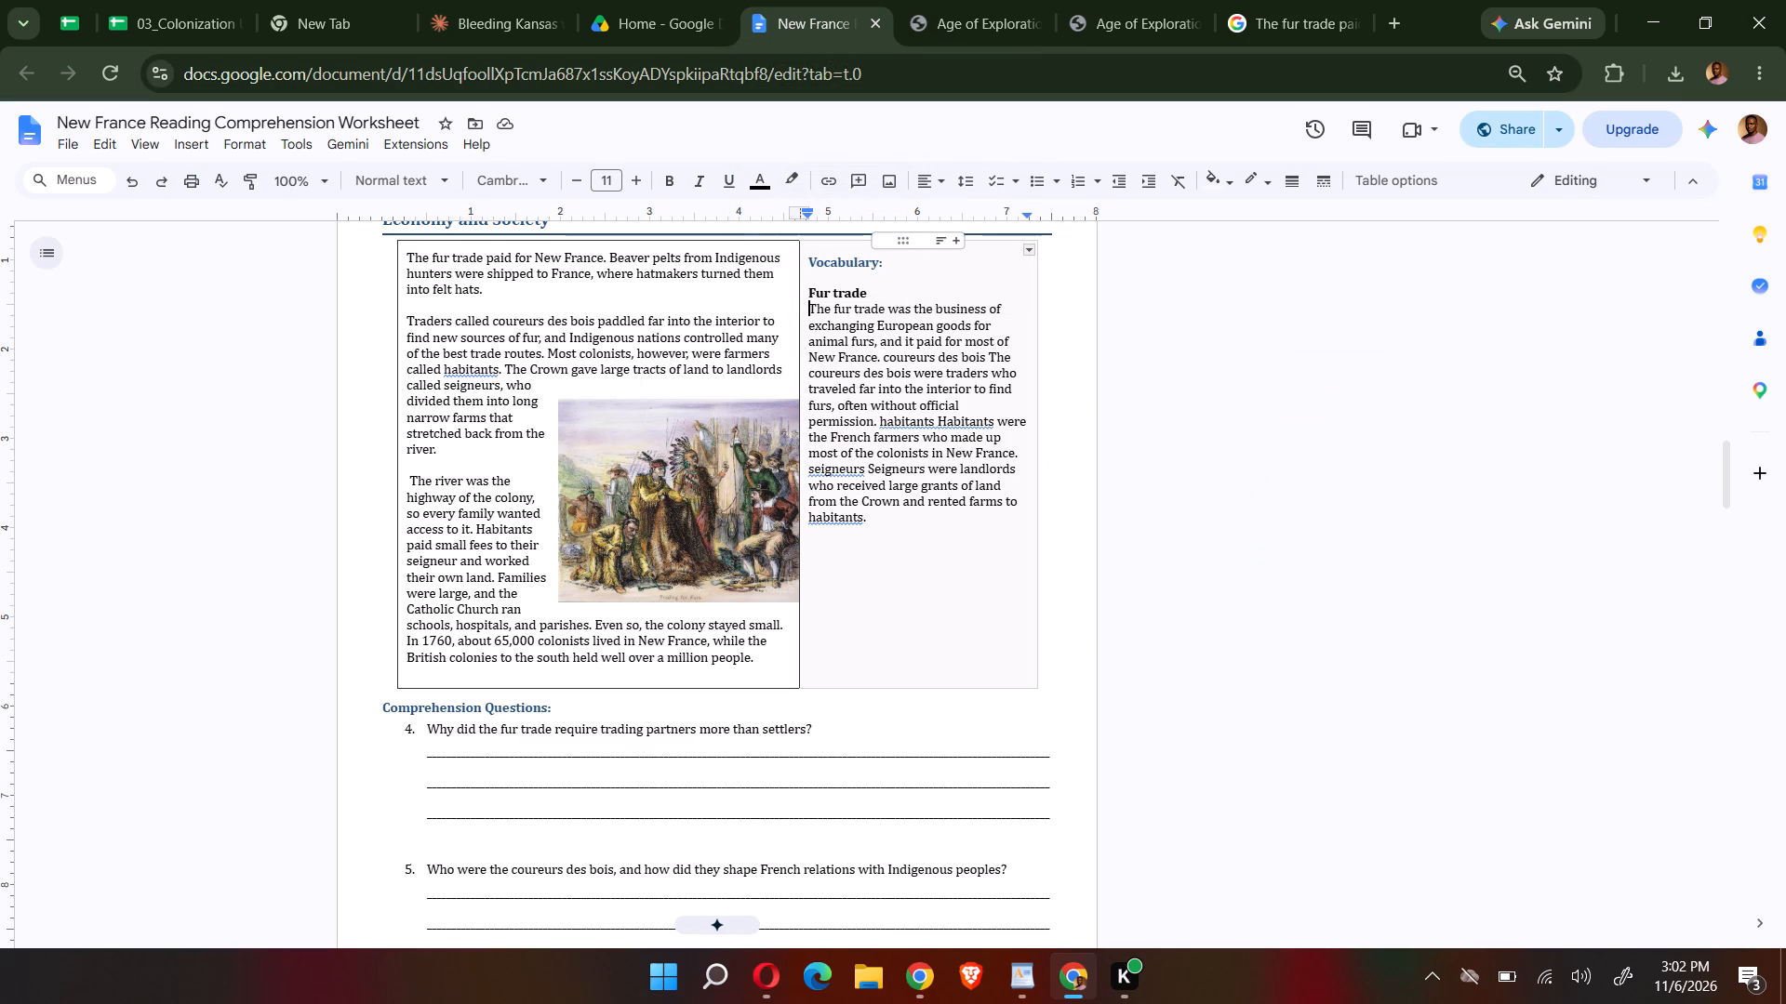
drag(987, 358, 917, 347)
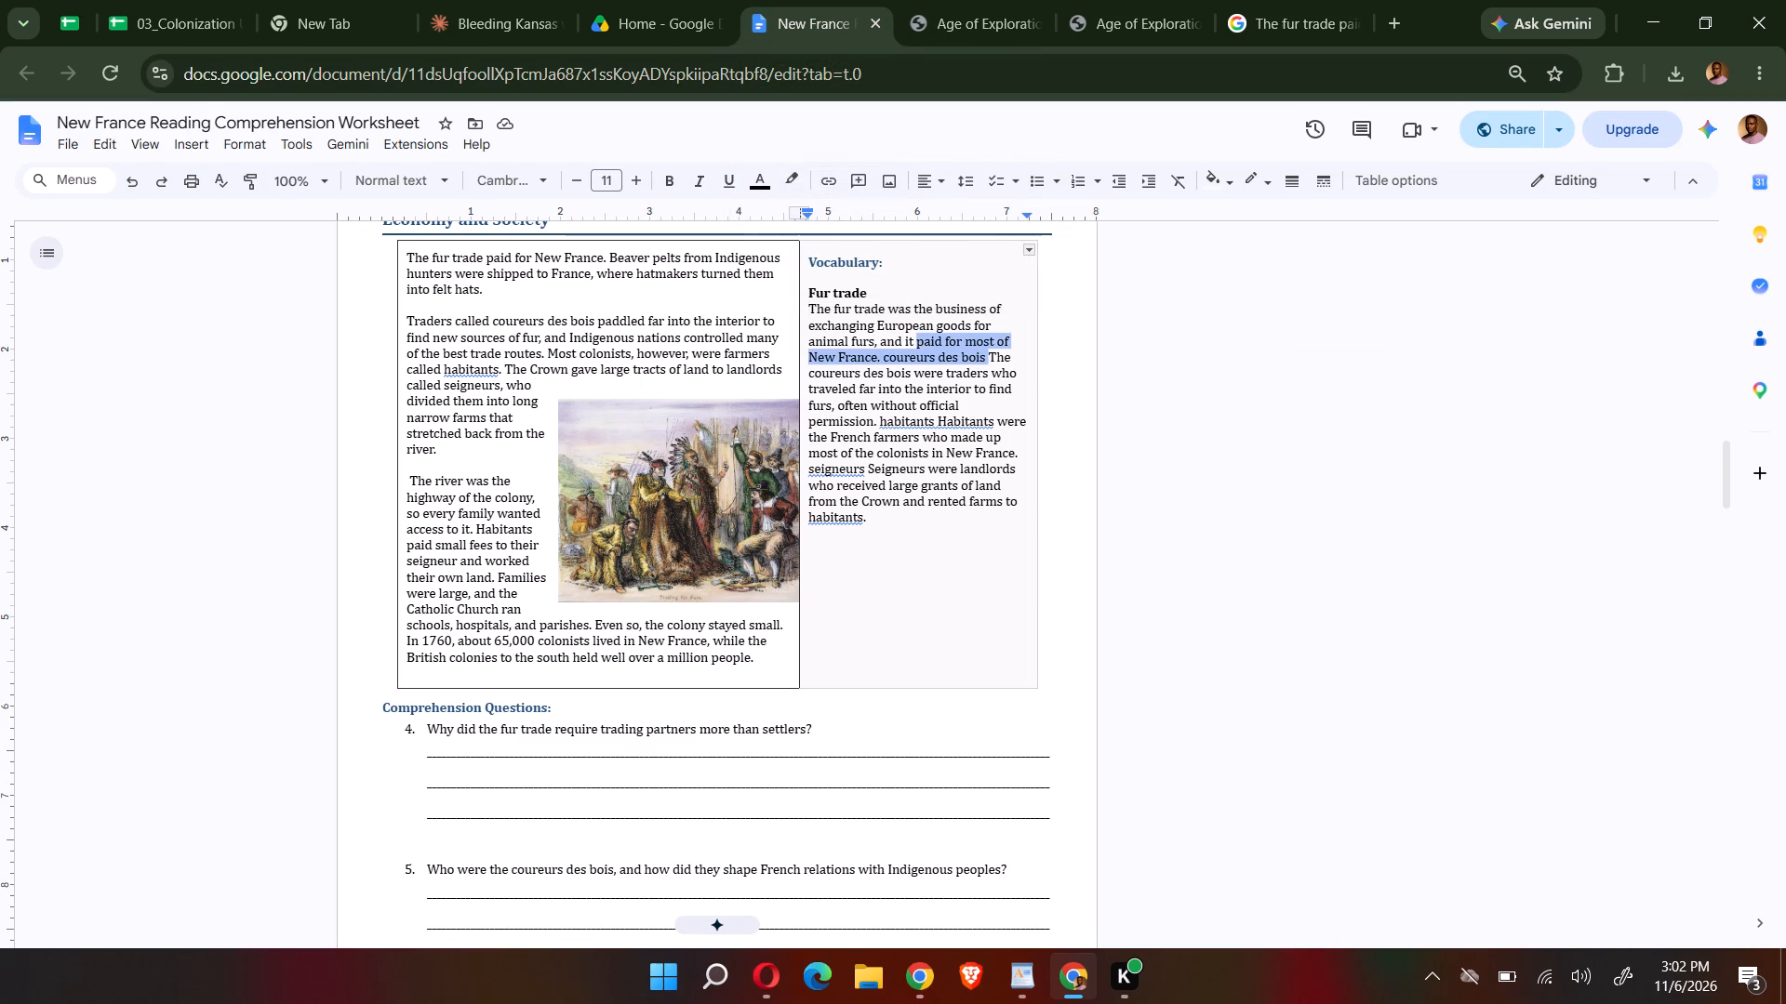
drag(917, 347, 884, 360)
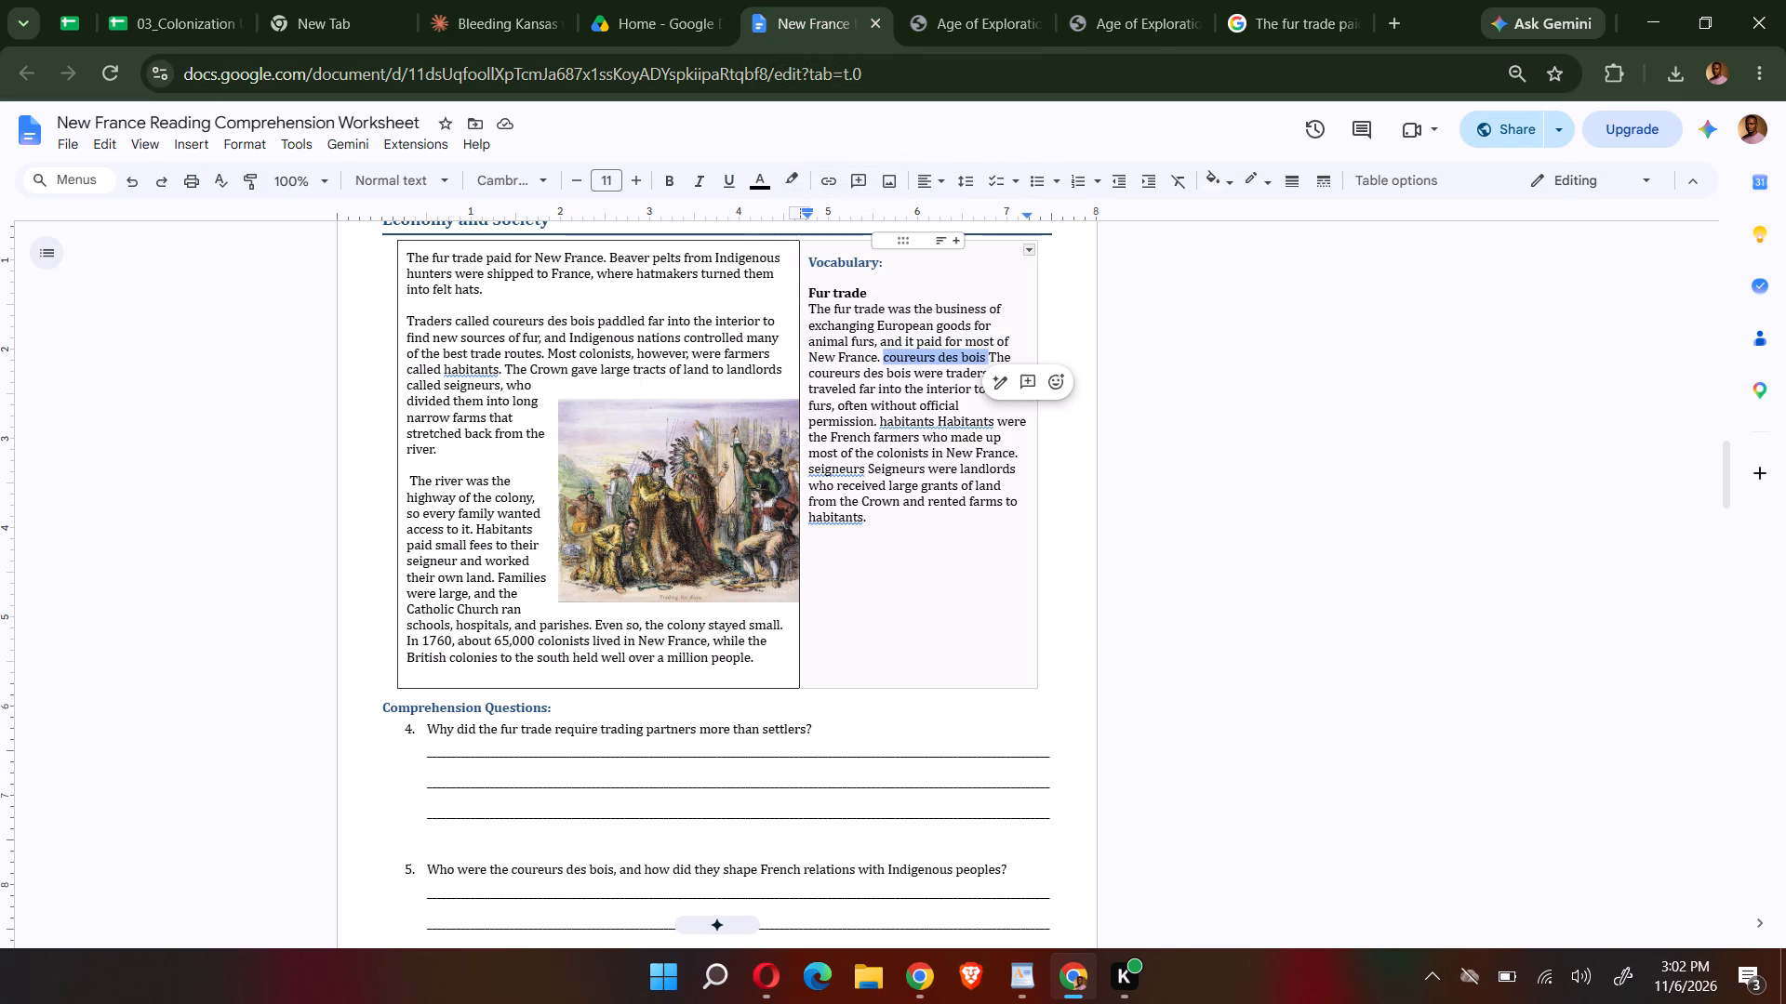
click(660, 180)
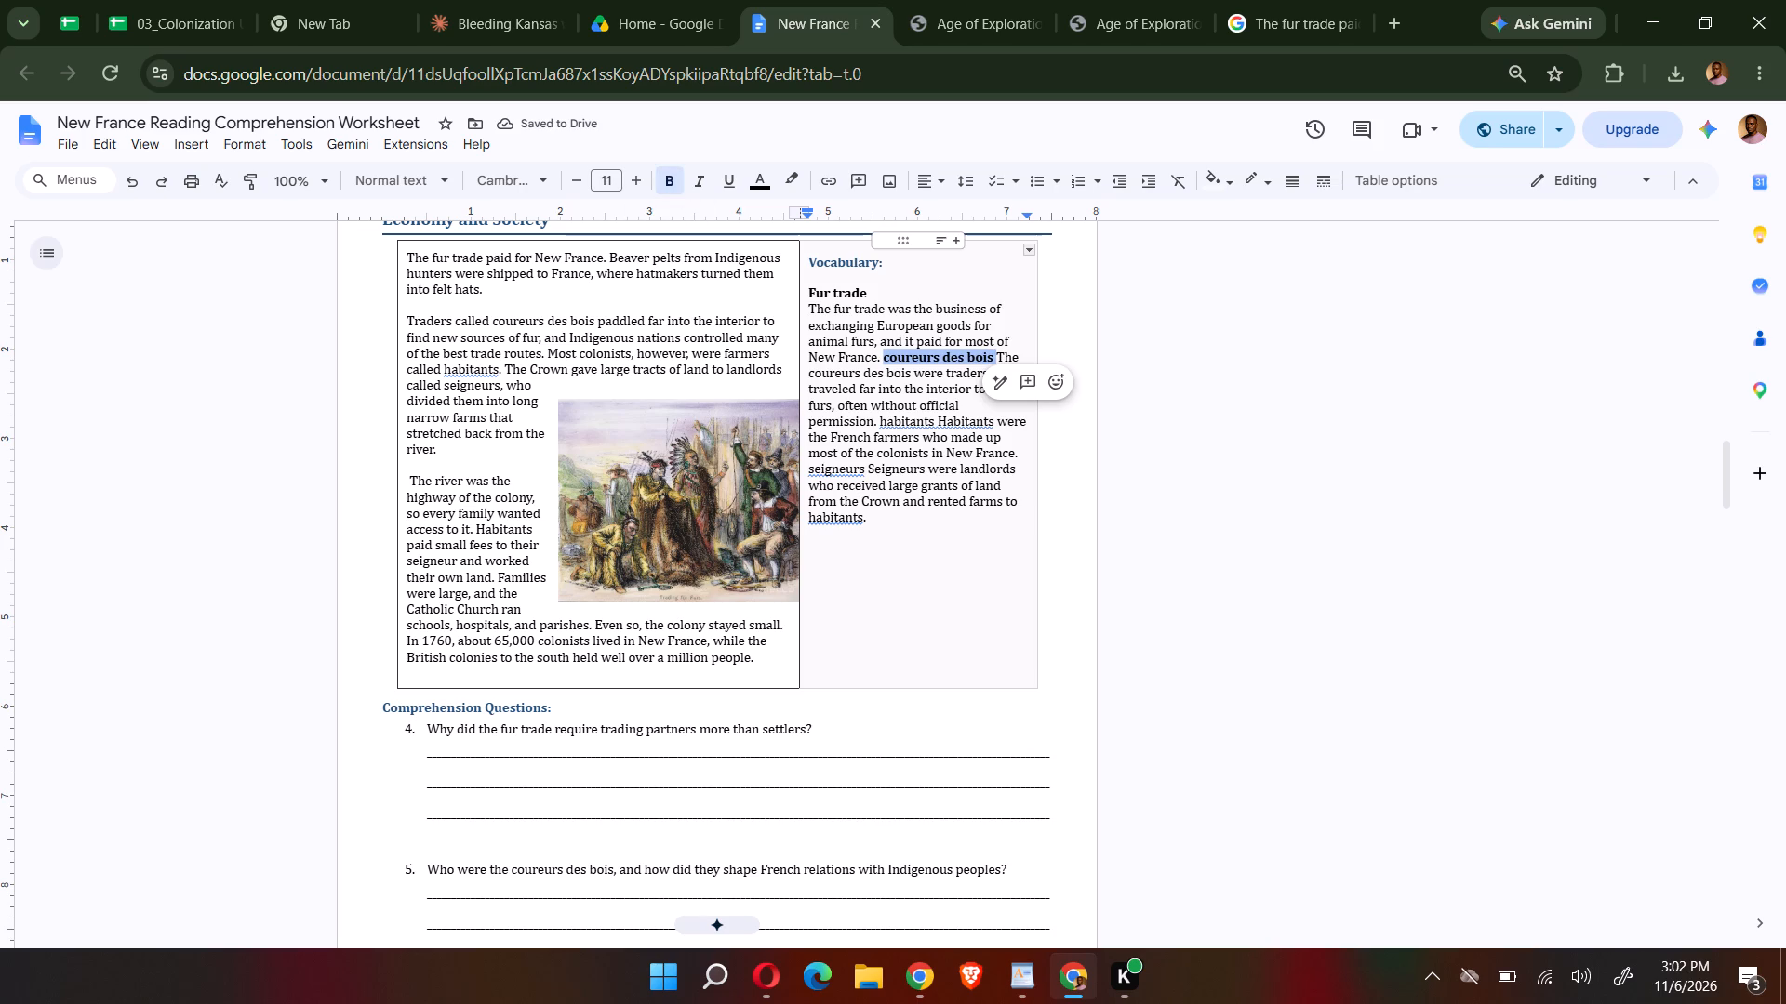
click(884, 358)
key(Return)
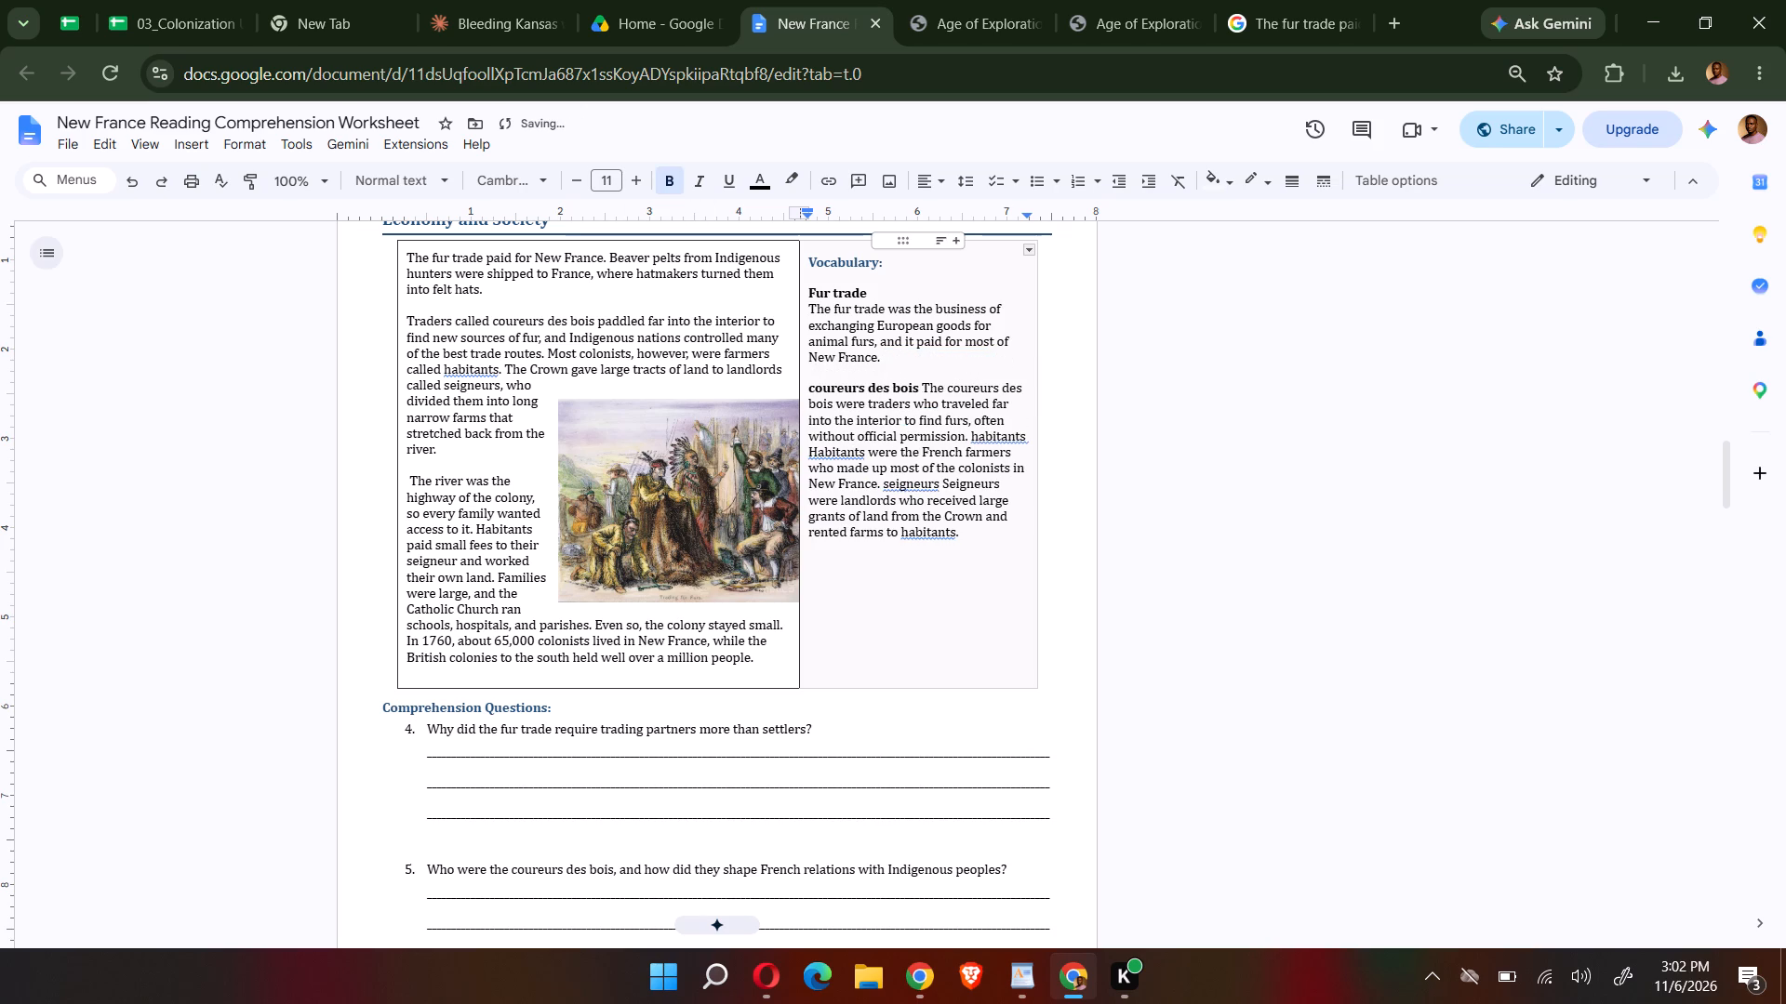
click(920, 388)
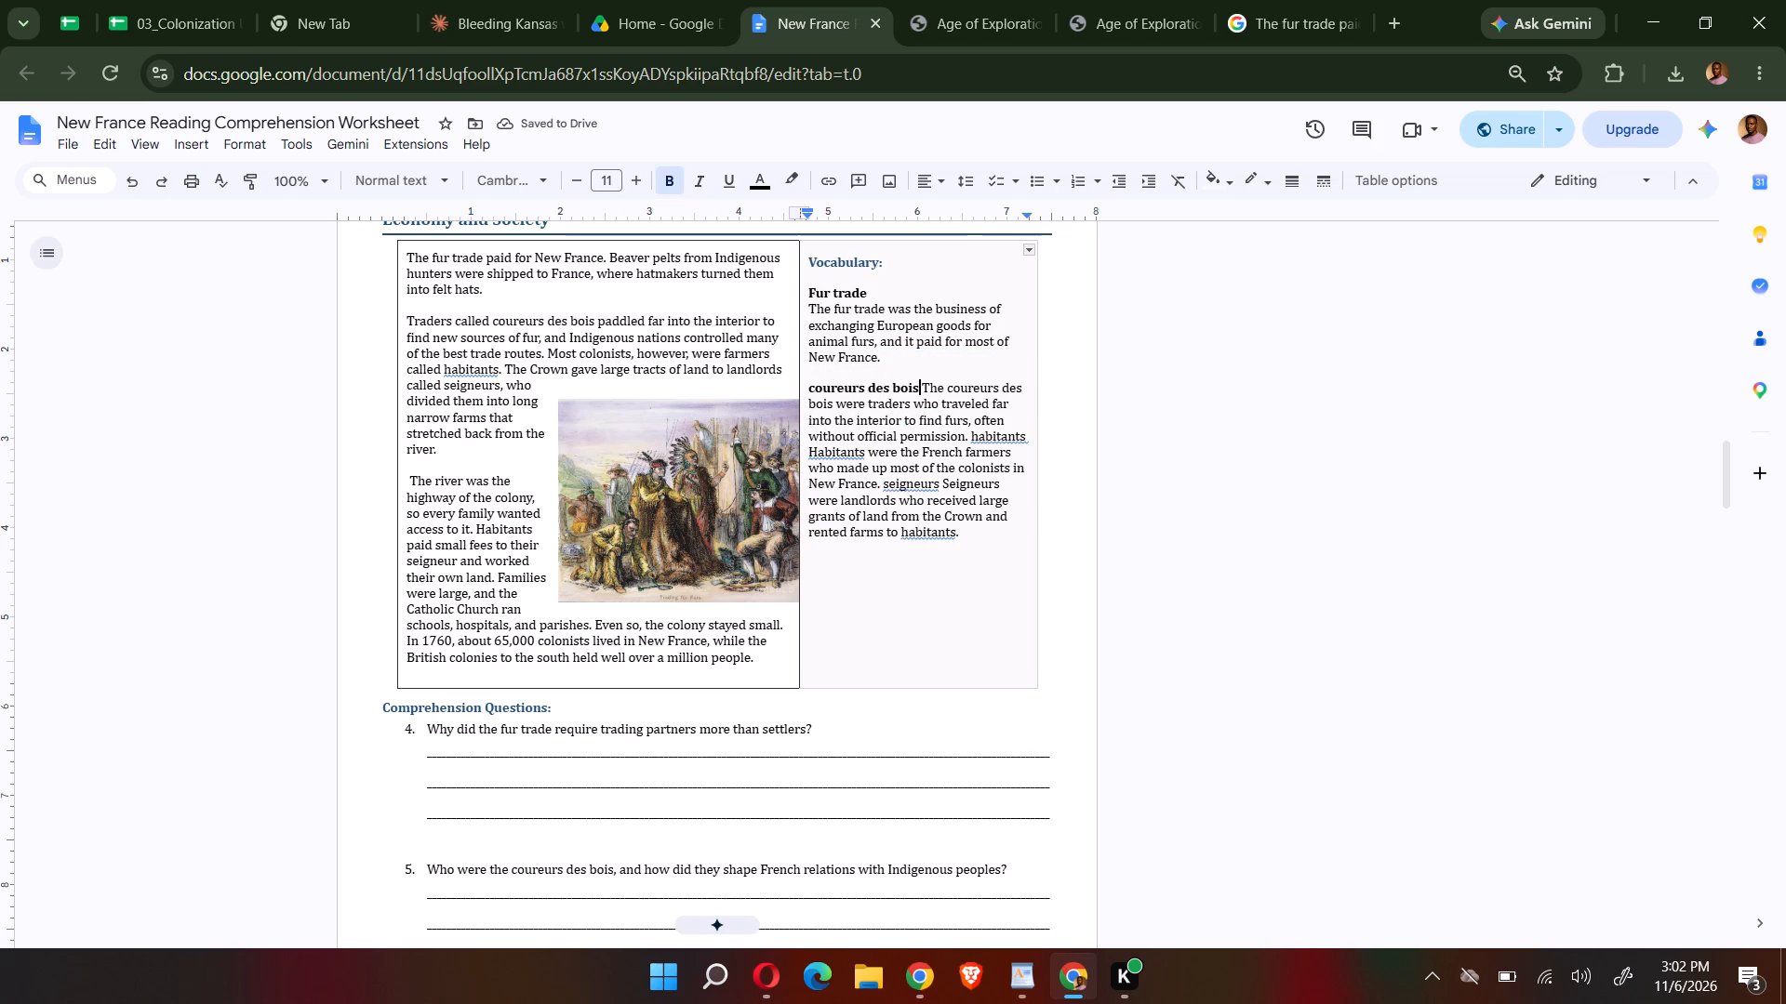
key(shift+Return)
Check the PDF's Key Vocabulary and capitalize the vocabulary term "habitants" so it reads "Habitants".
click(944, 0)
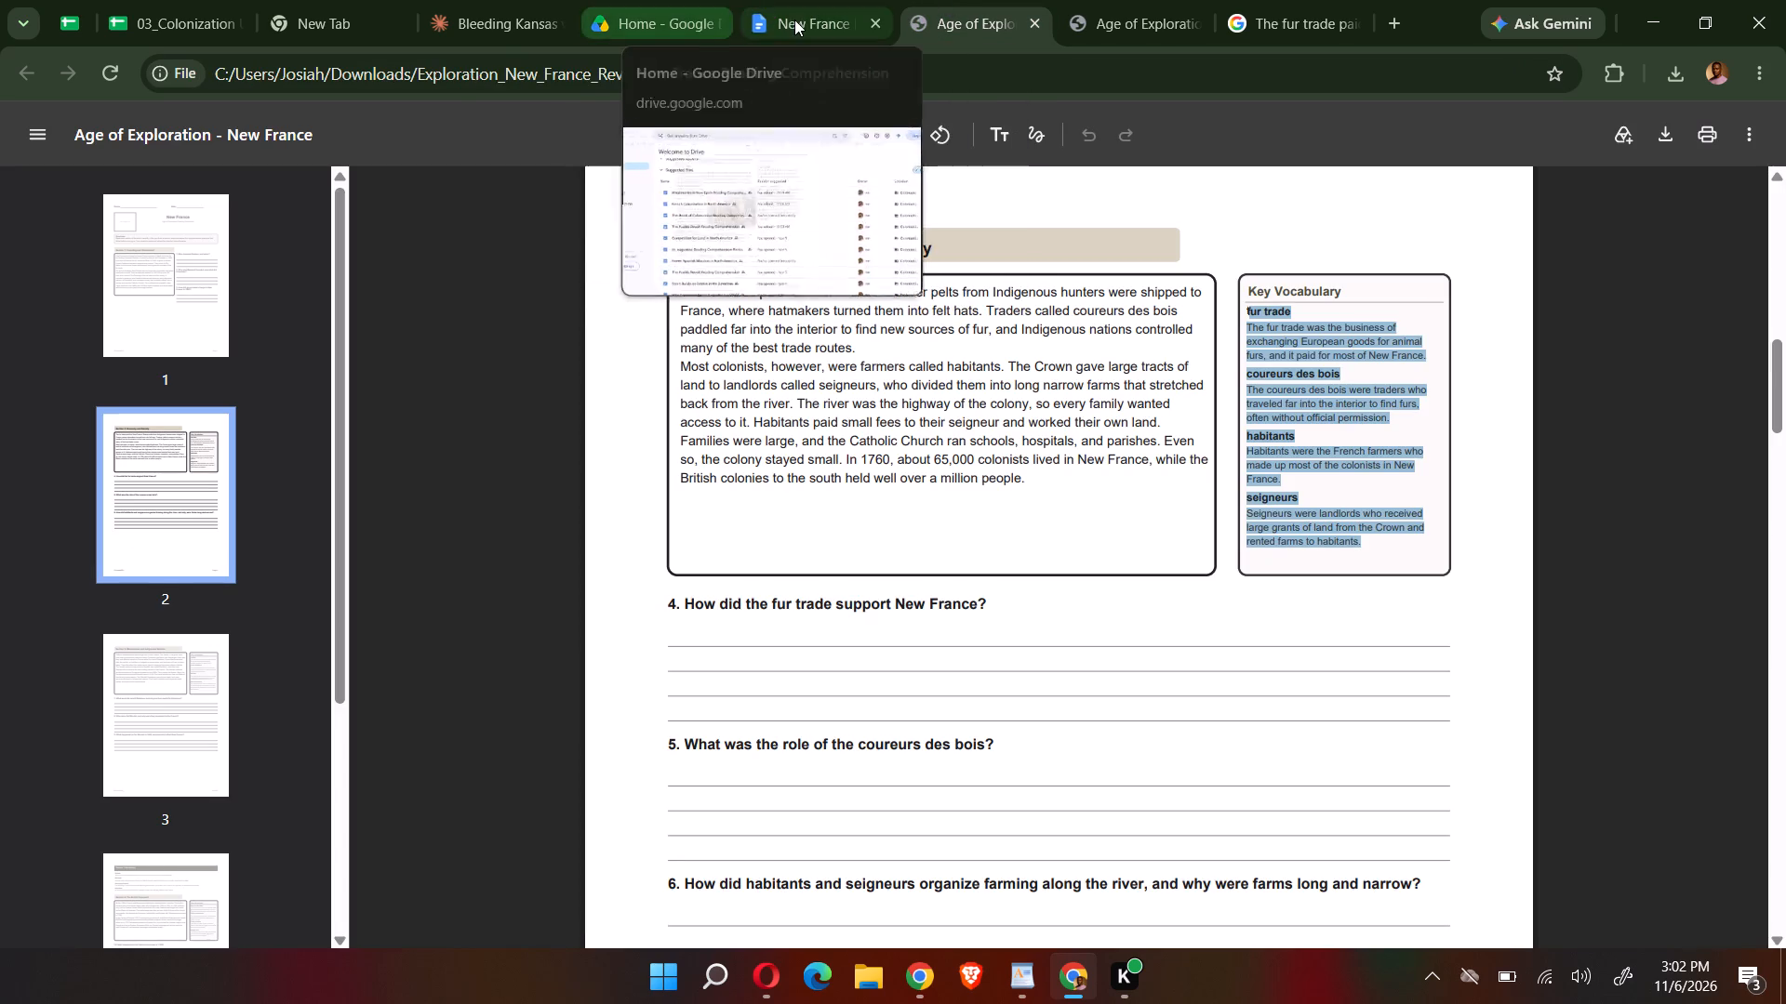
click(794, 20)
scroll(880, 259, down, 1)
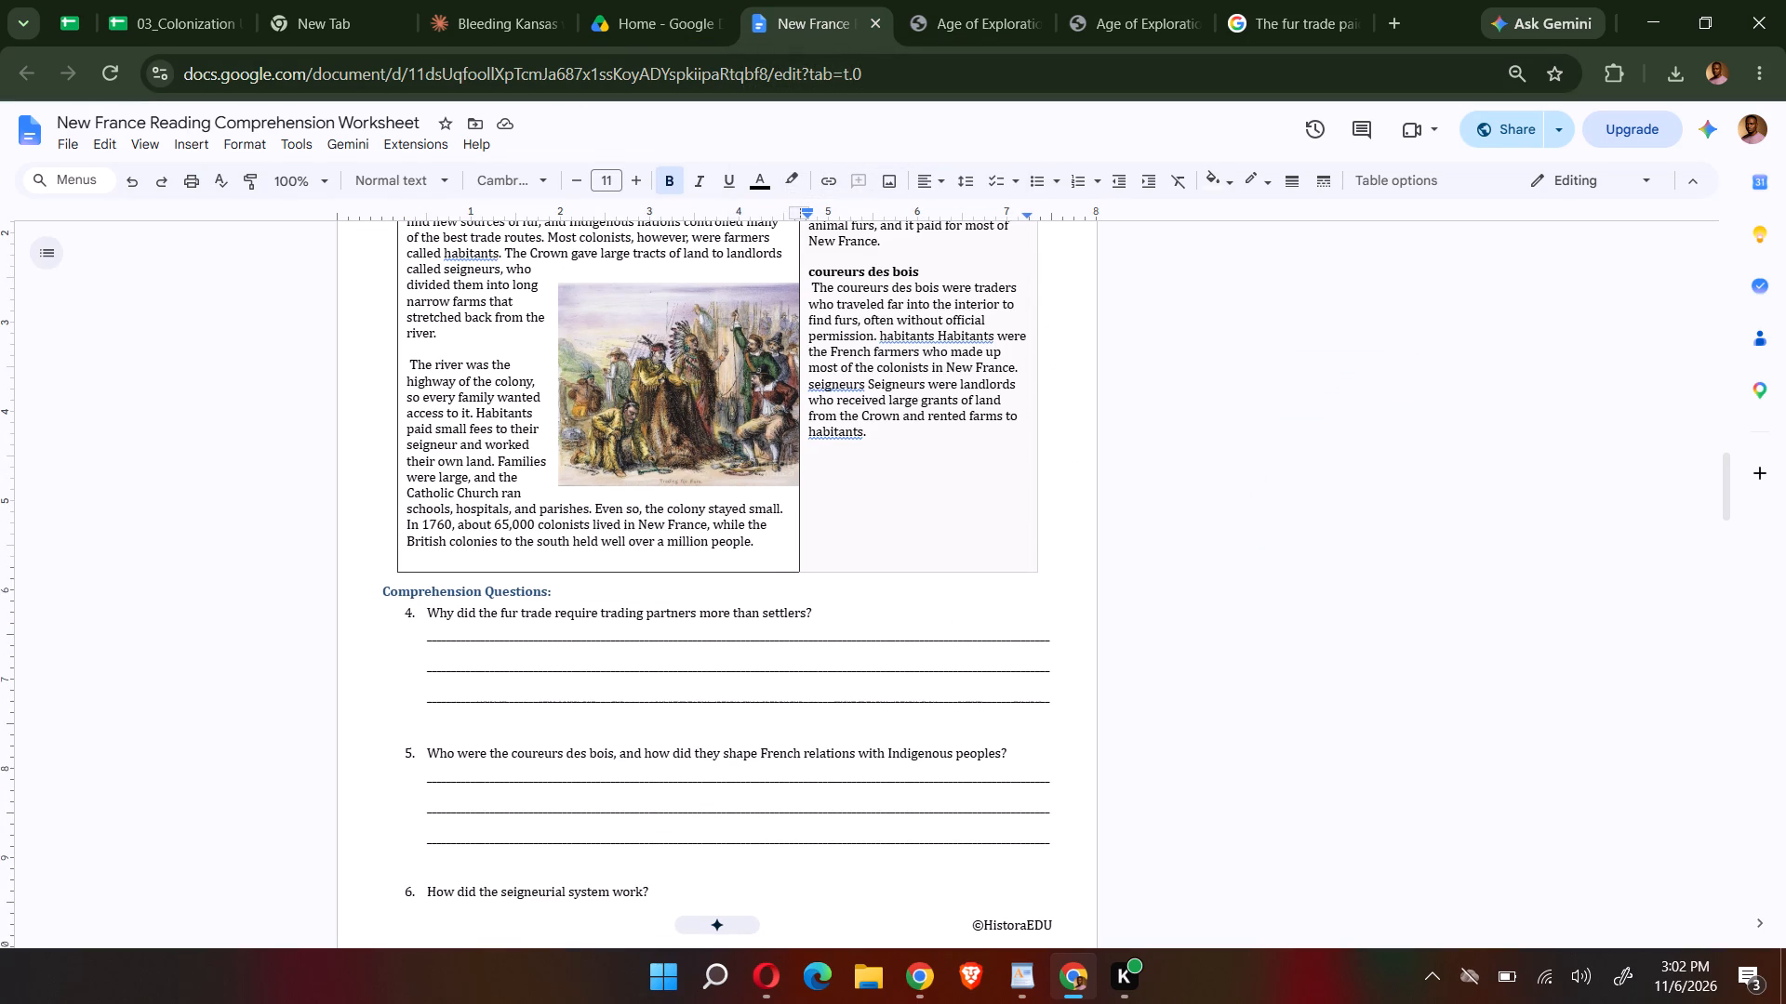
click(886, 338)
key(BackSpace)
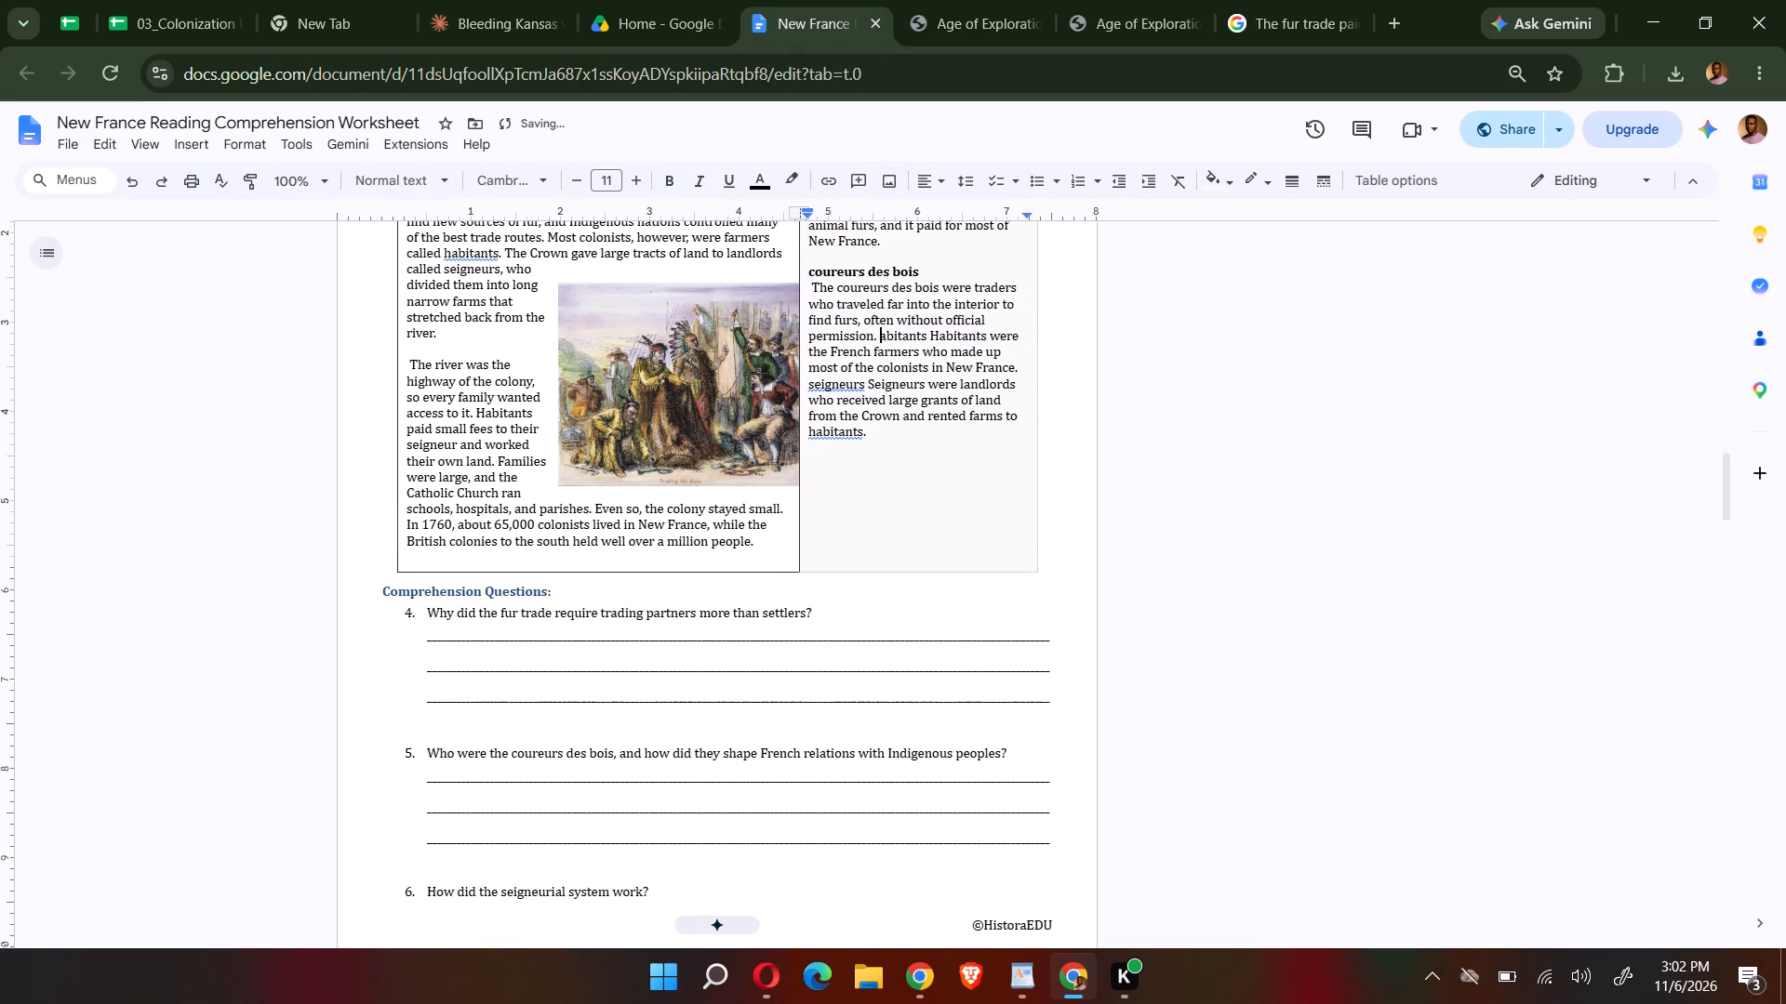
key(shift+h)
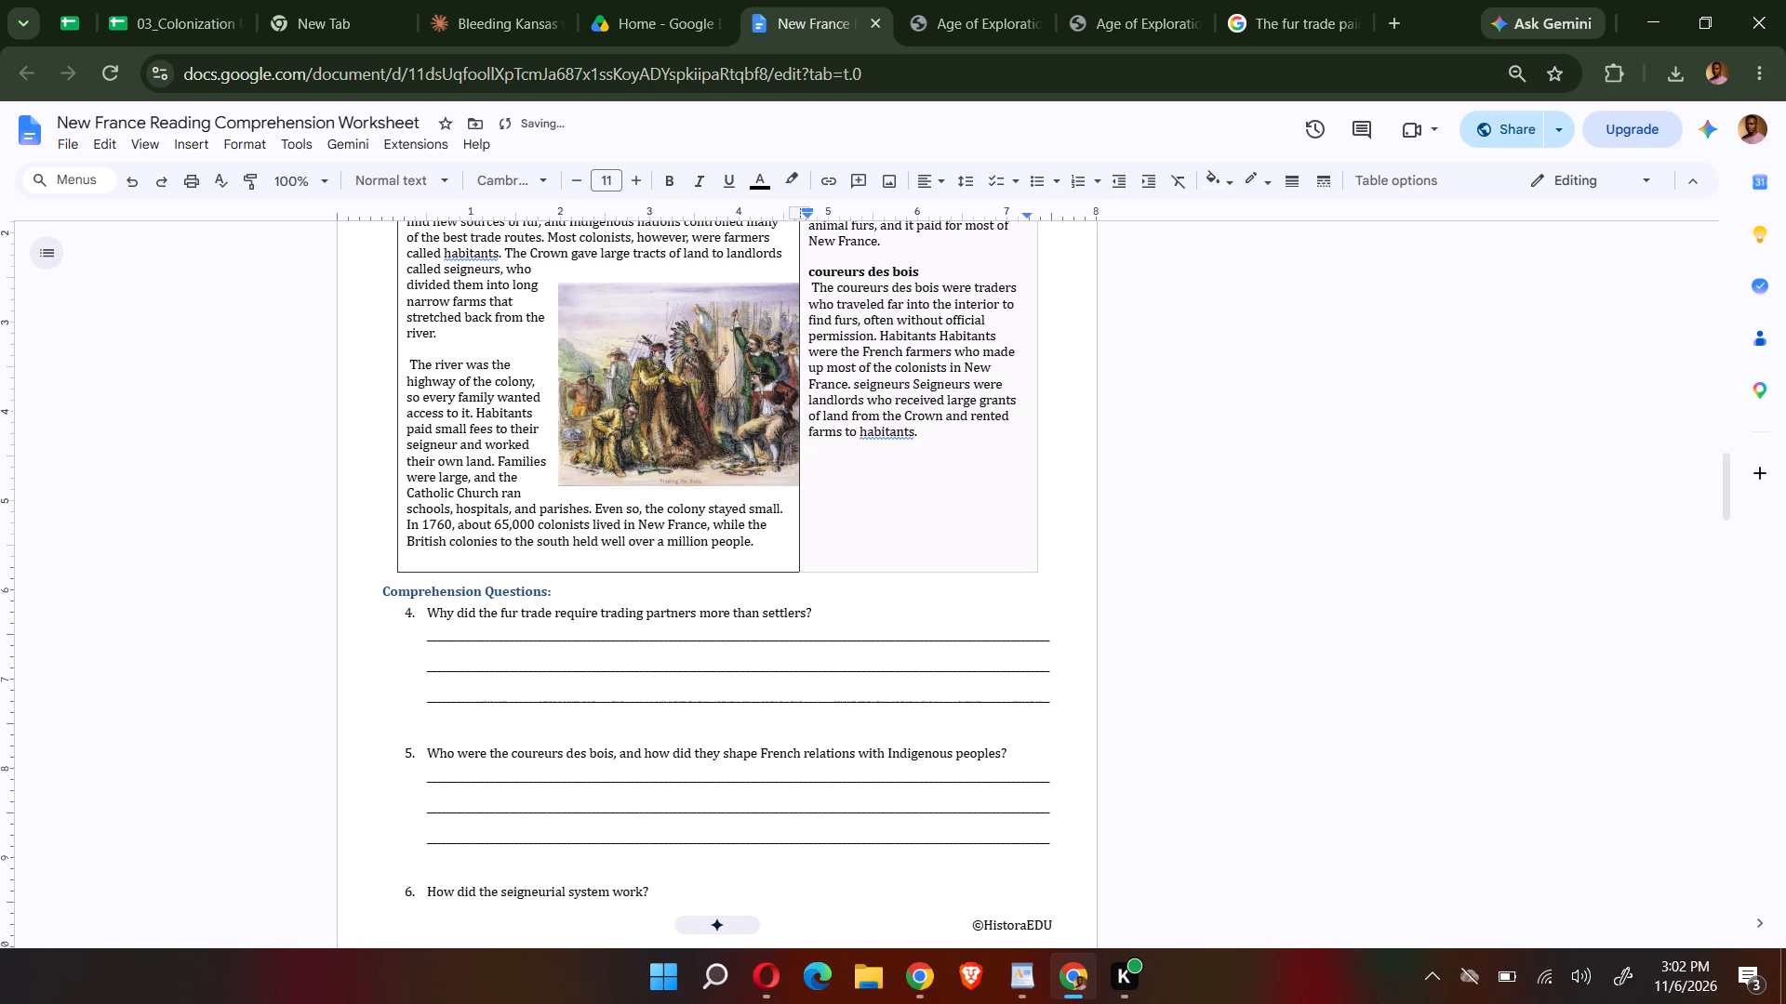
Bold the term "Habitants" in the Economy and Society vocabulary.
drag(937, 334, 921, 334)
drag(921, 334, 896, 334)
drag(874, 334, 905, 337)
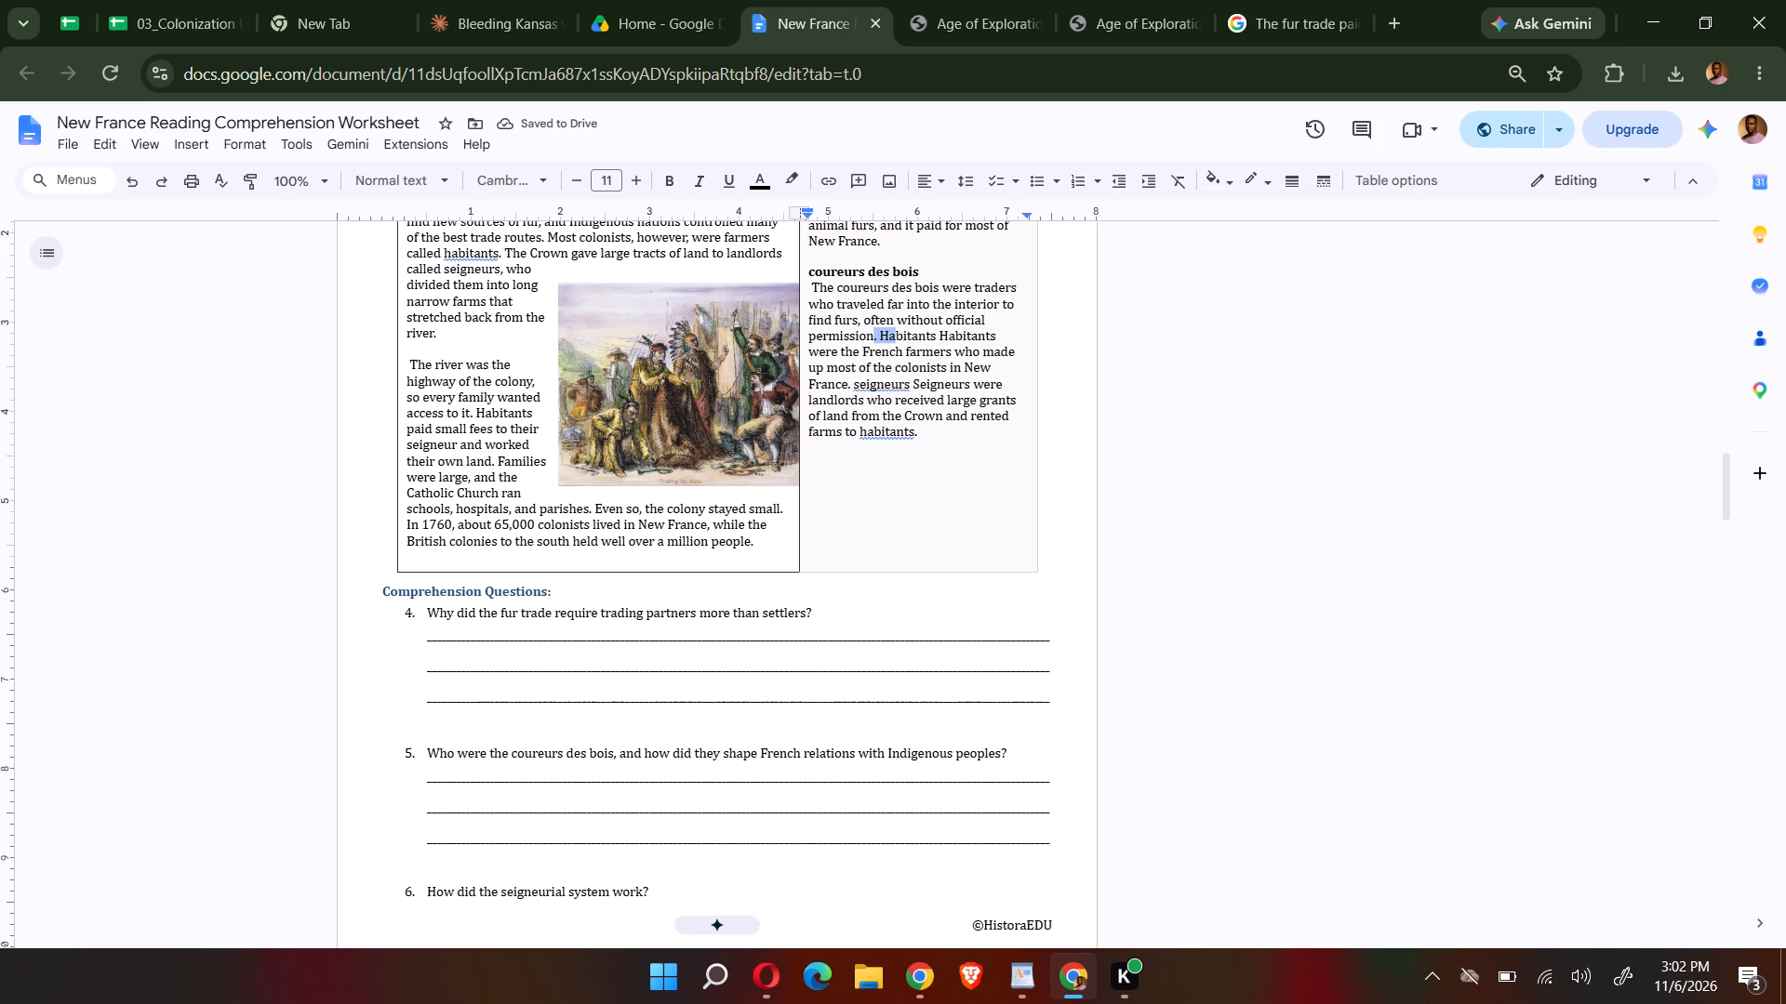
drag(905, 337, 912, 337)
click(1077, 363)
drag(936, 331, 879, 334)
click(672, 185)
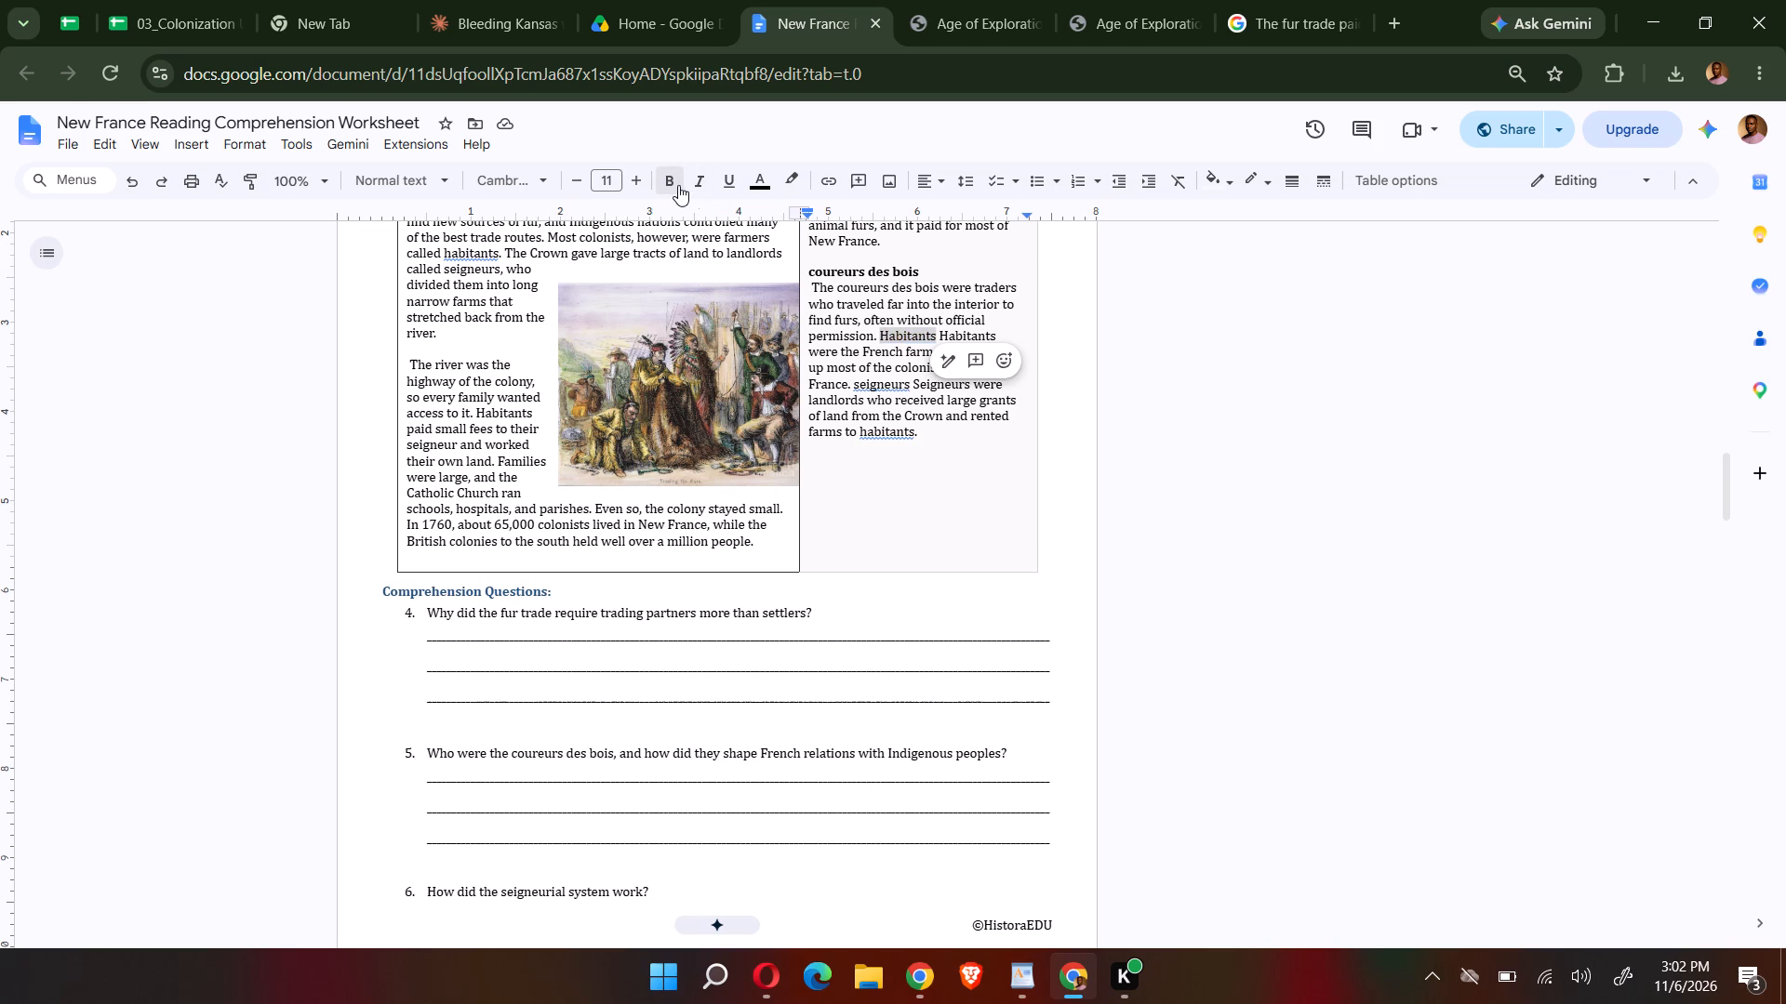
Start the Habitants entry as a separate paragraph and put its definition on the line below the term.
click(875, 331)
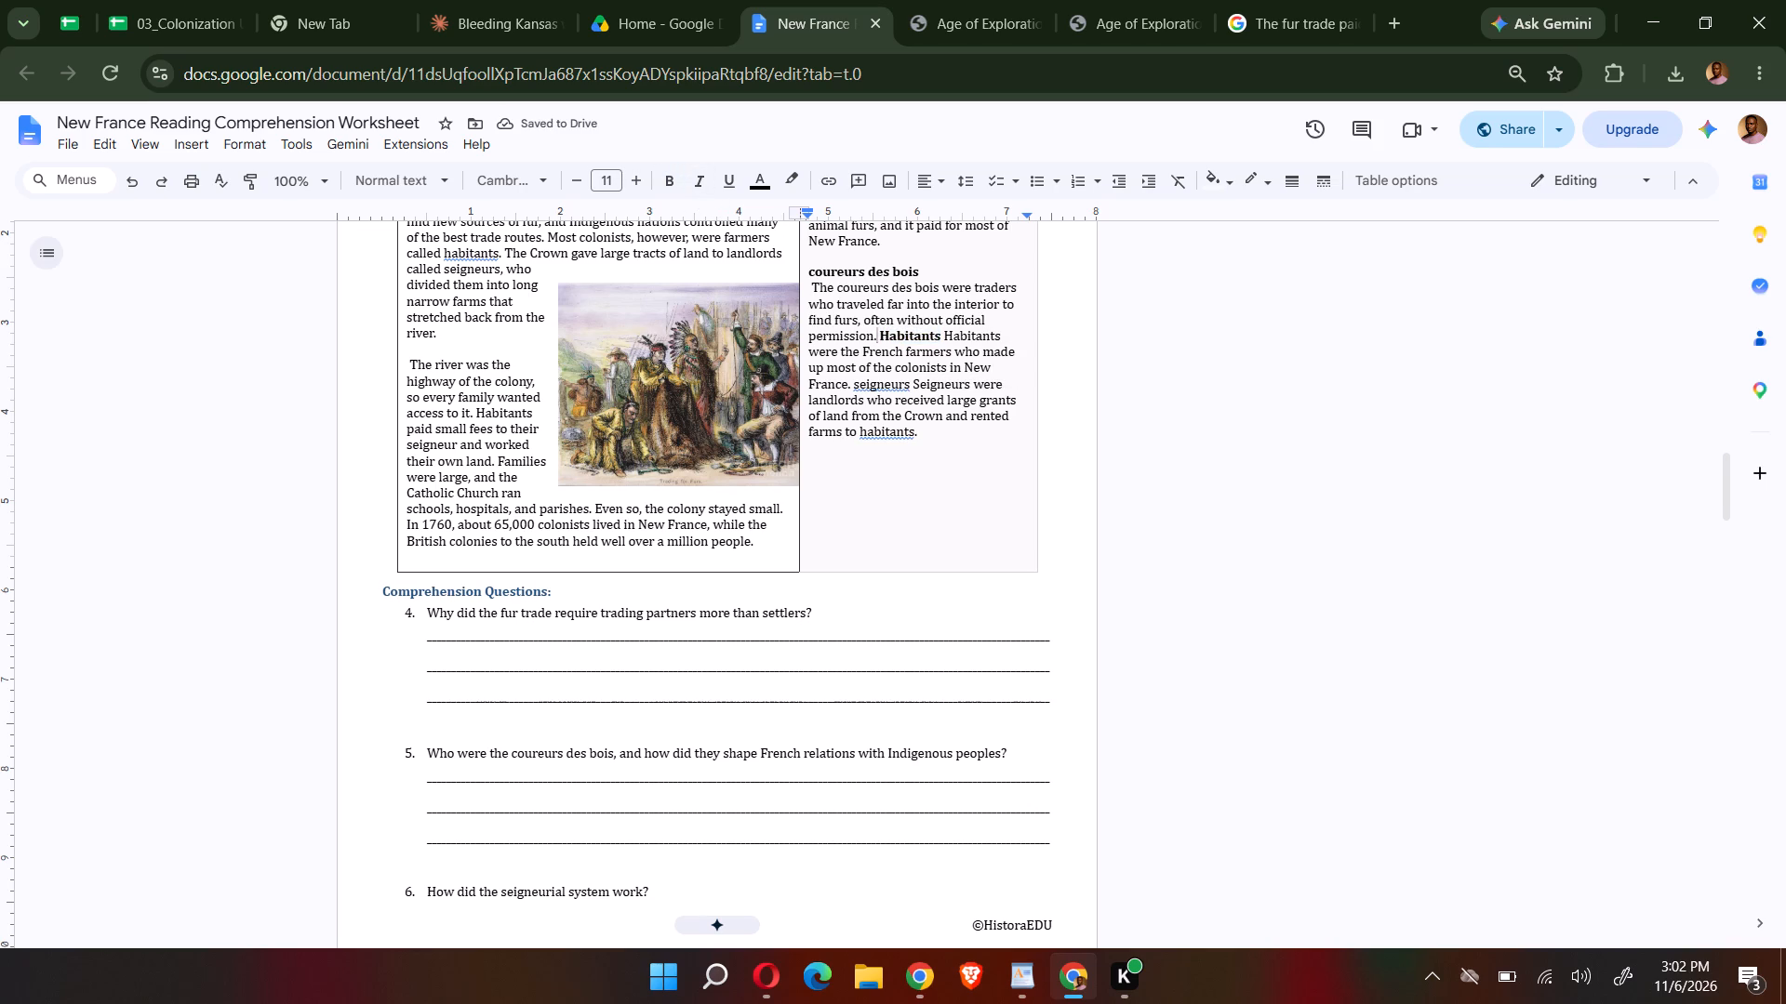
key(Return)
key(Right)
key(Right)
key(Right)
key(Right)
key(Right)
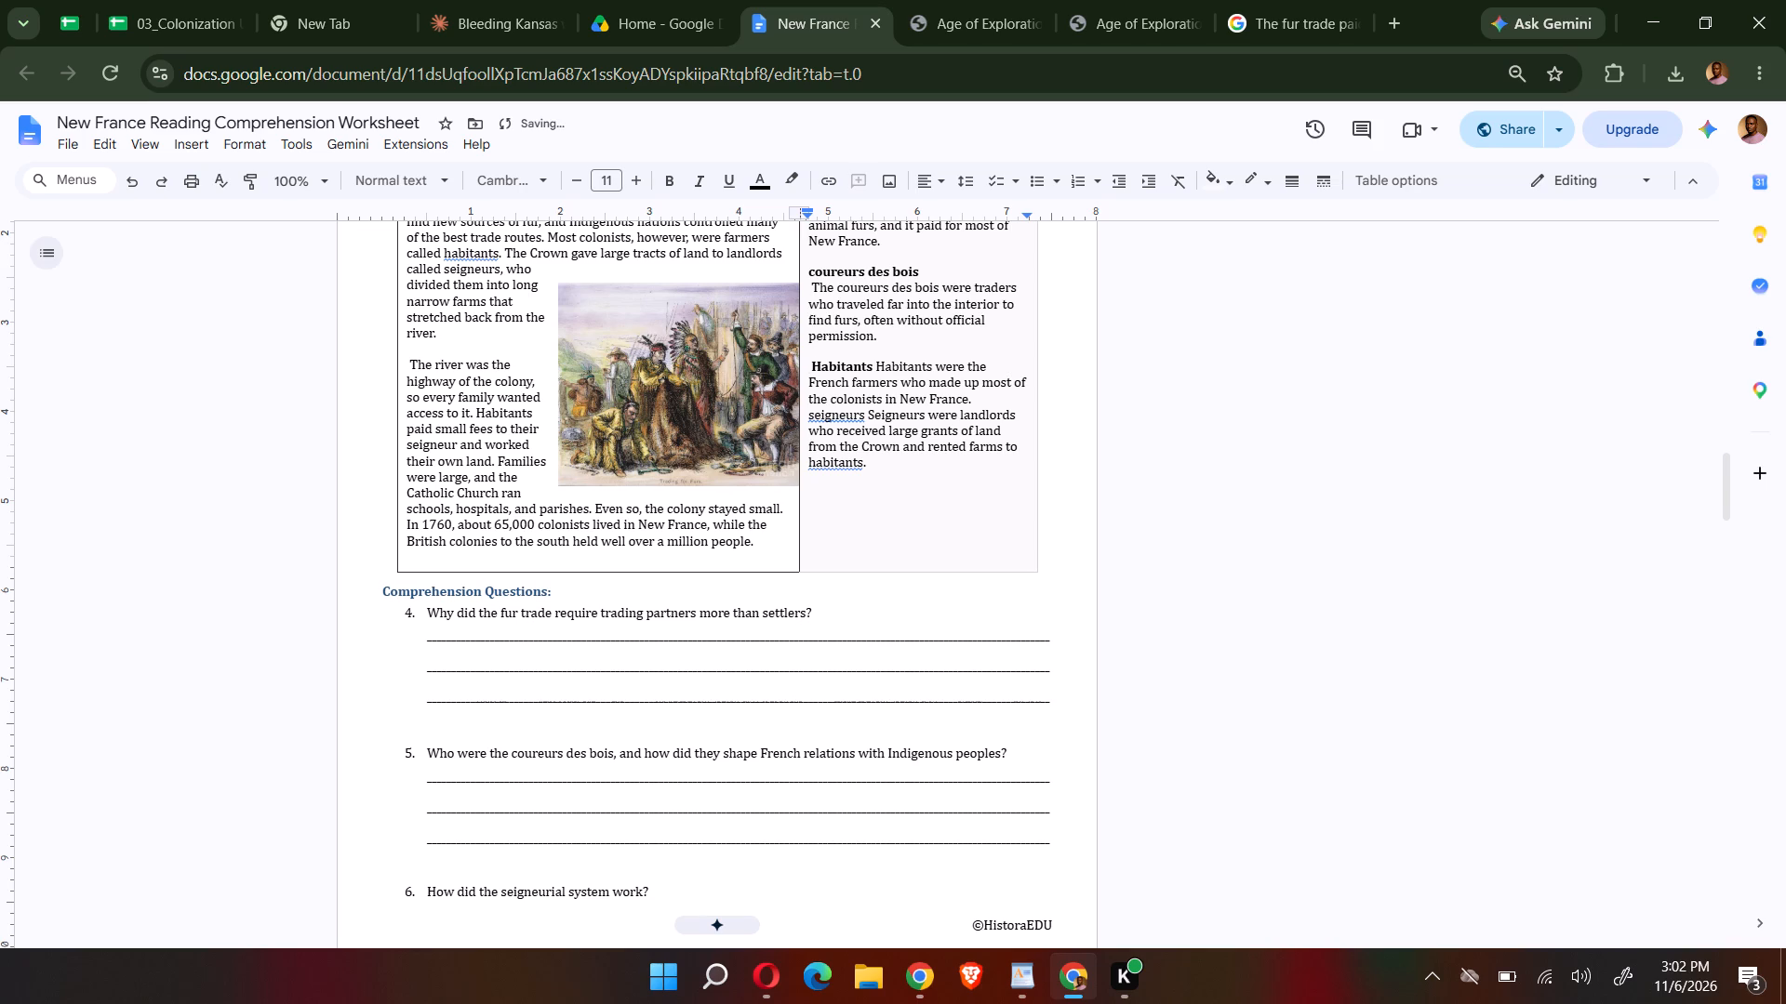
key(Right)
key(Right)
key(Right)
key(Right)
key(Right)
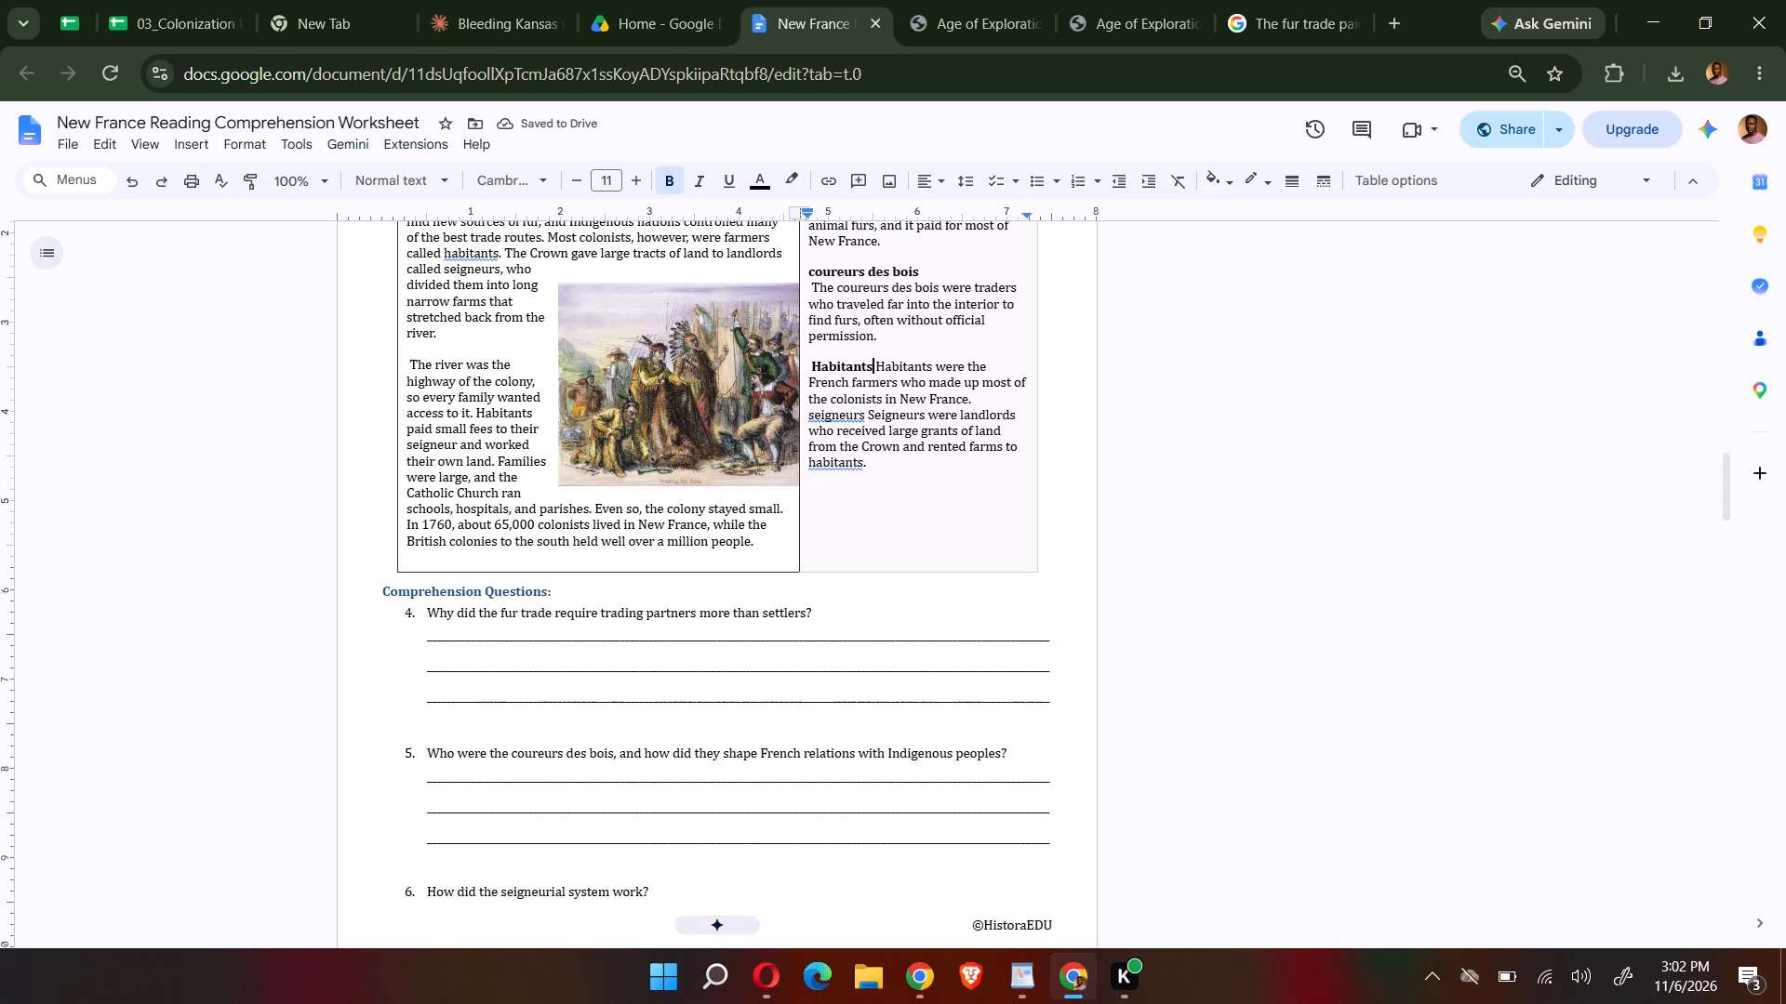
key(shift+Return)
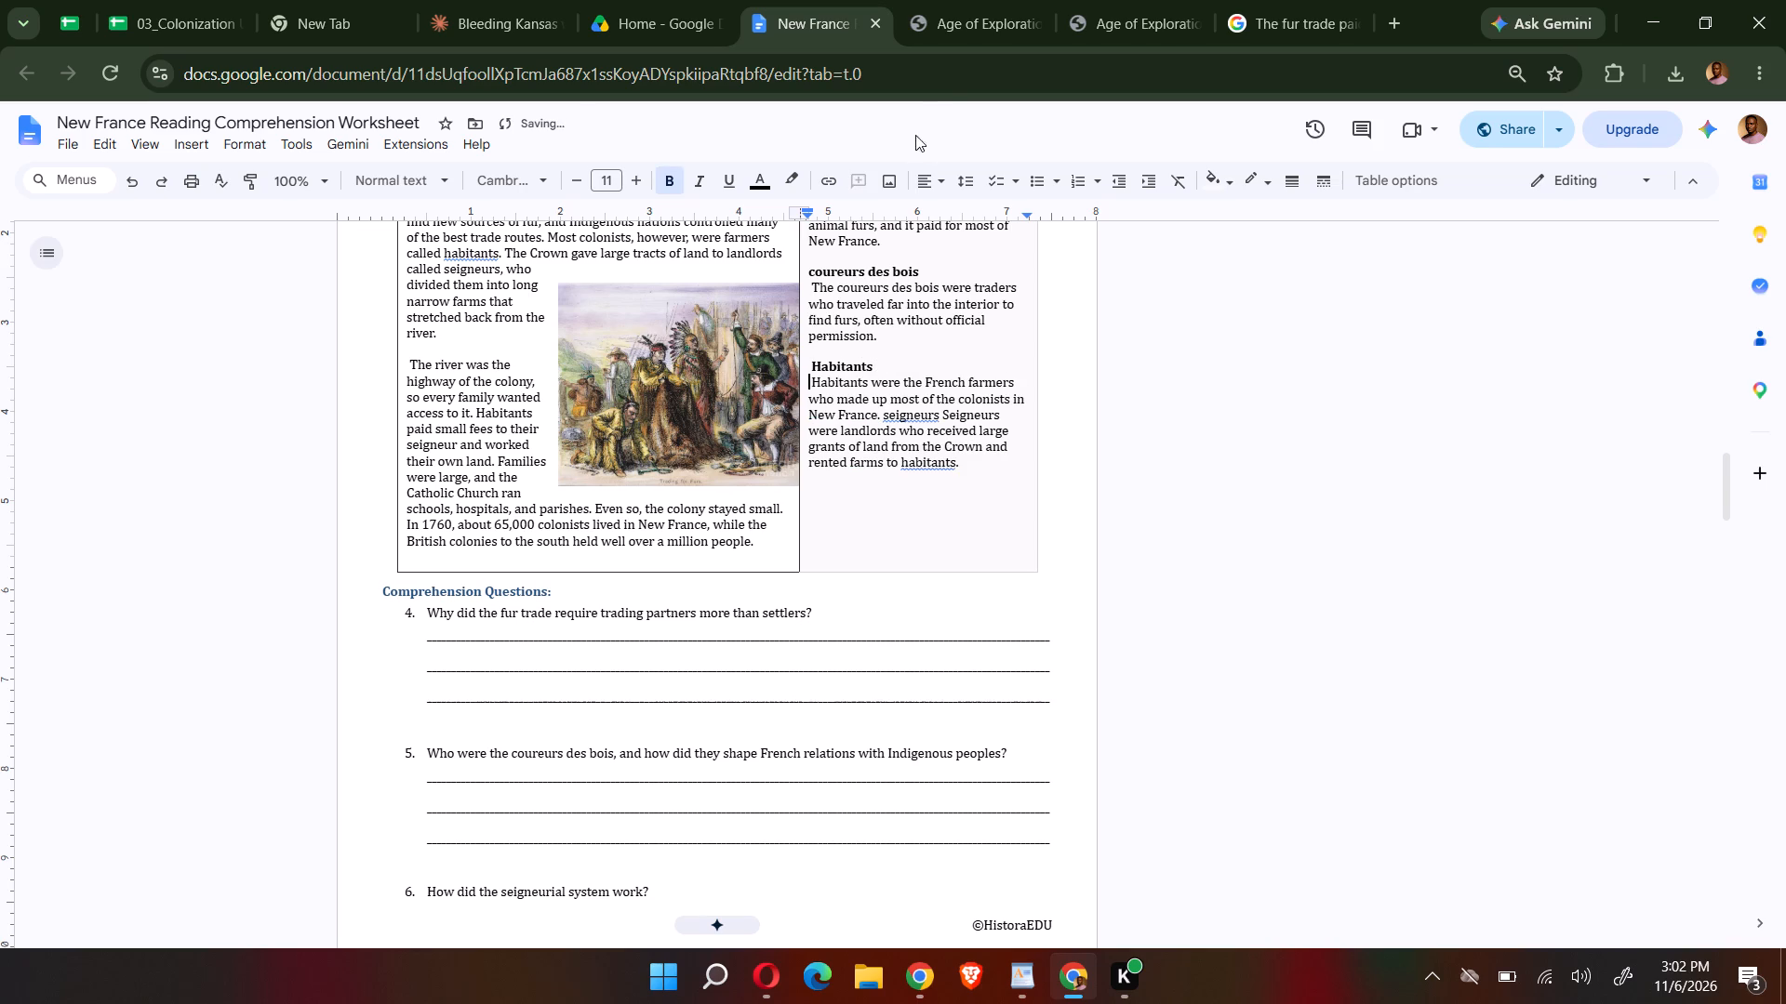
Format "Seigneurs" as a capitalized bold term in its own paragraph with its definition on the line below, matching the PDF layout.
click(954, 37)
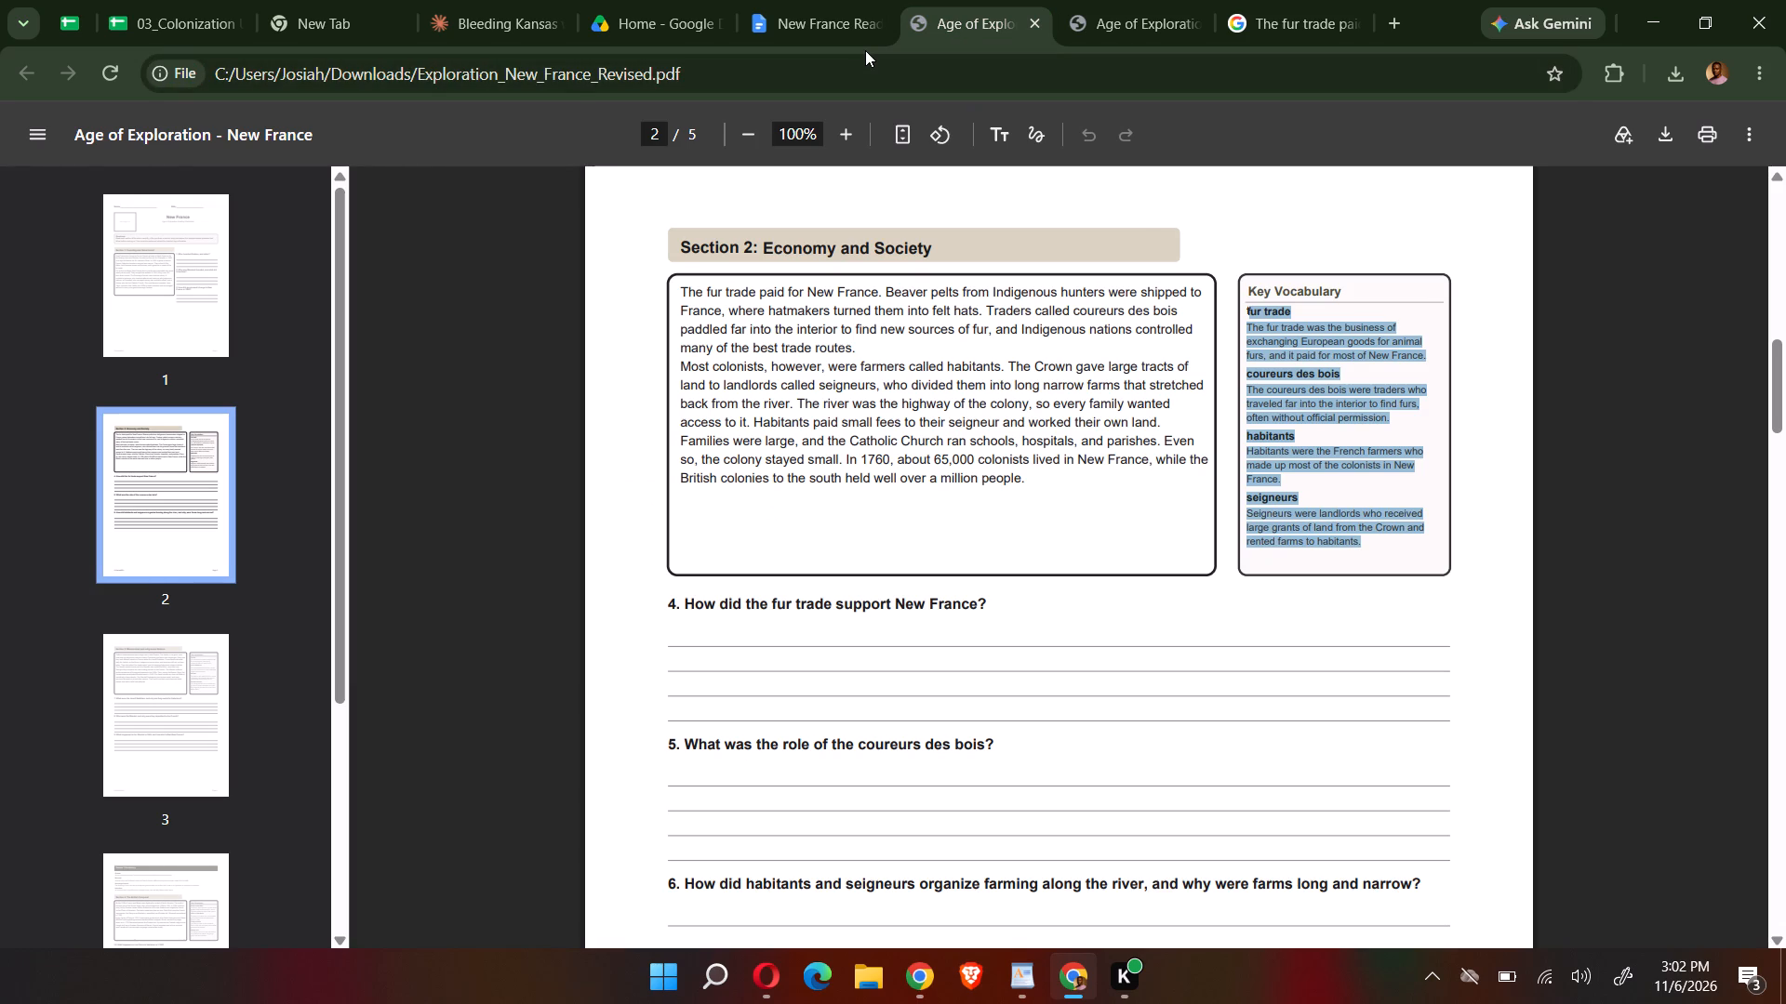
click(788, 32)
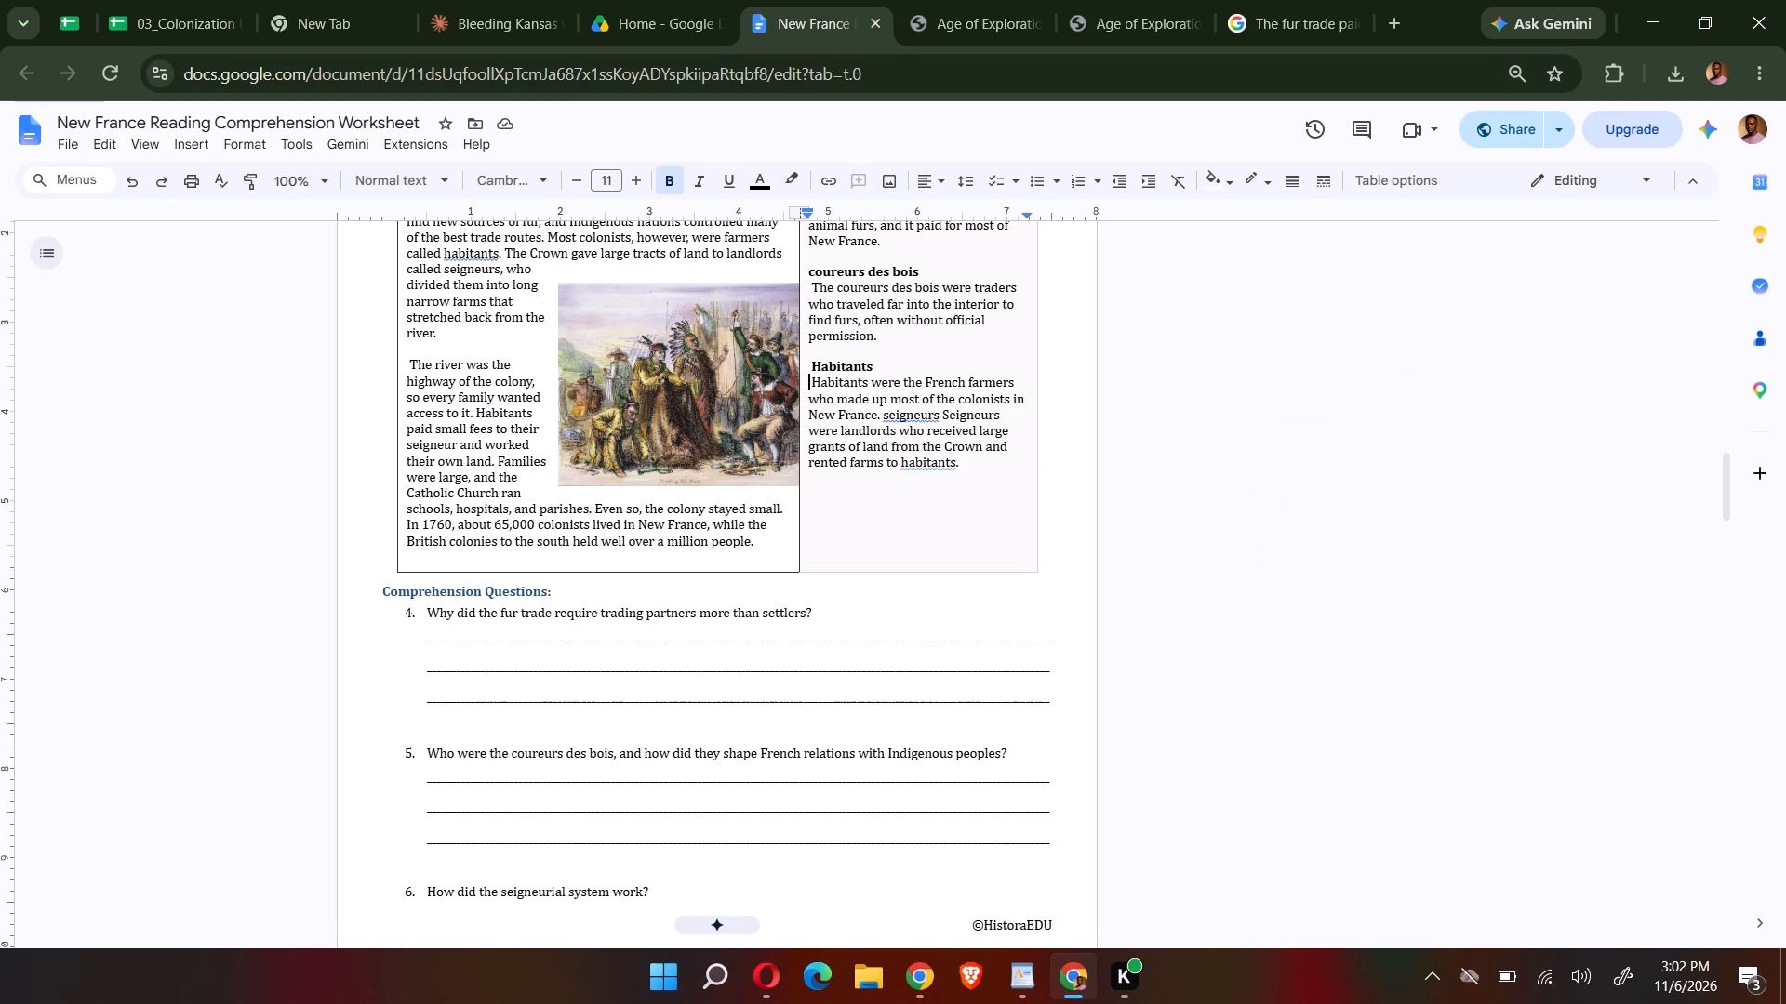
drag(937, 416, 883, 413)
click(660, 180)
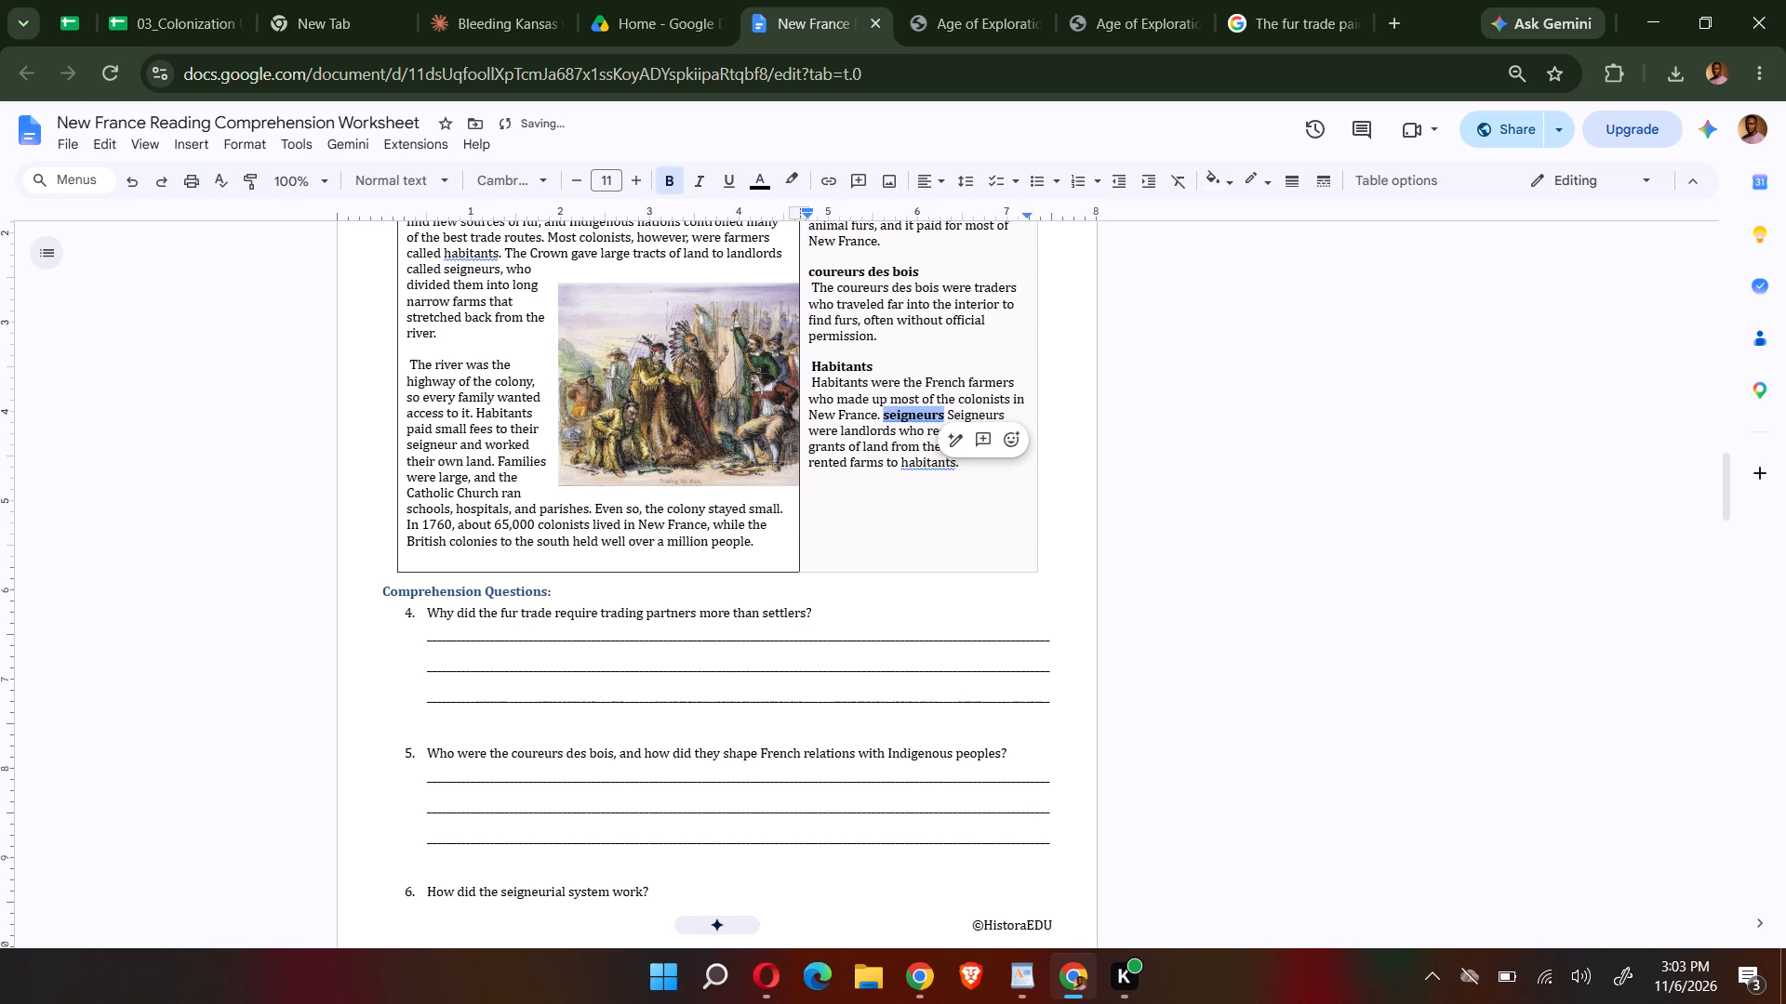
click(882, 416)
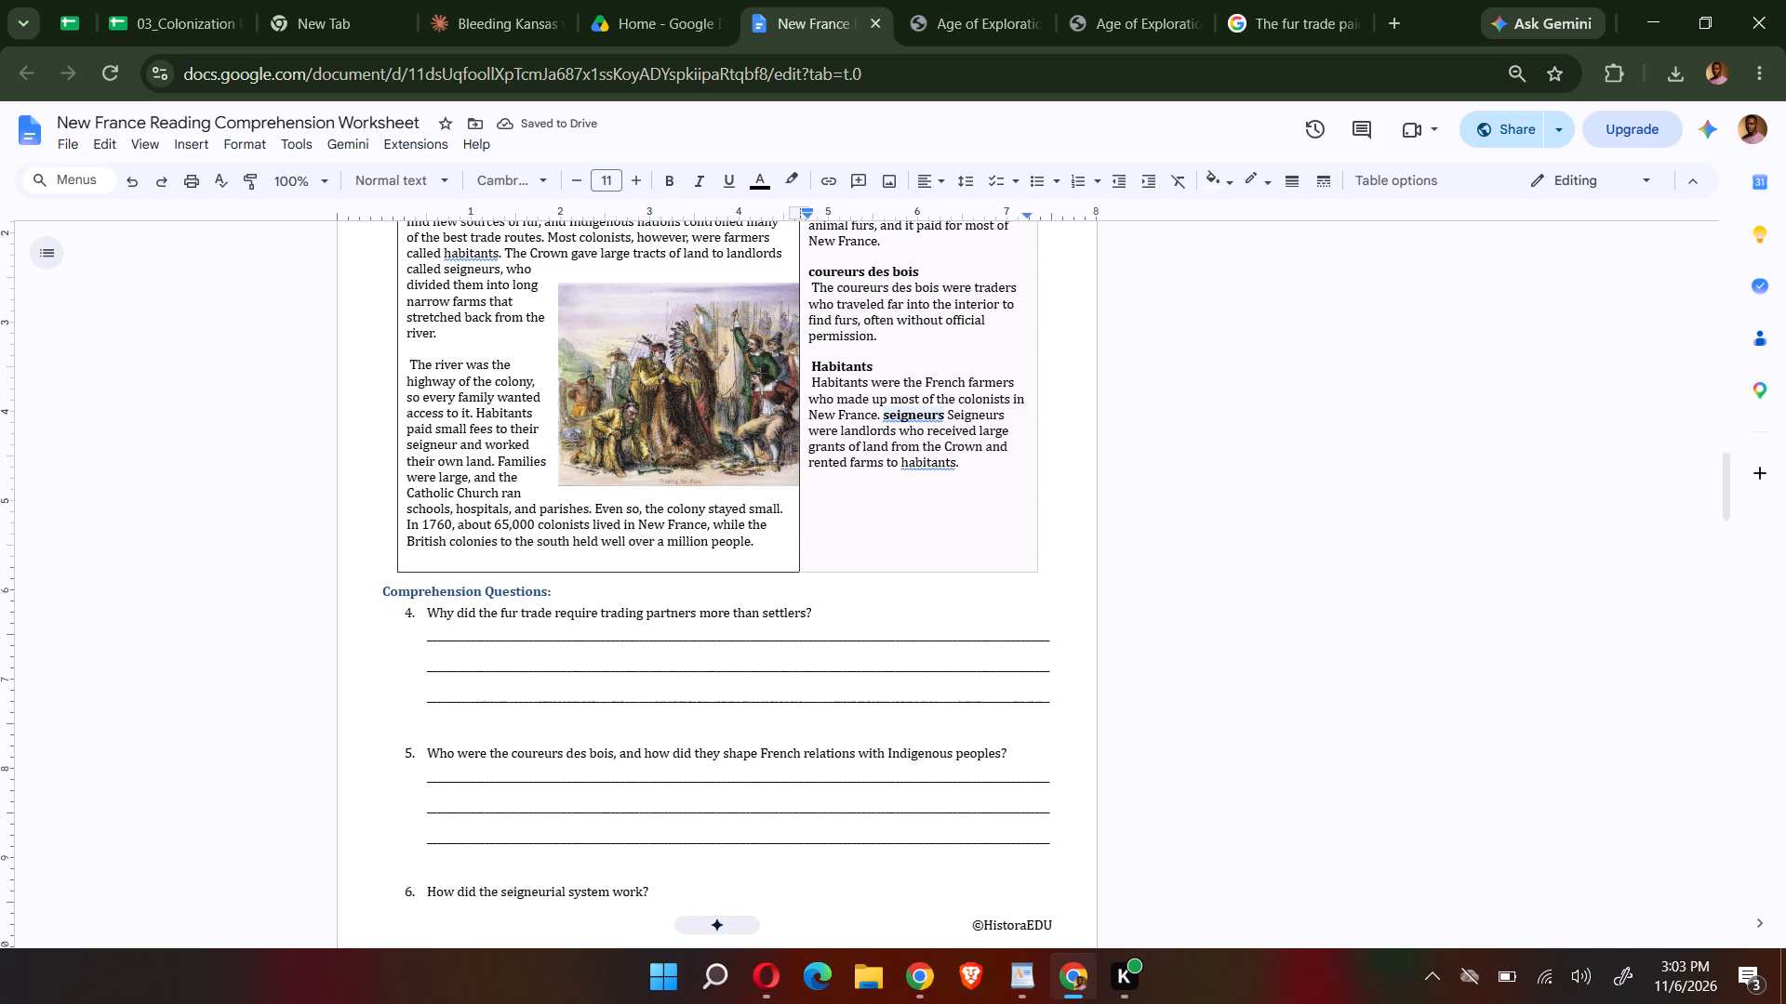
key(Return)
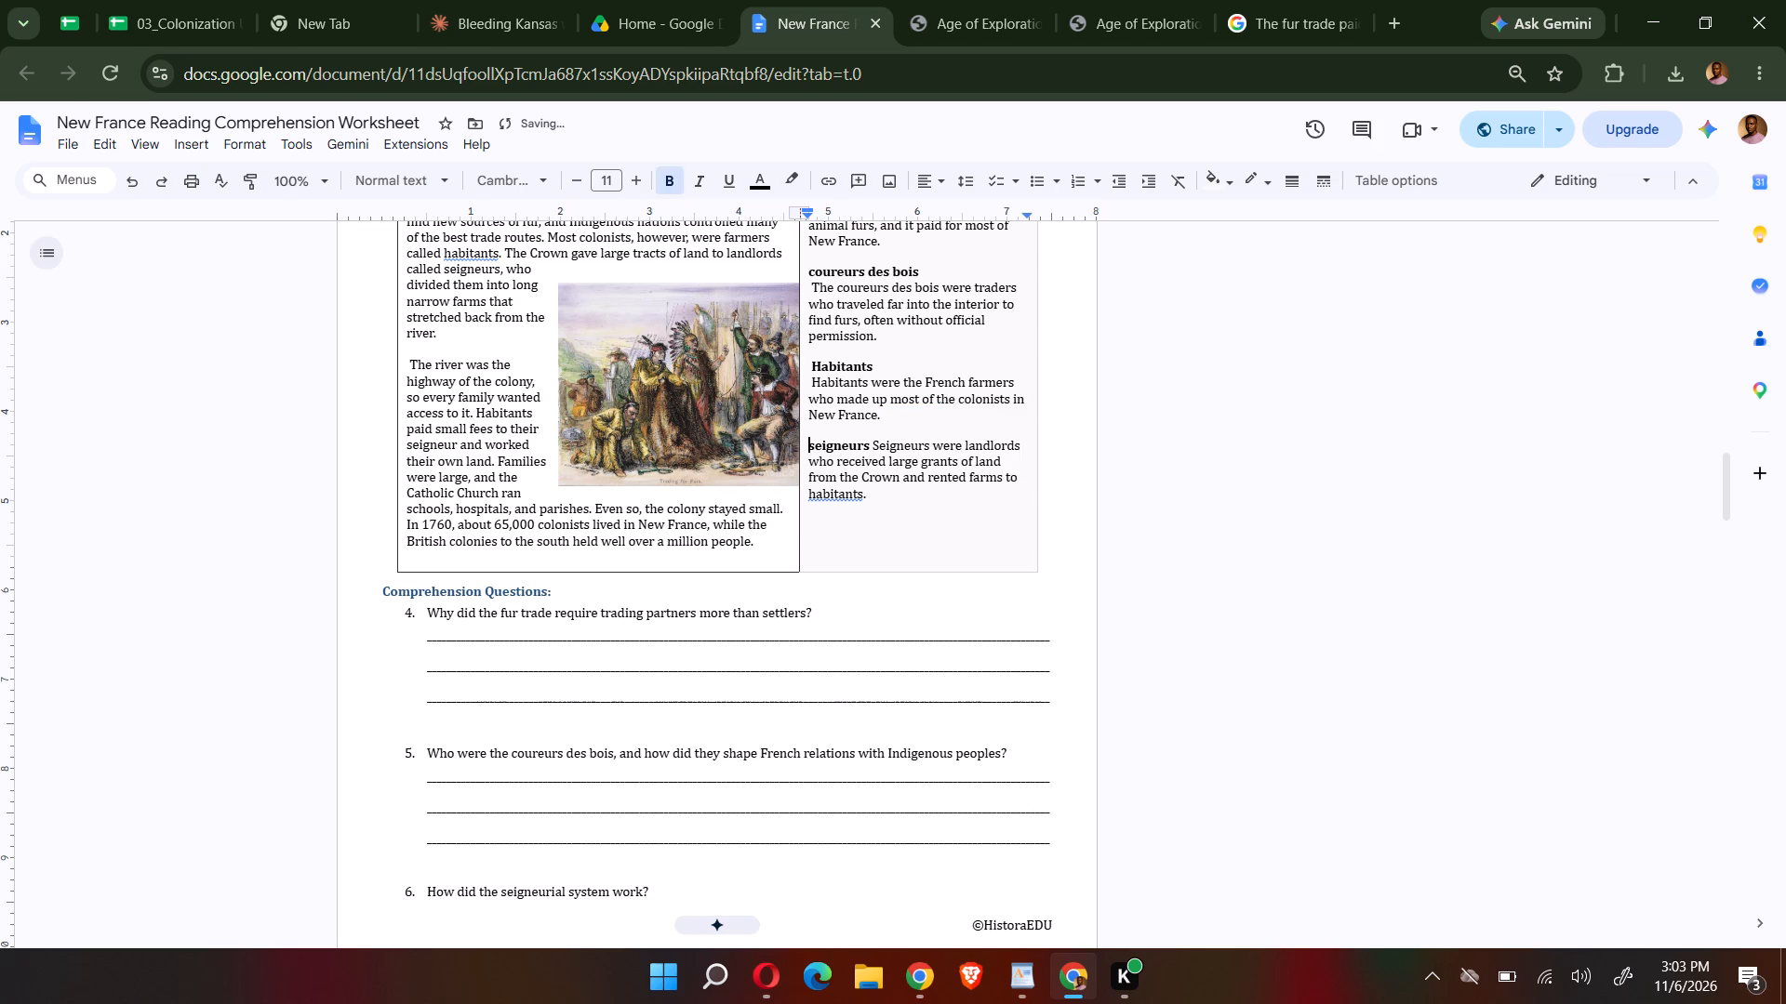
click(868, 447)
key(shift+Return)
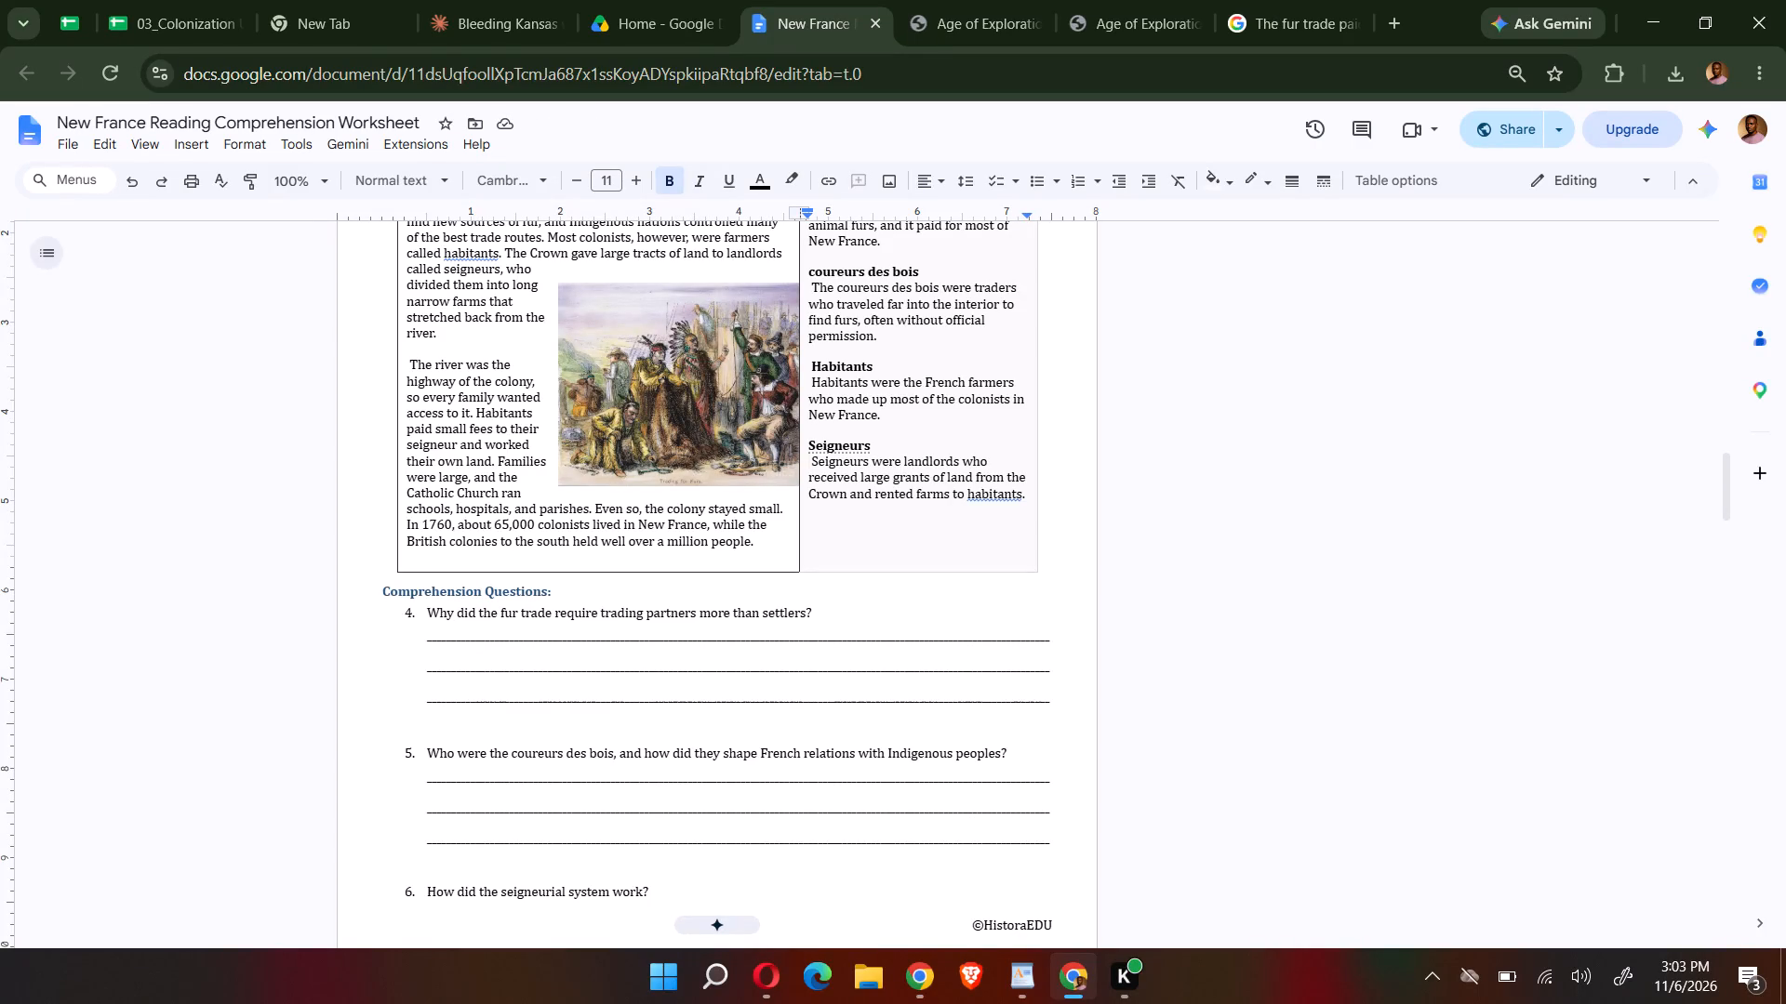
Replace comprehension question 4 with the revised PDF's question, "How did the fur trade support New France?".
click(959, 26)
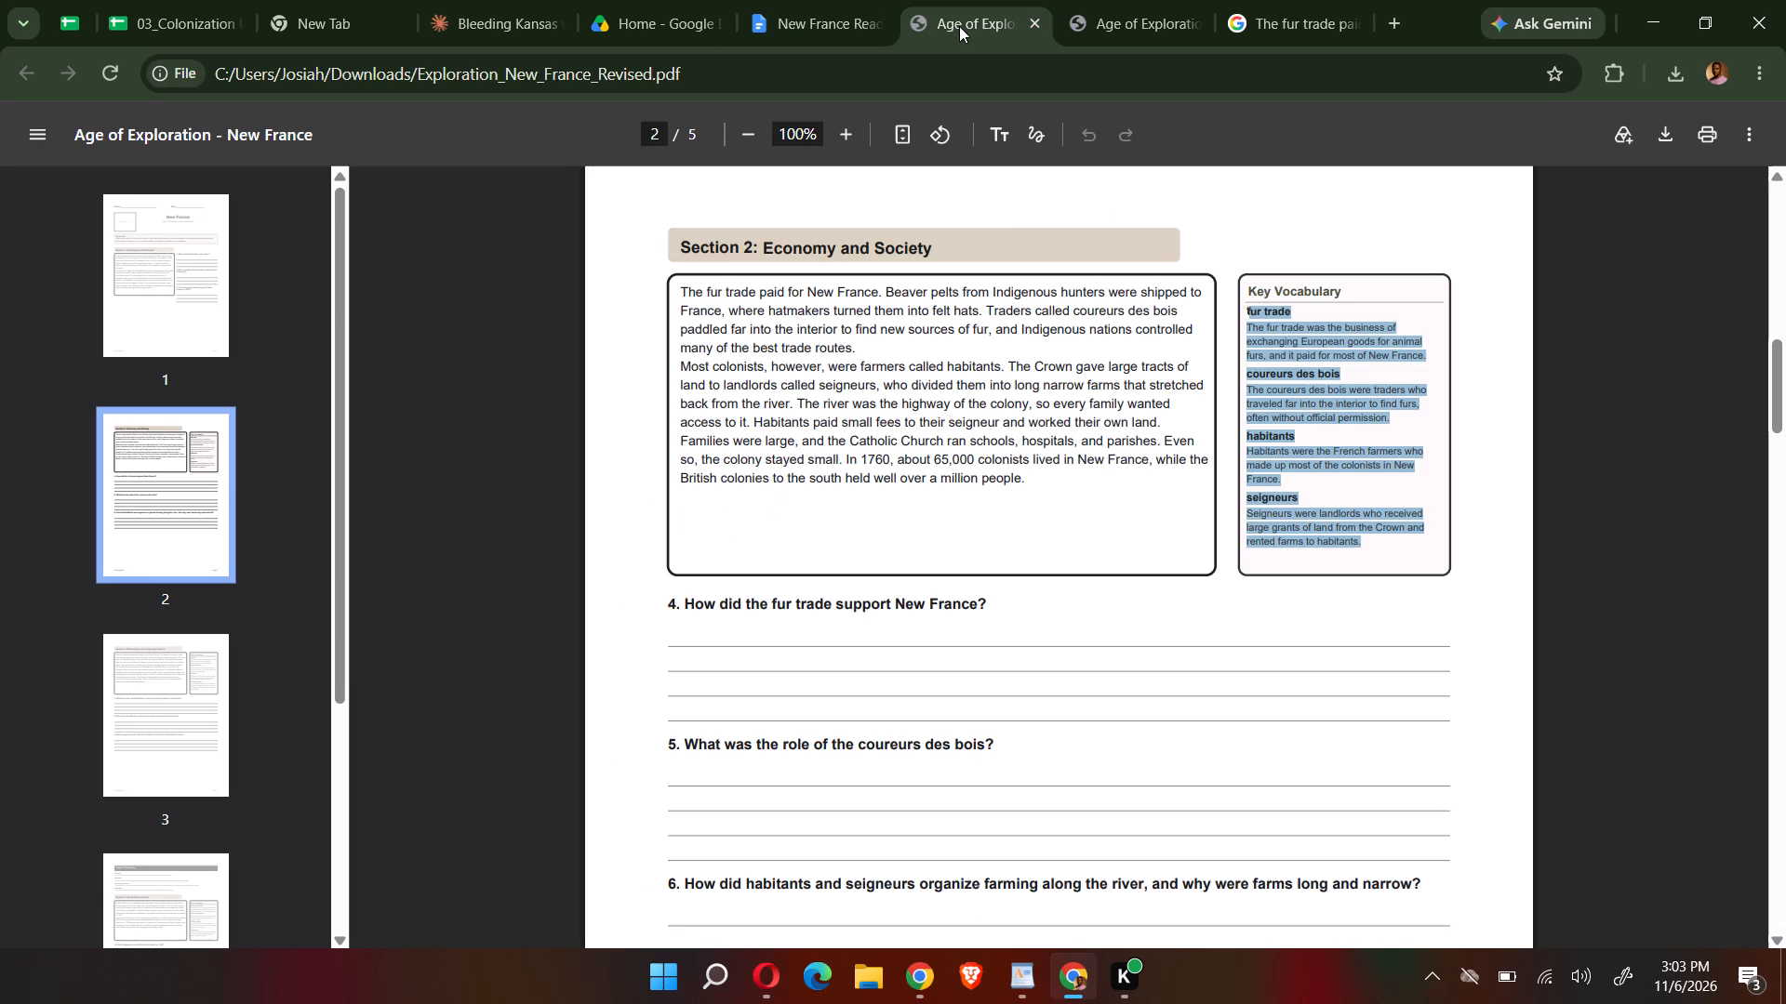
click(810, 24)
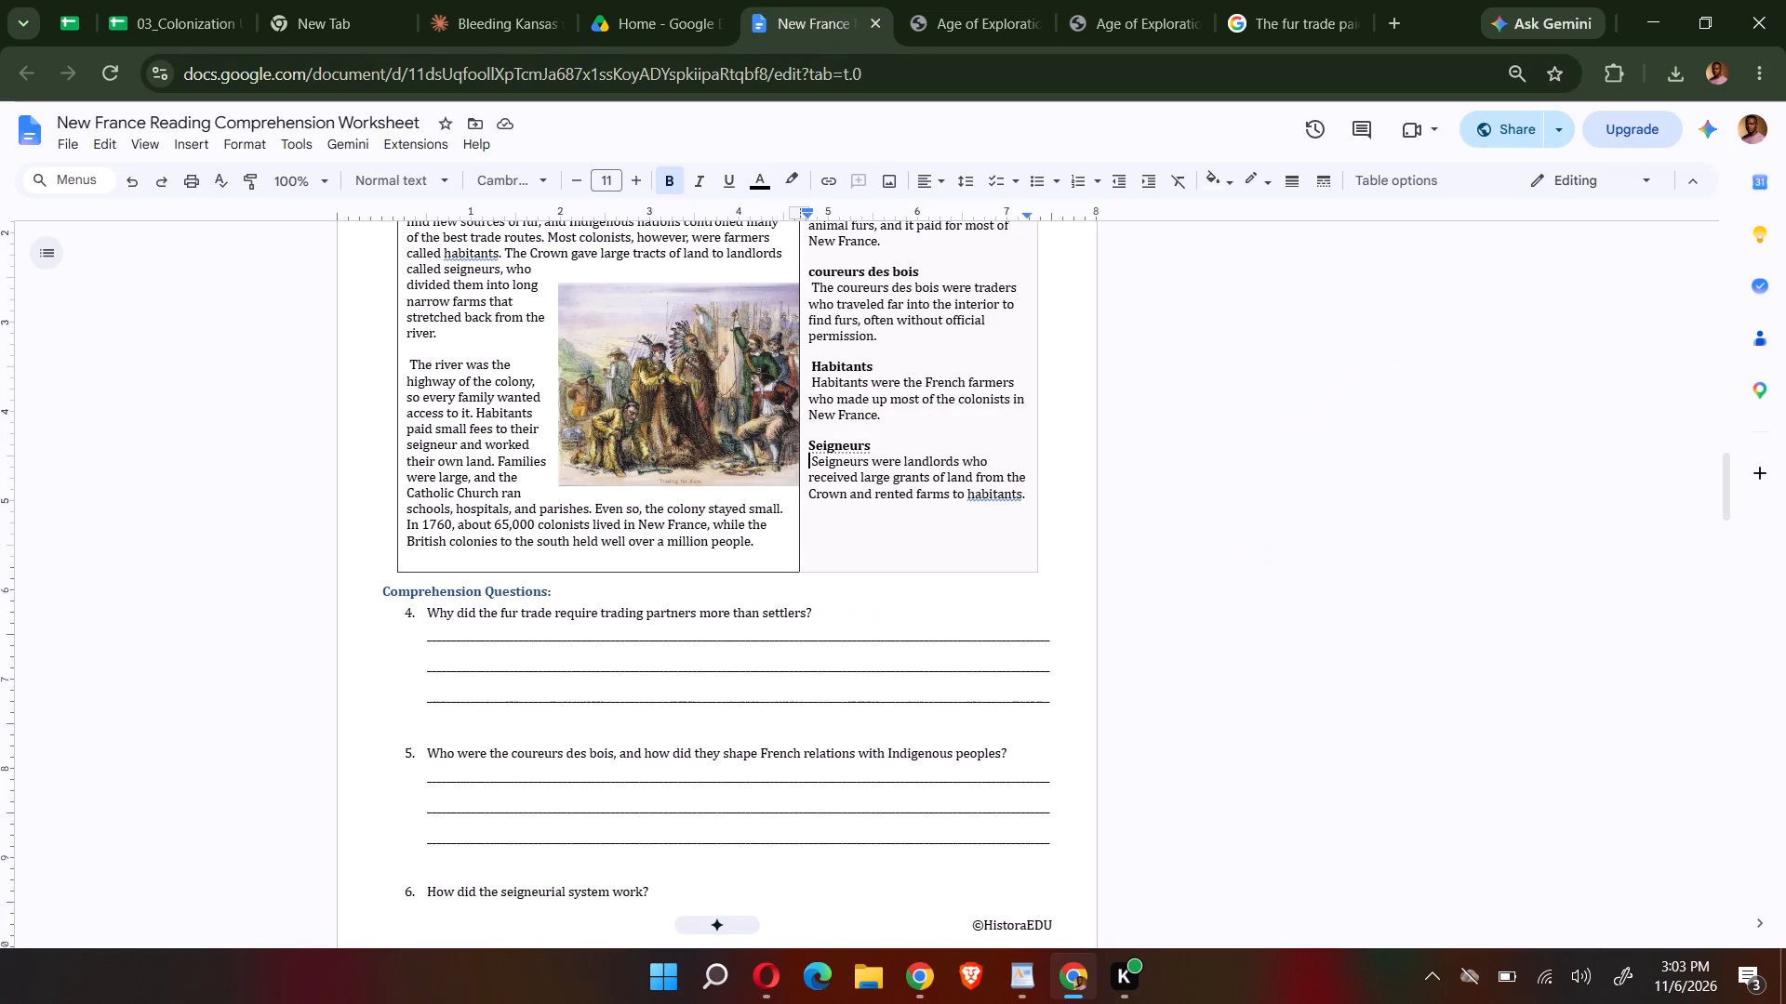
scroll(988, 461, up, 2)
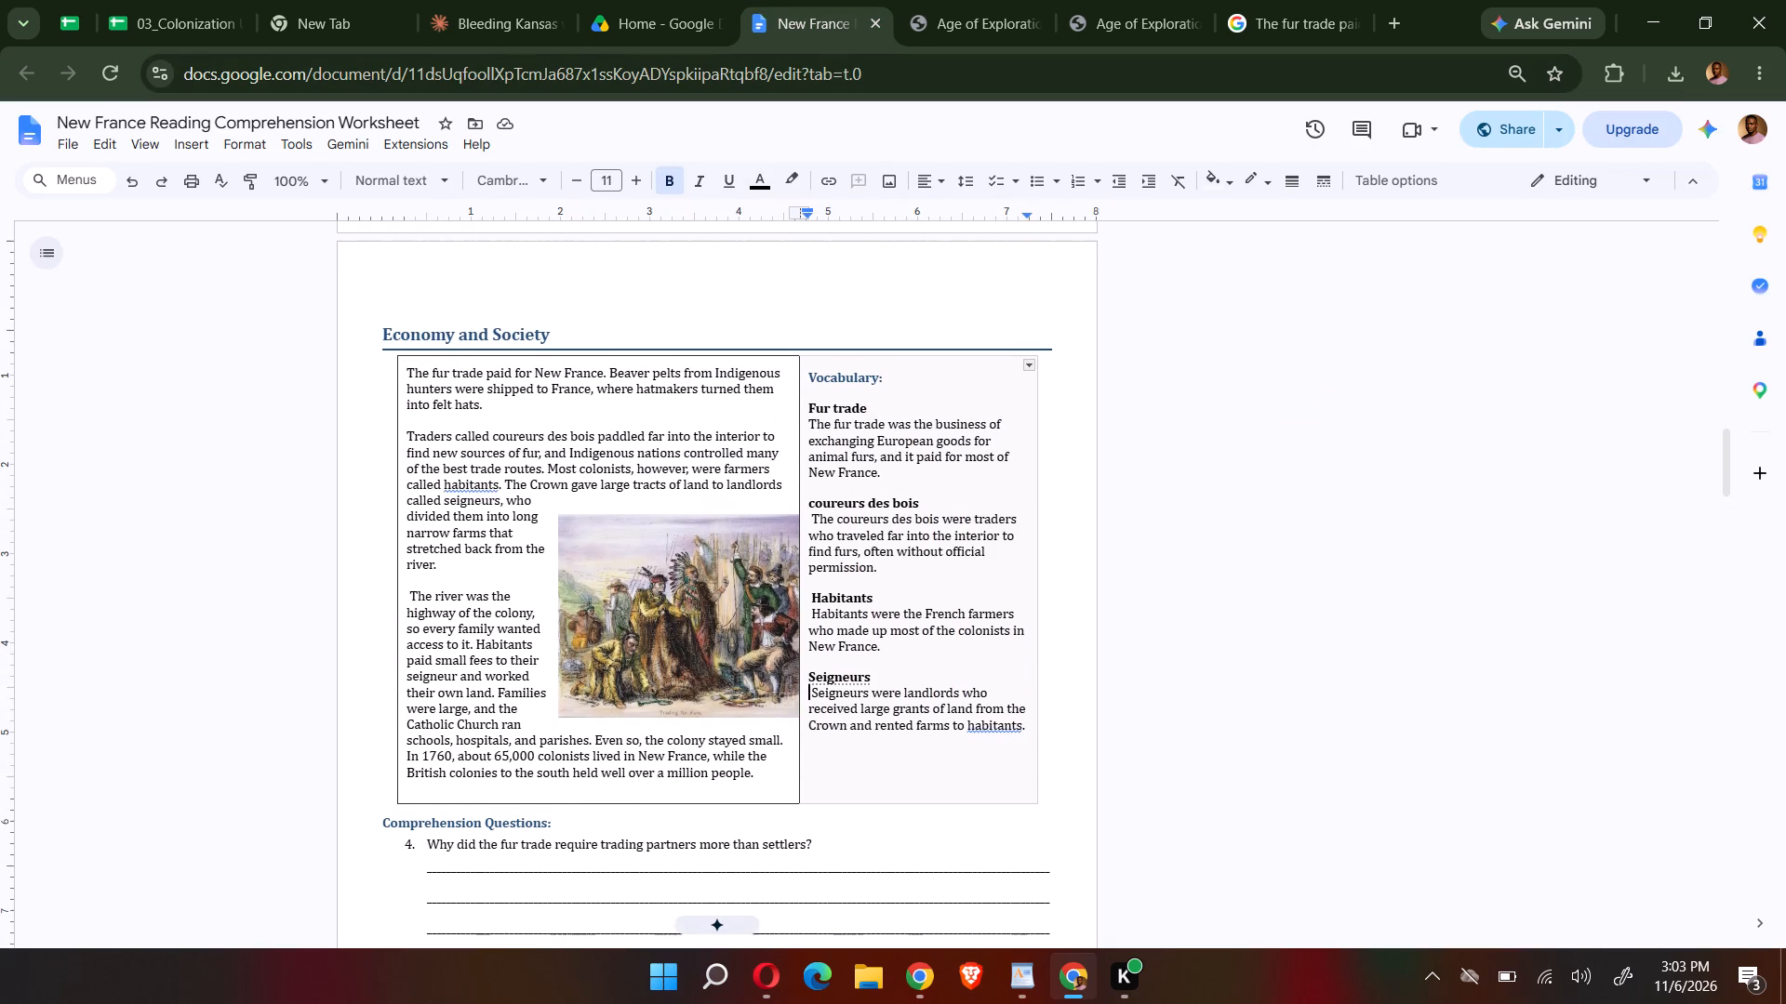
scroll(988, 457, down, 2)
click(959, 0)
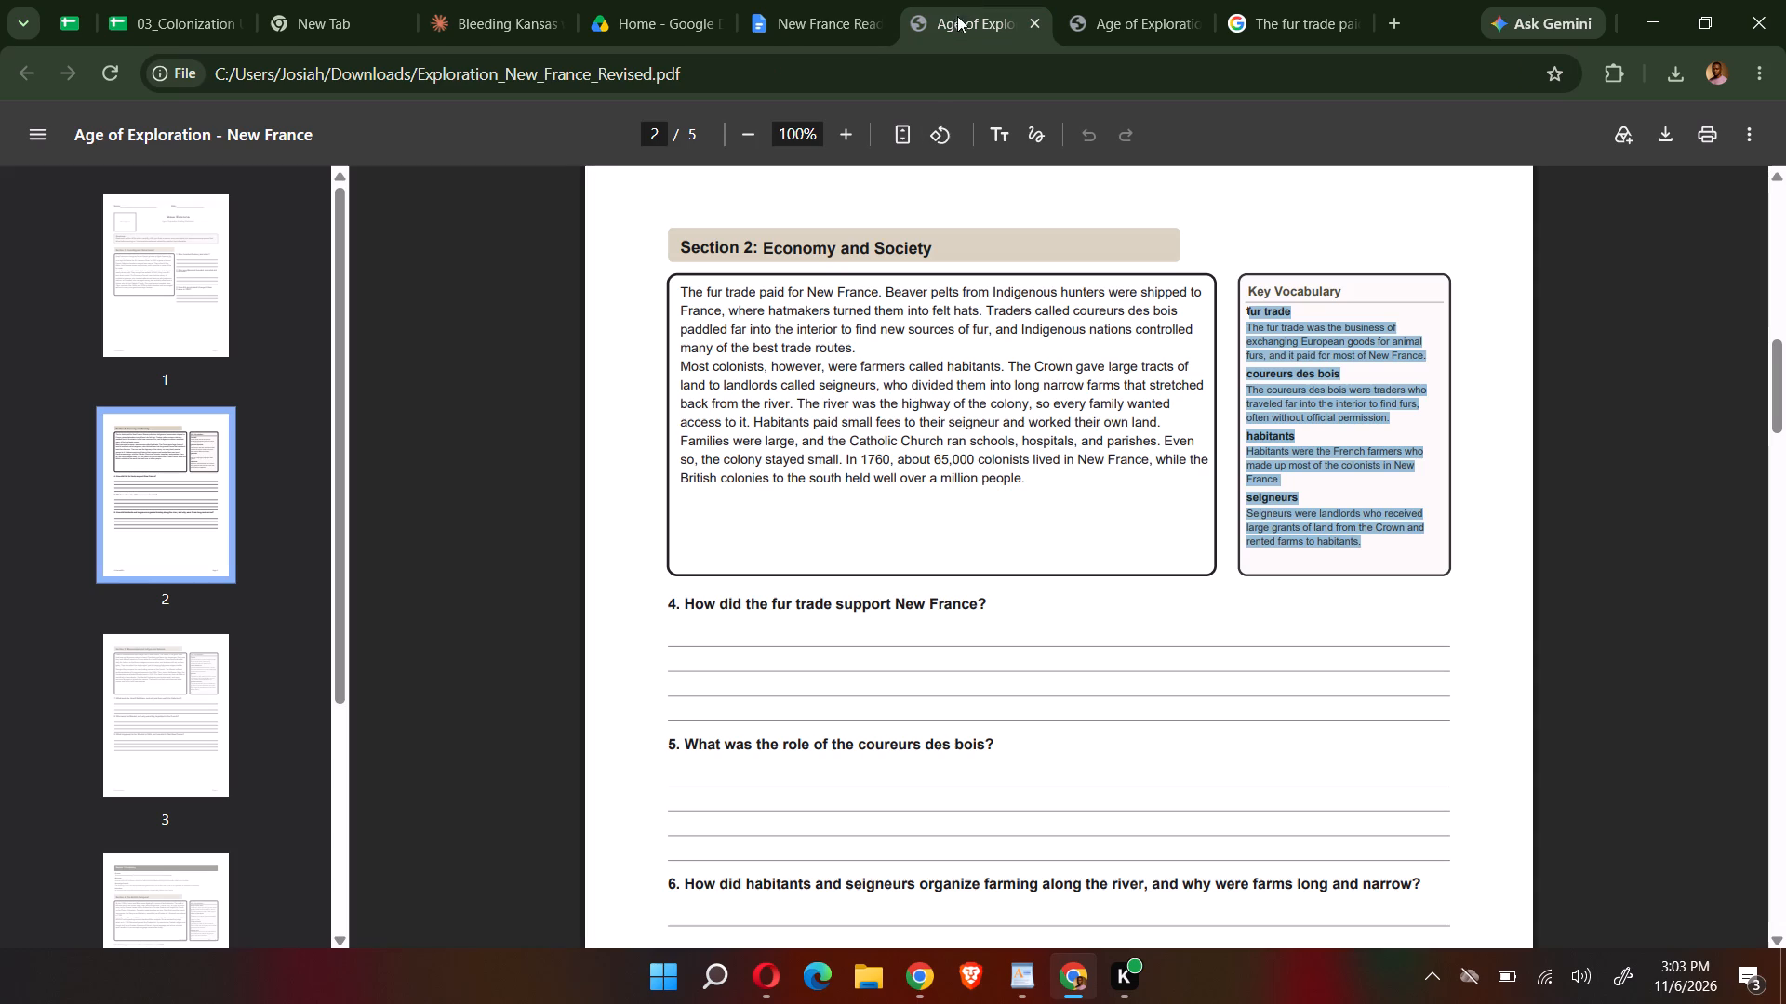
drag(989, 605, 915, 605)
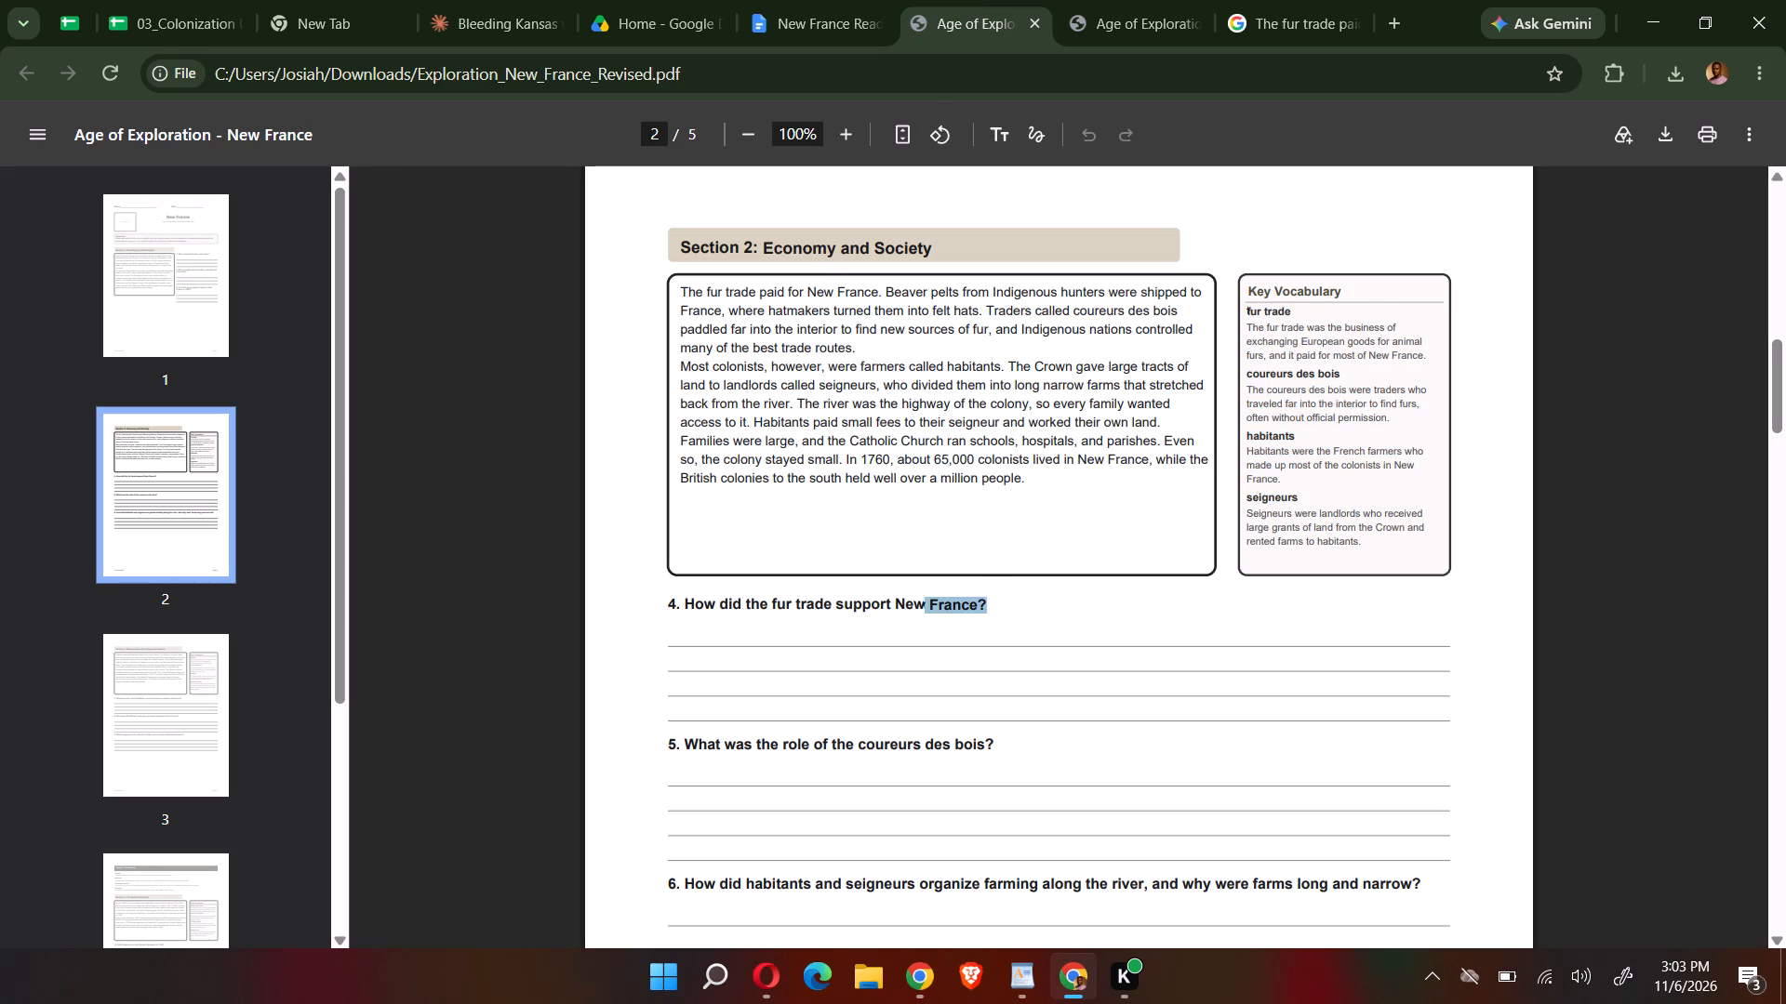
drag(915, 605, 684, 592)
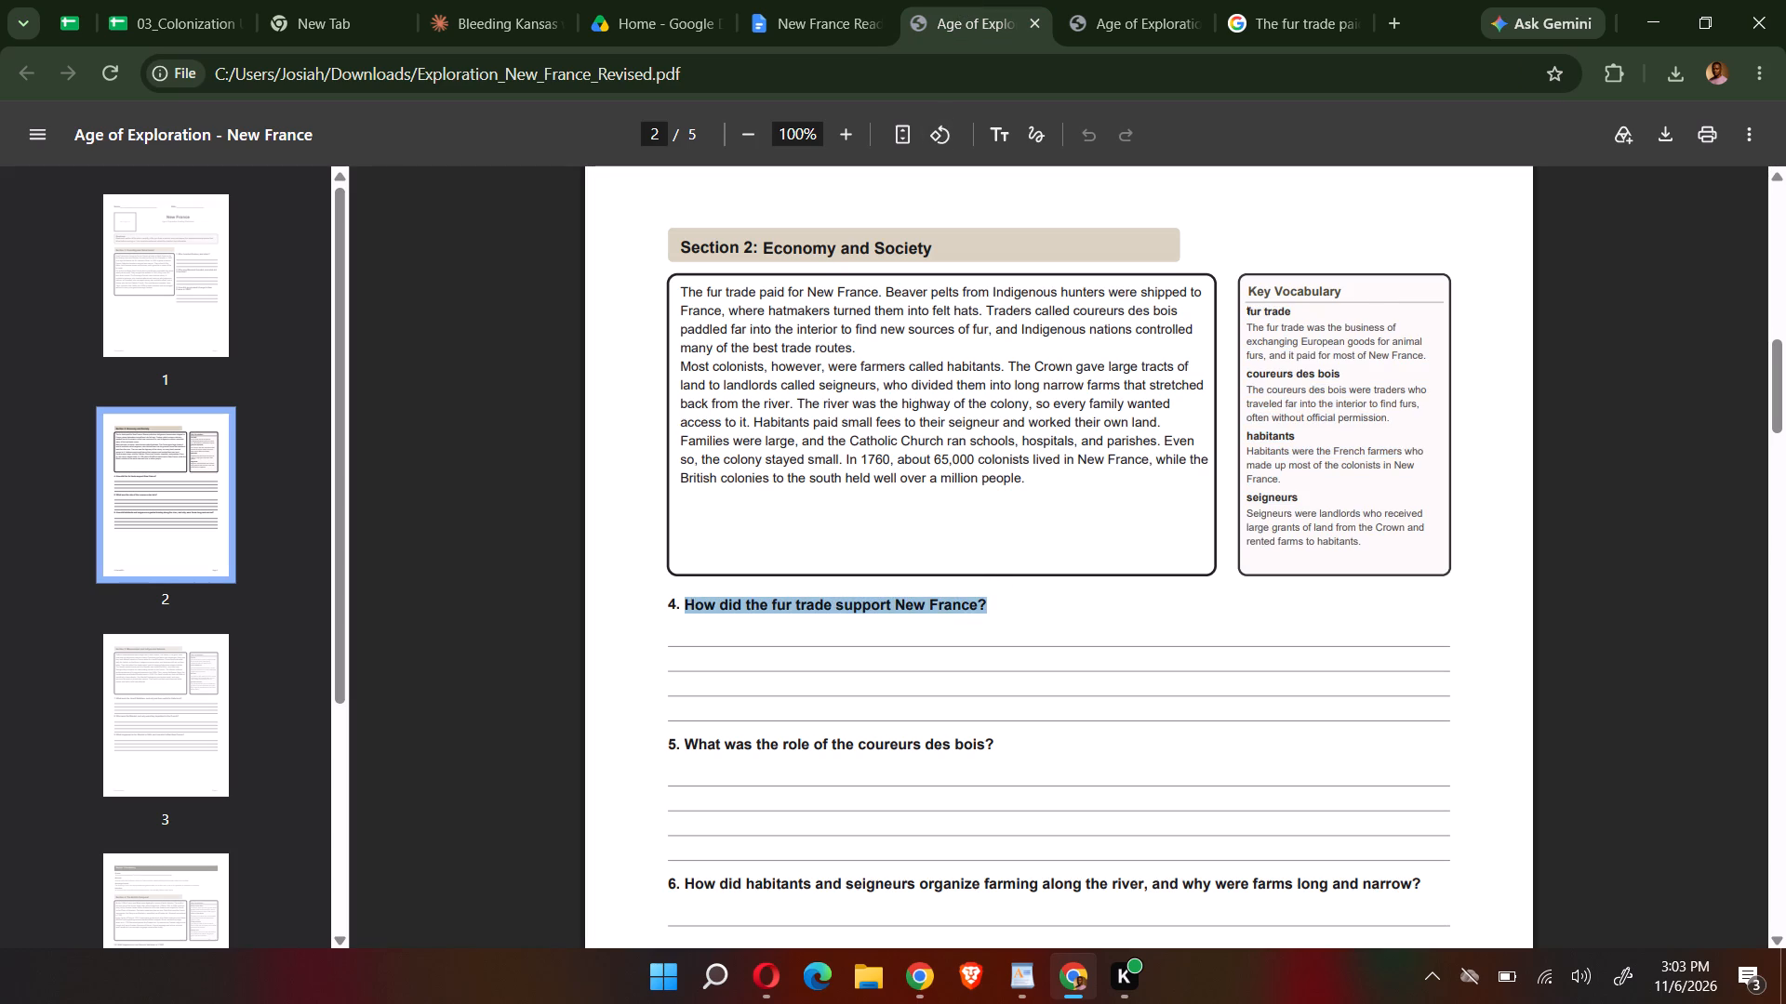
key(ctrl+c)
click(794, 20)
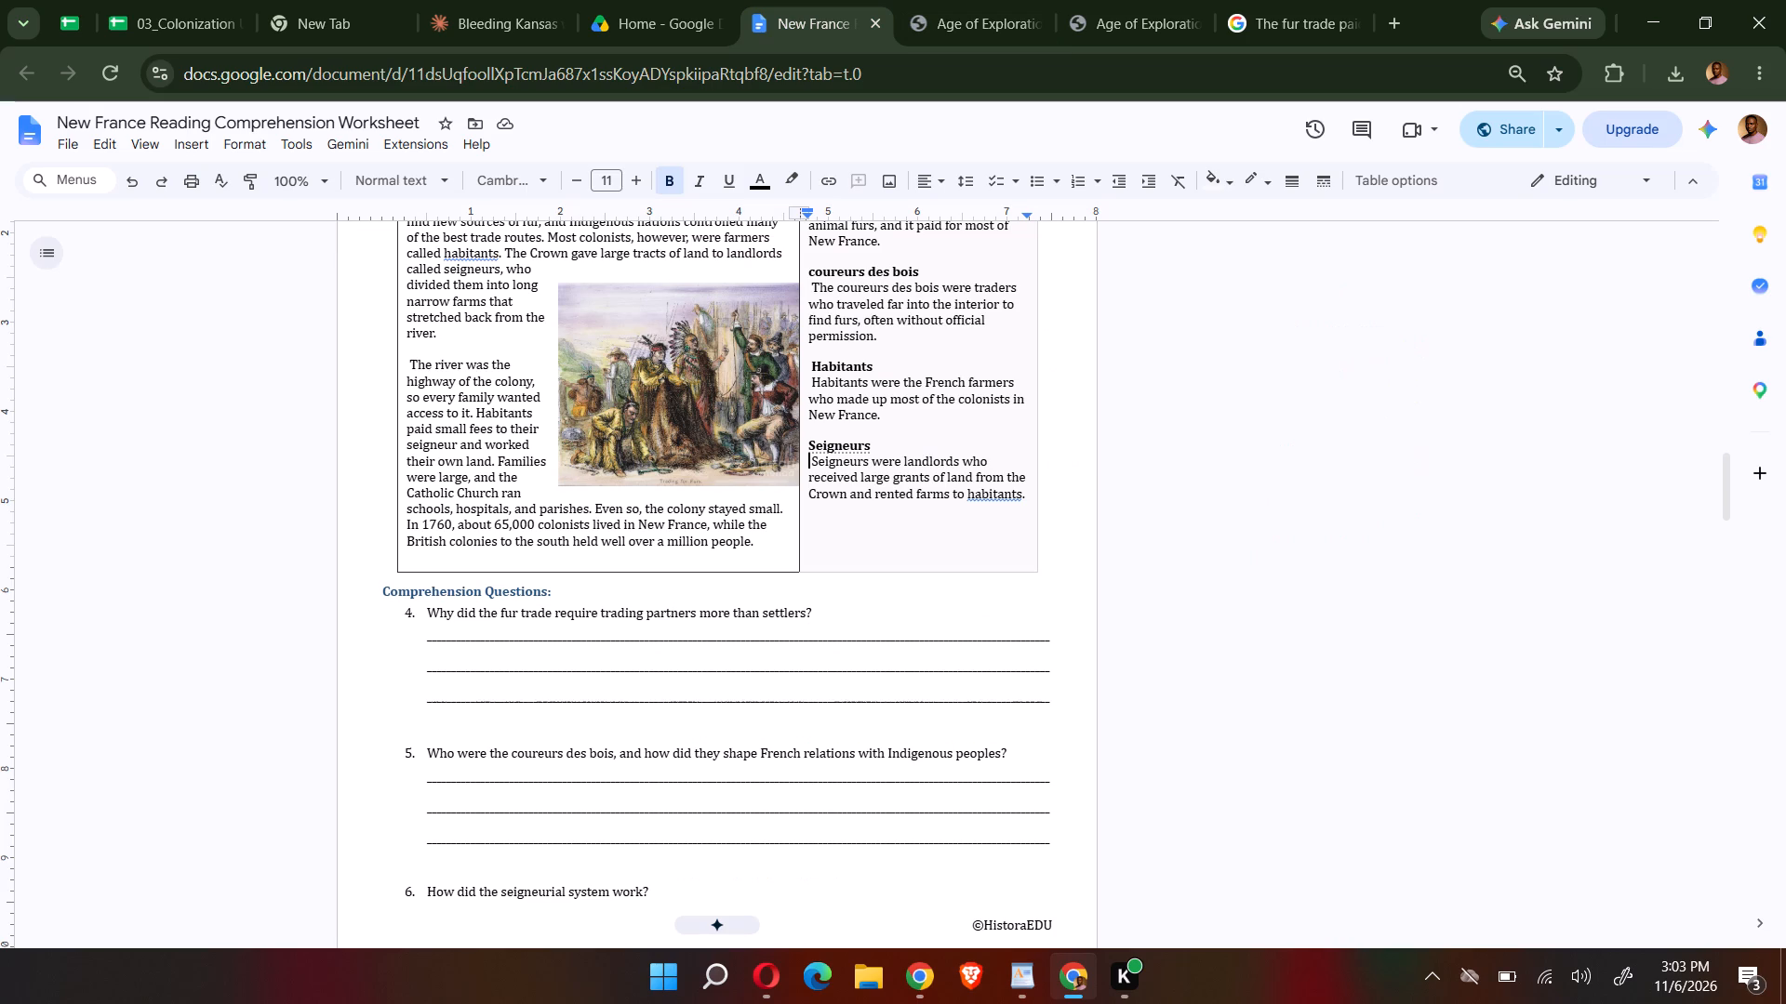
drag(835, 612, 472, 615)
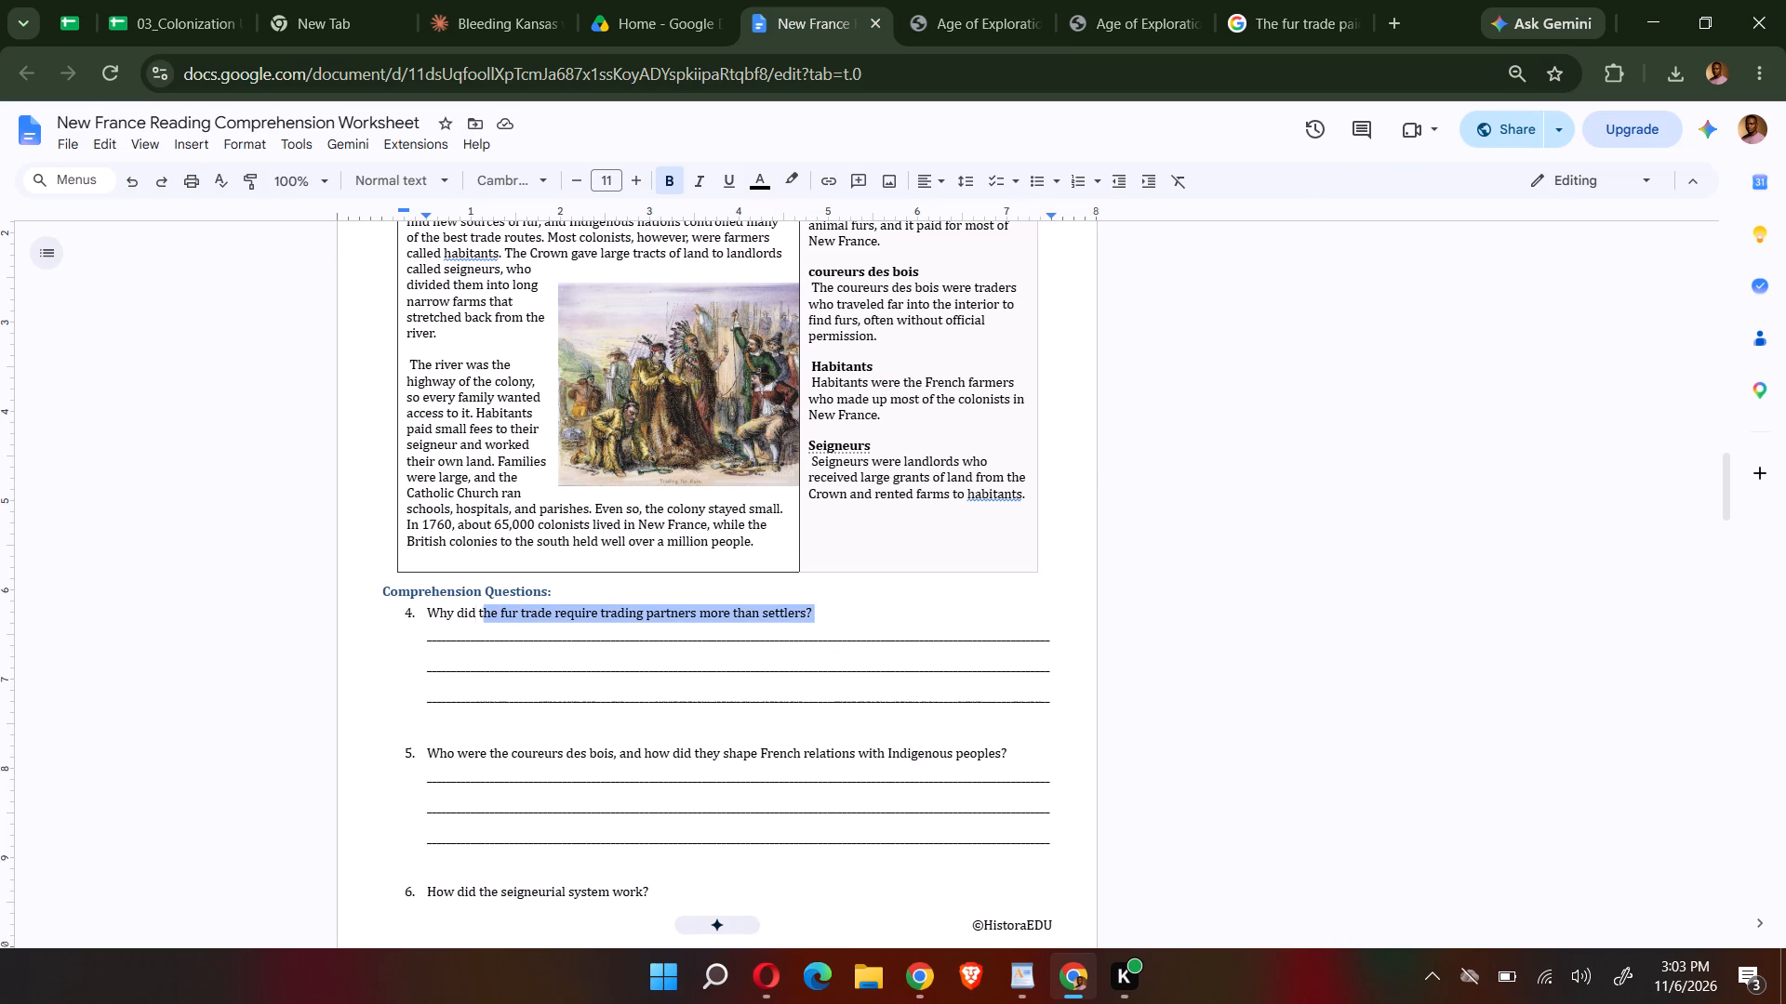
drag(472, 615, 424, 616)
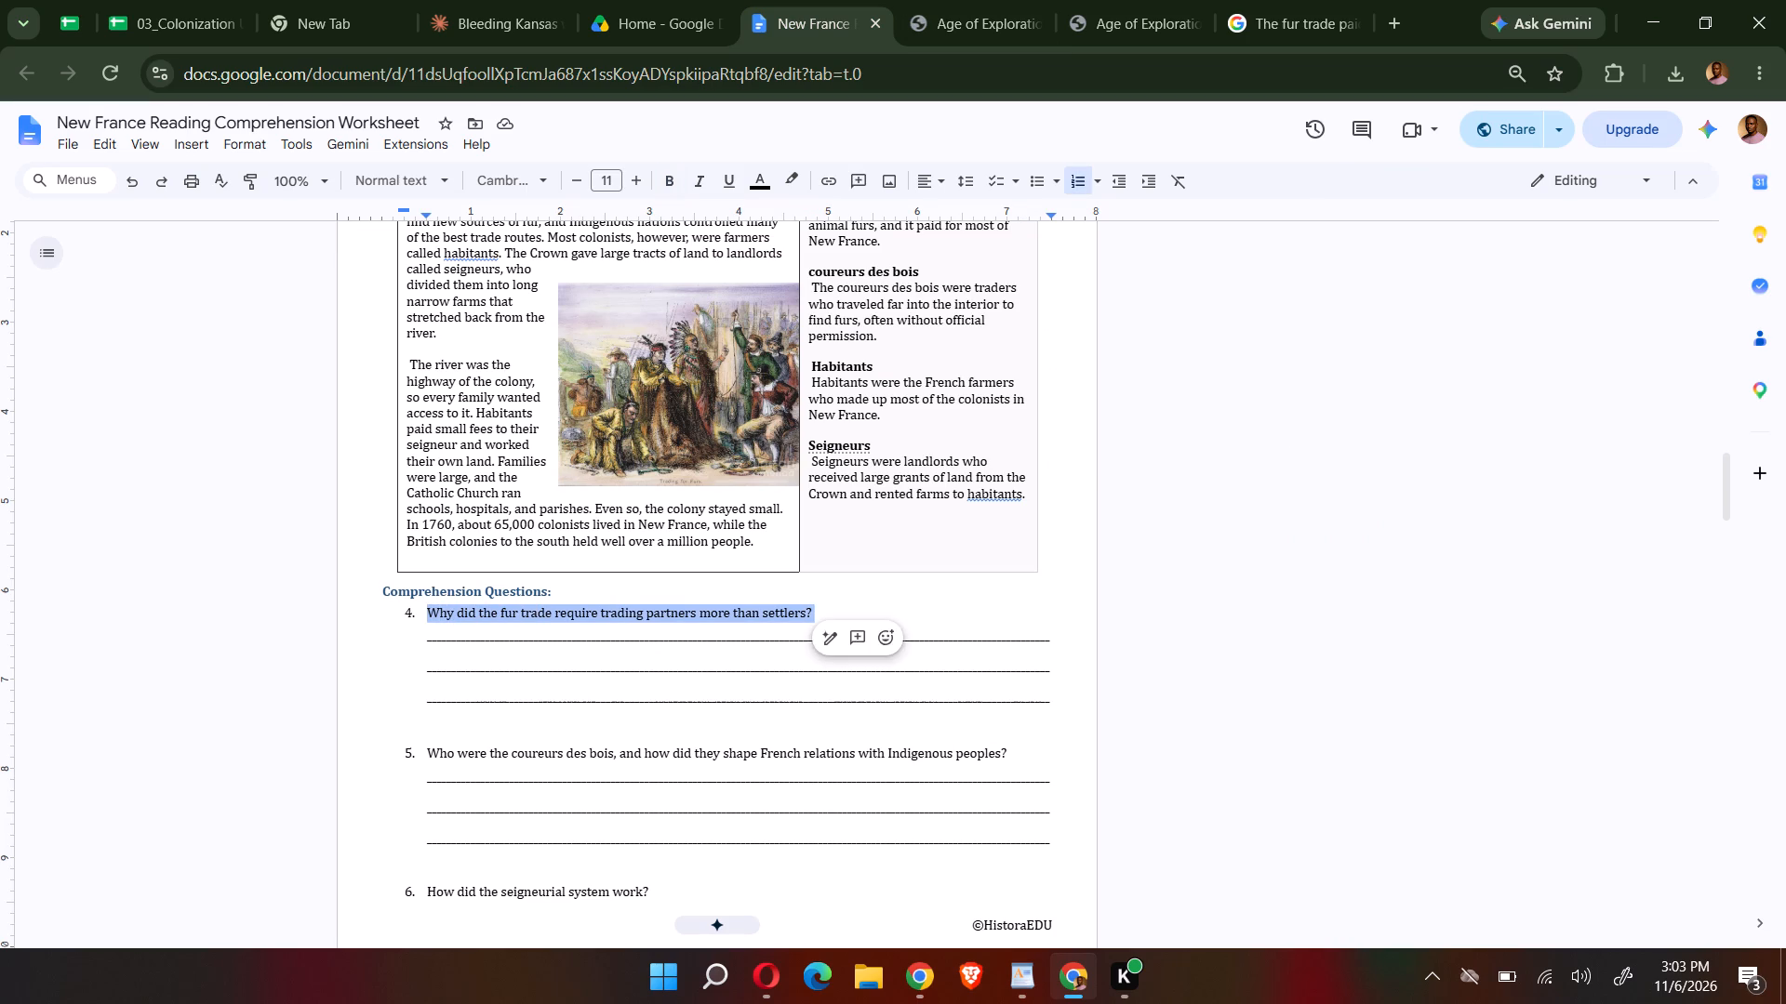
key(BackSpace)
key(ctrl+v)
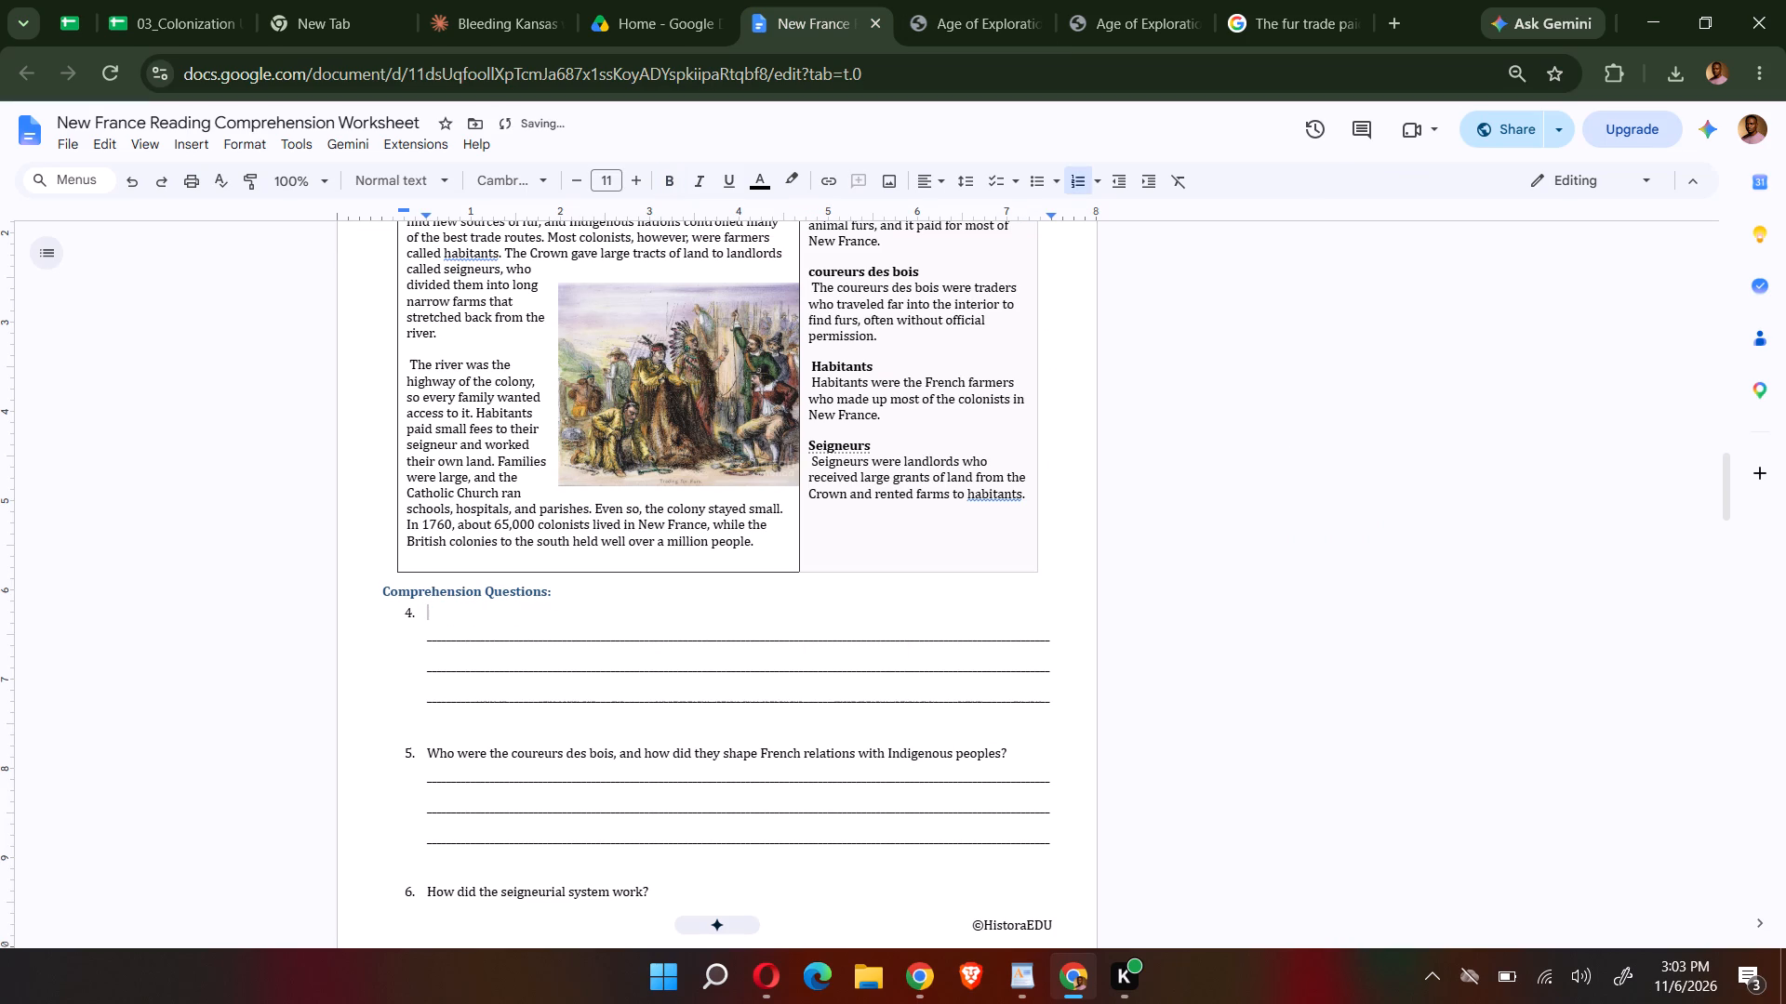
Replace comprehension question 5 with the revised PDF's question, "What was the role of the coureurs des bois?".
drag(1014, 756, 925, 756)
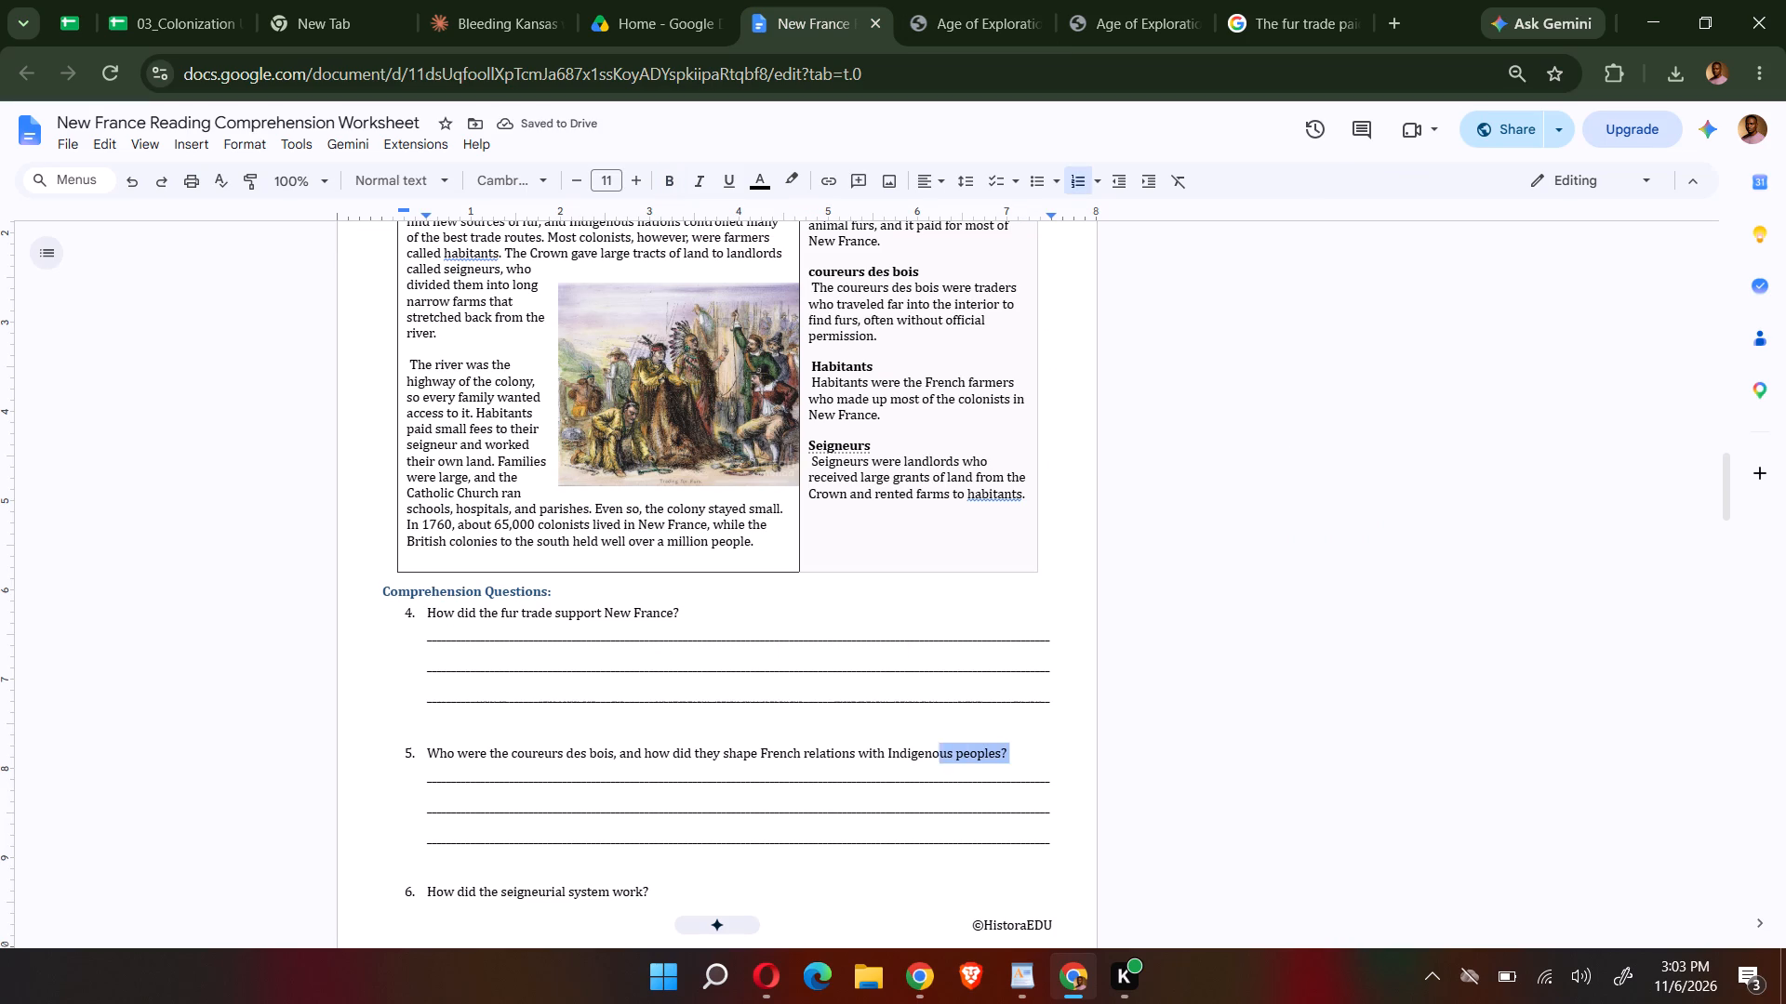
drag(925, 756, 432, 761)
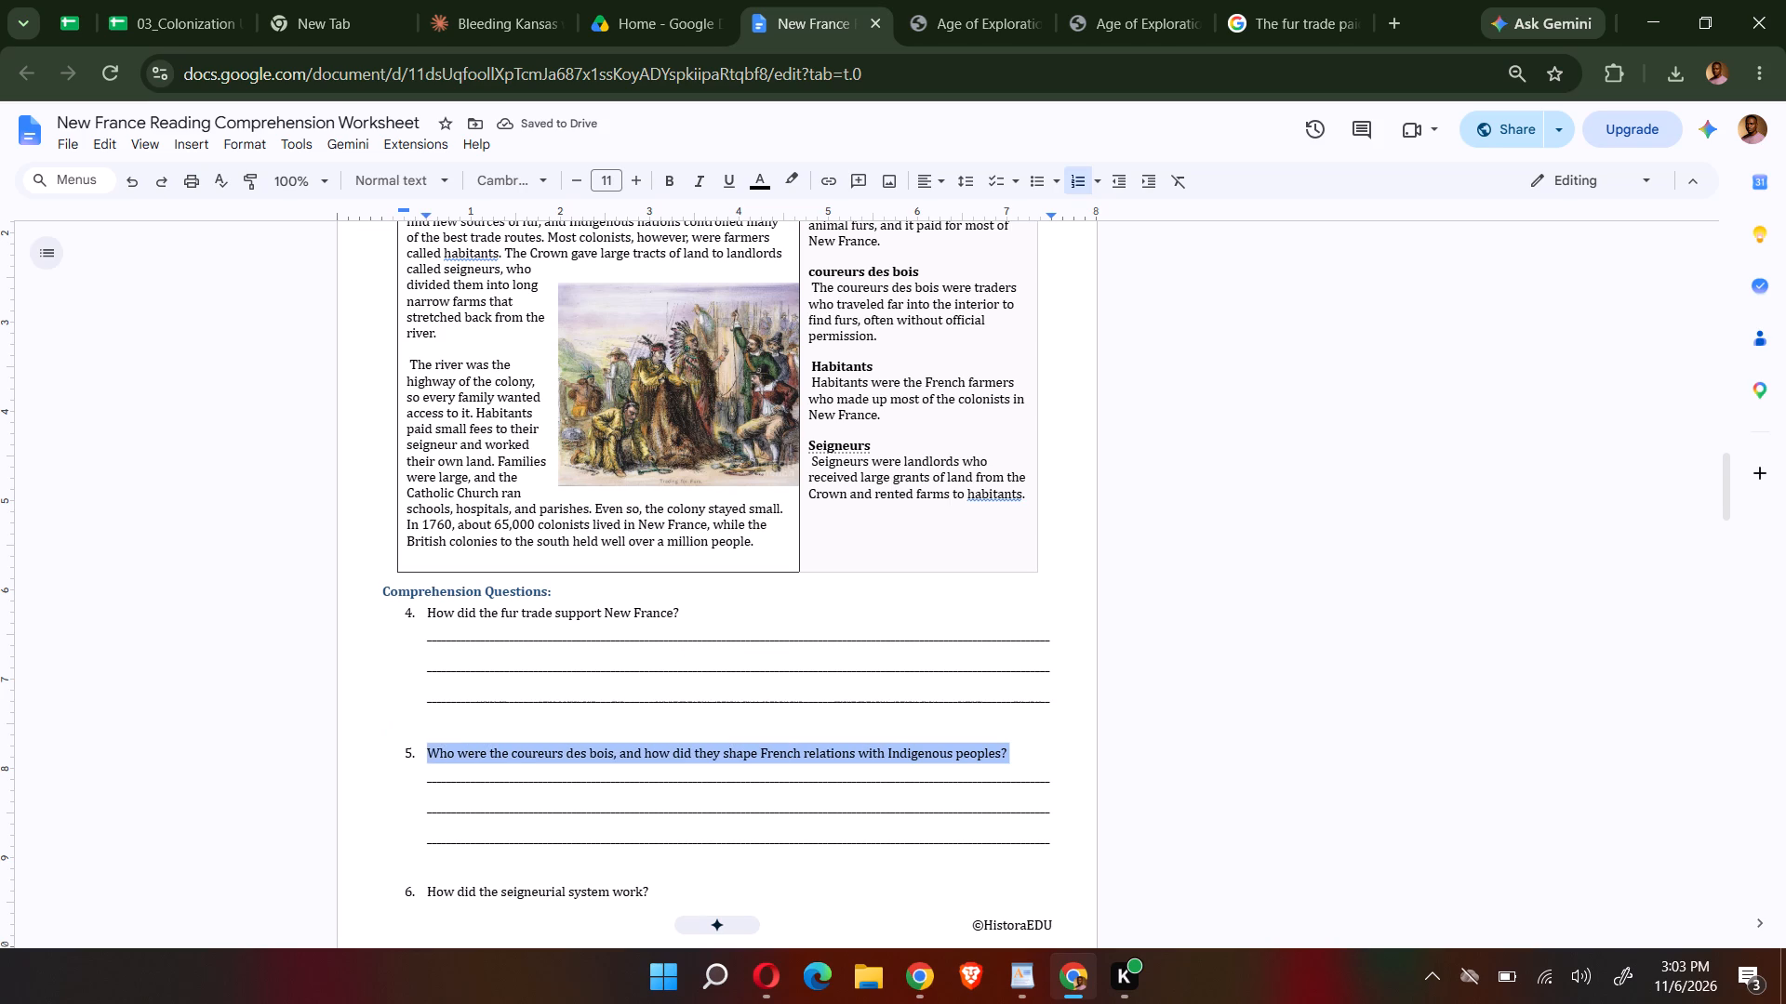
drag(432, 761, 430, 760)
key(BackSpace)
click(922, 31)
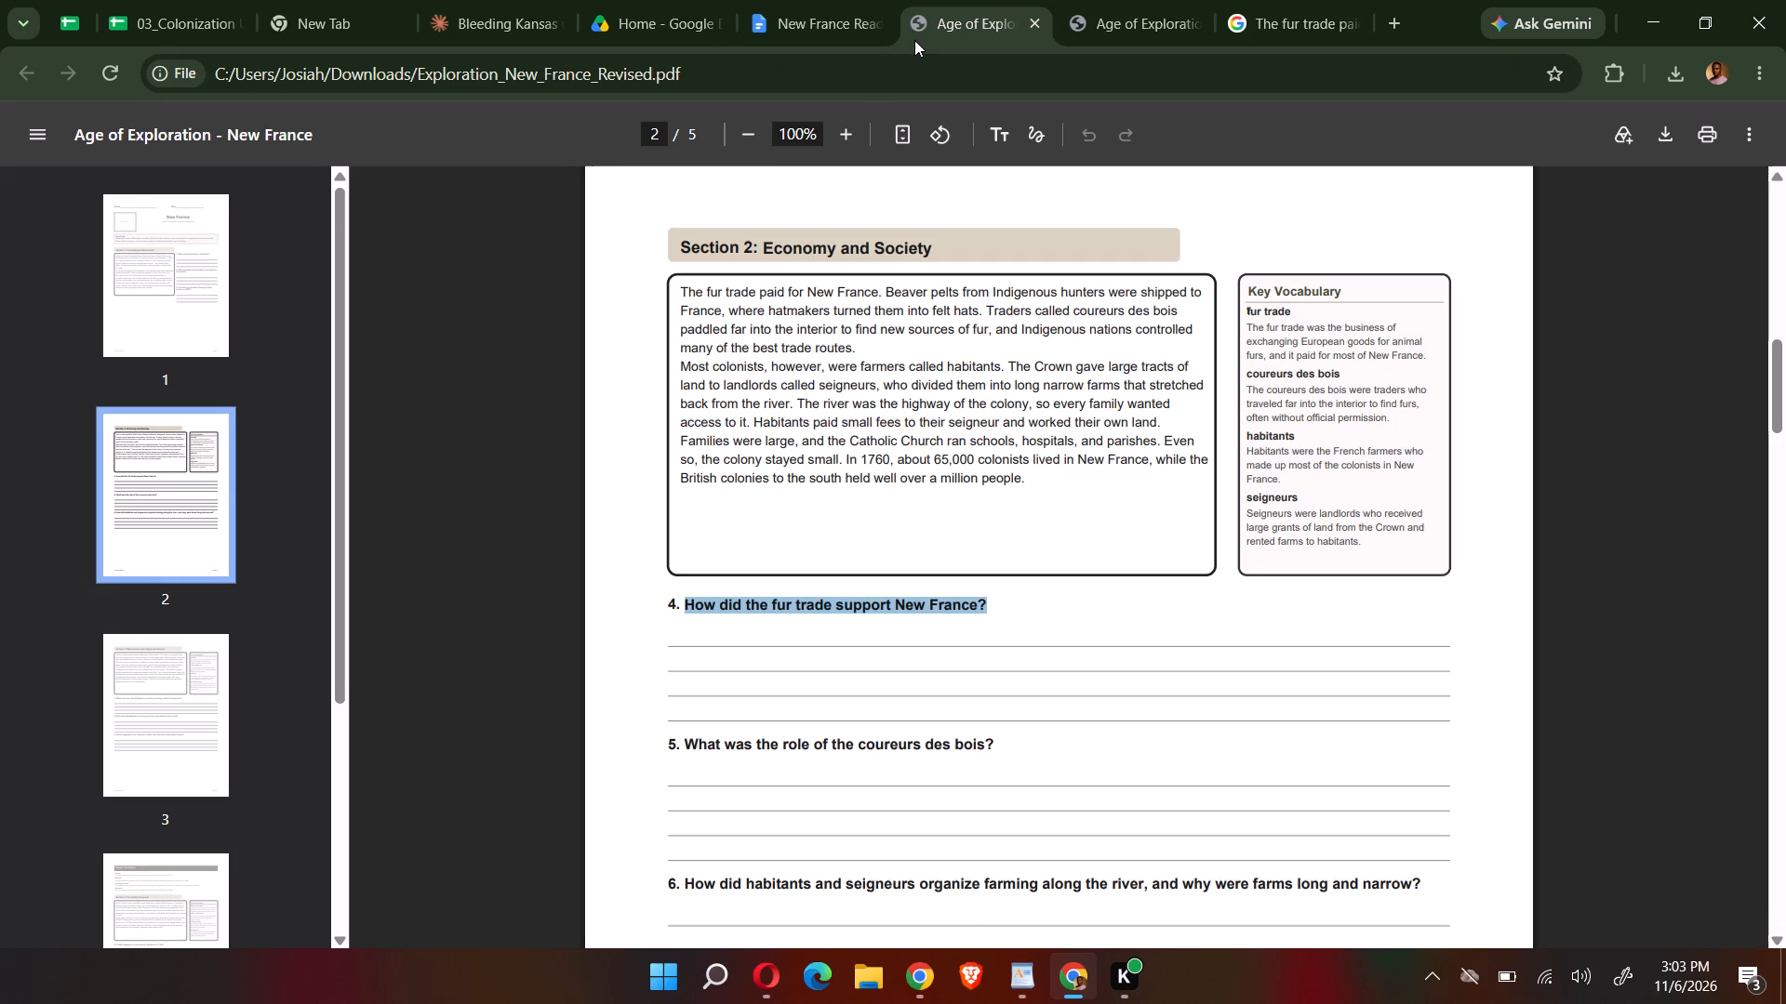
scroll(777, 463, down, 1)
drag(1008, 628, 943, 628)
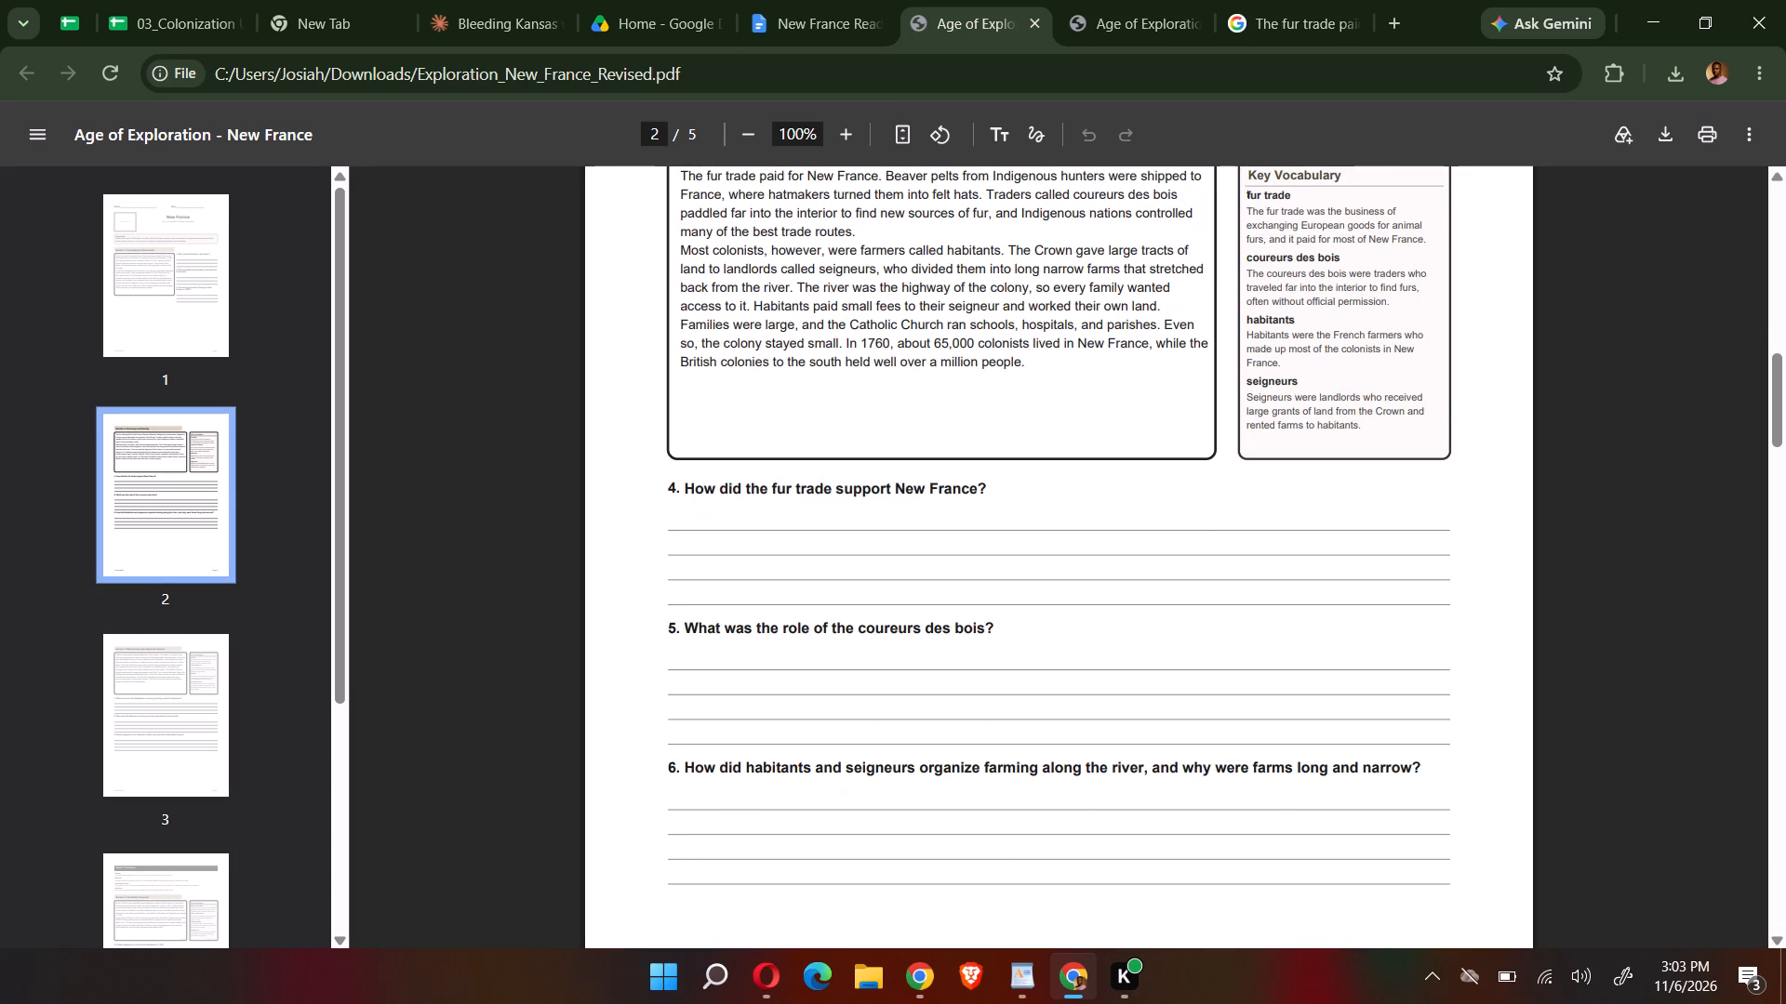
drag(943, 628, 689, 625)
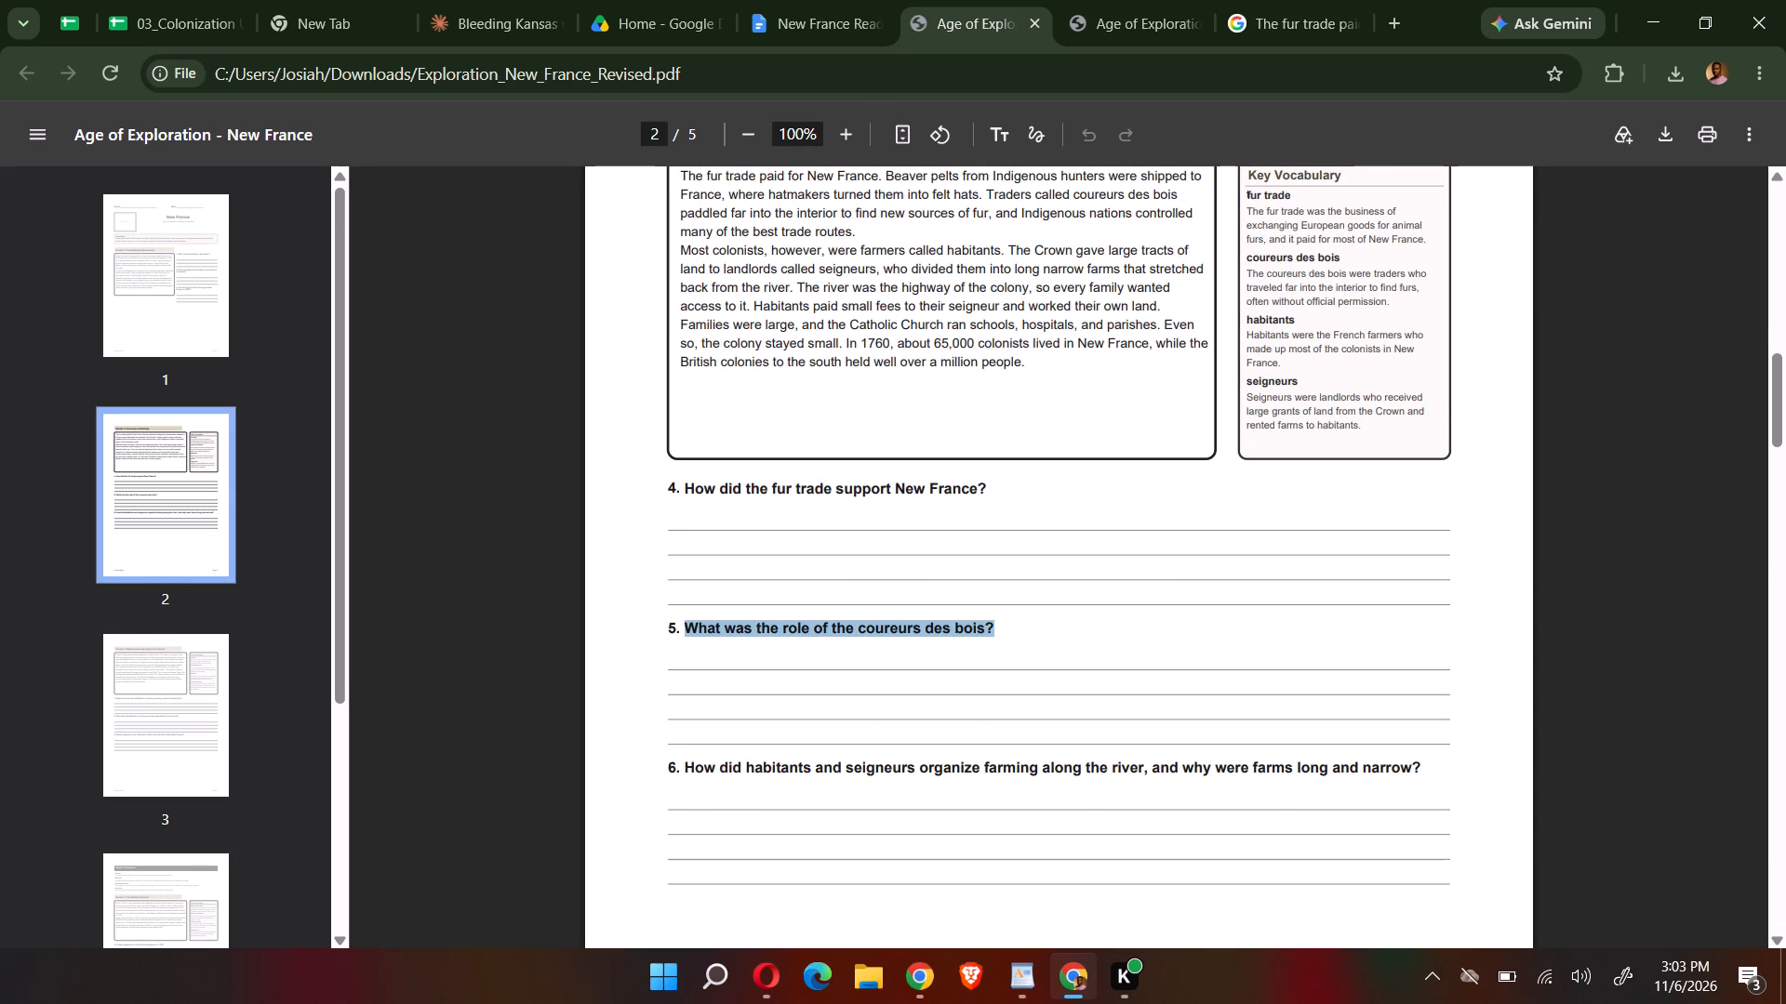
drag(689, 625, 687, 625)
key(ctrl+c)
click(788, 41)
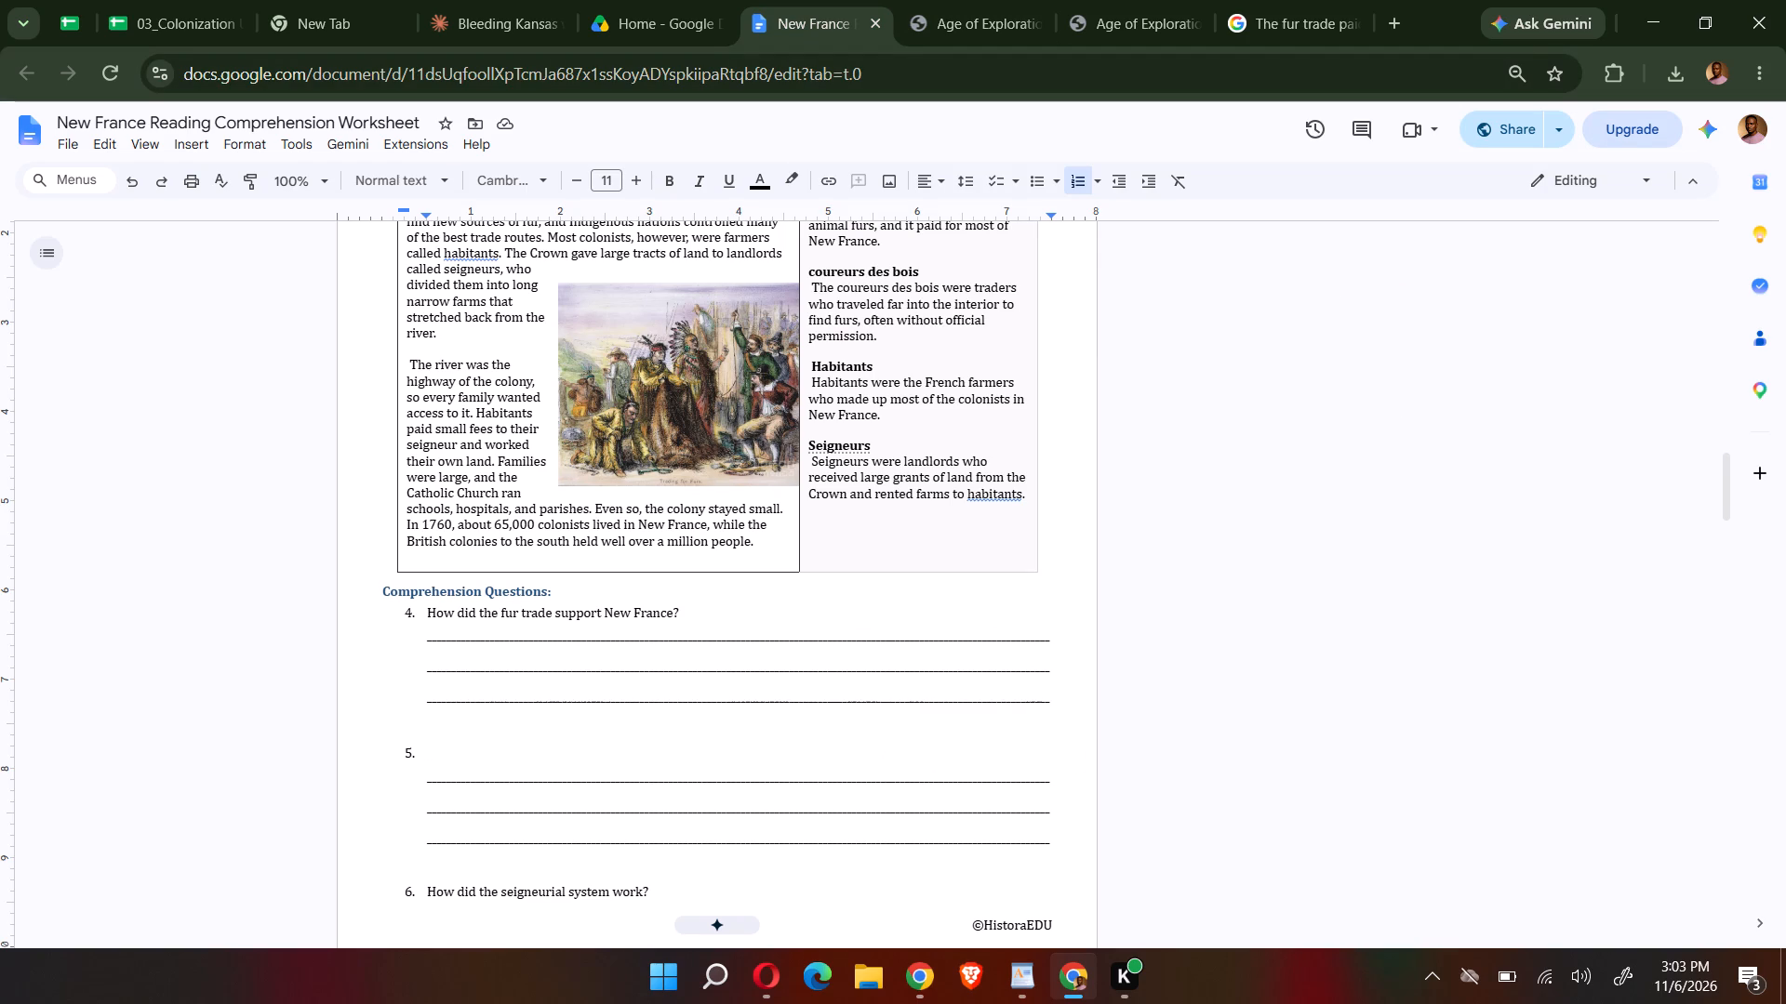
key(ctrl+v)
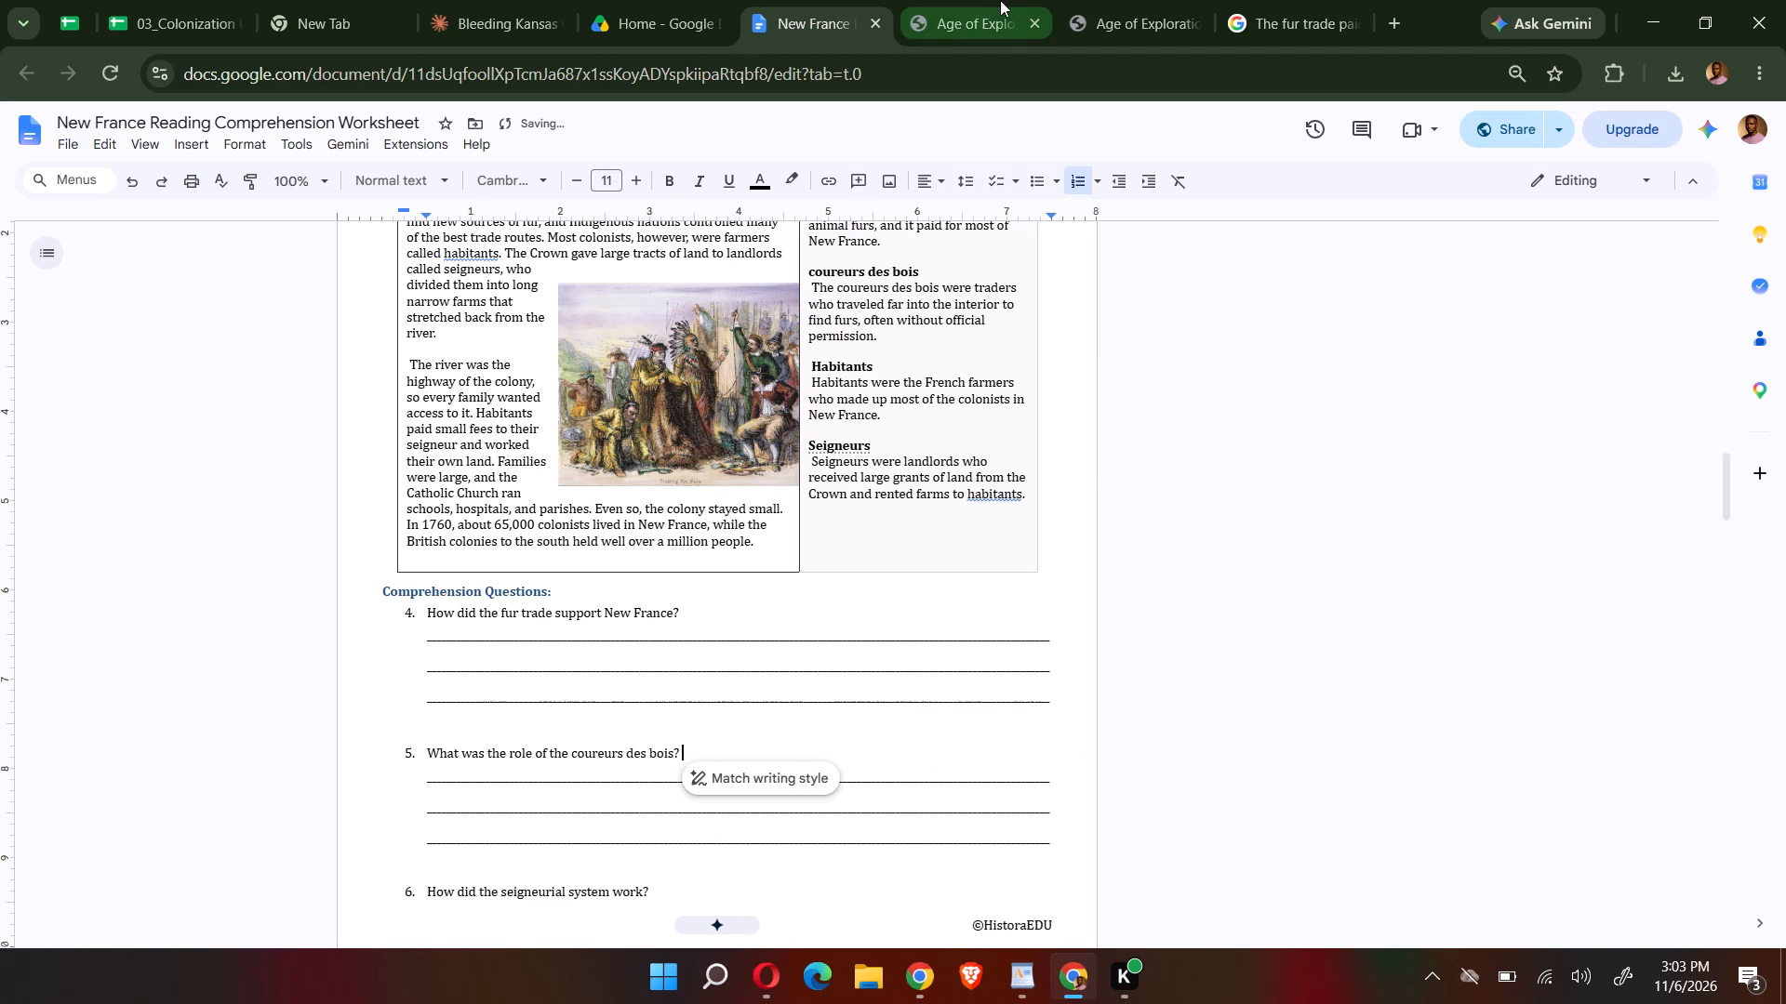
Replace question 6 with the PDF's "How did habitants and seigneurs organize farming along the river, and why were farms long and narrow?".
click(968, 4)
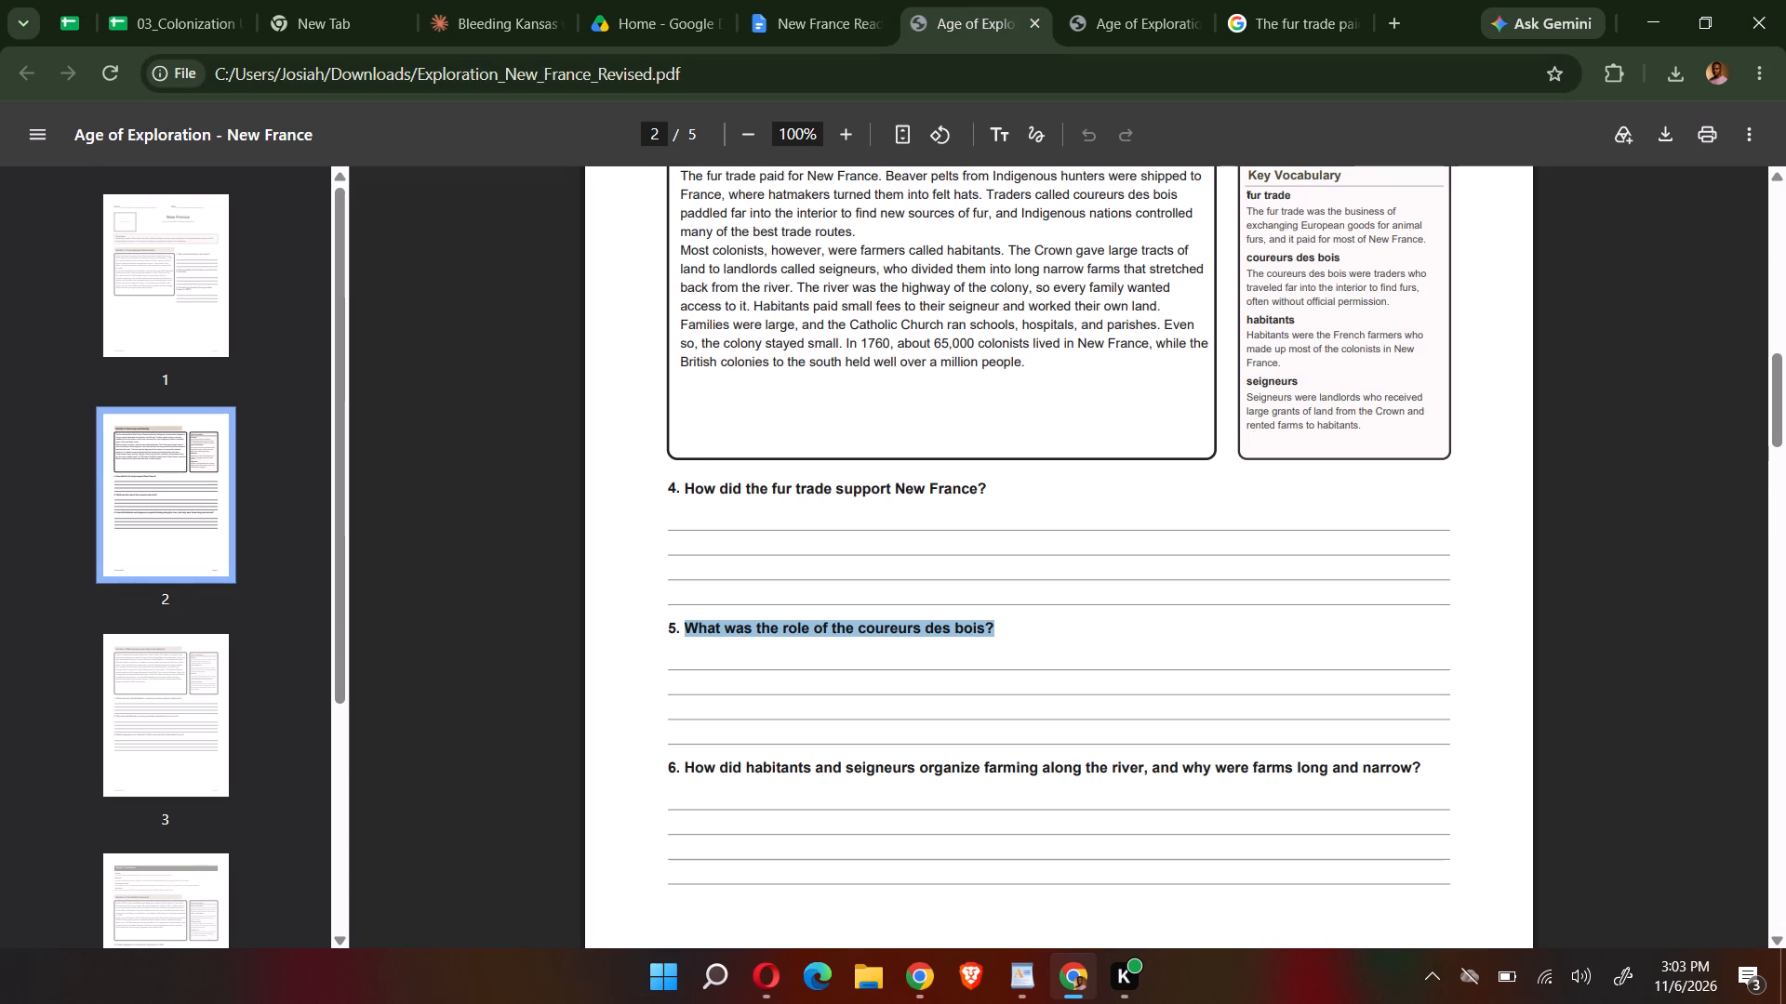
scroll(980, 295, down, 2)
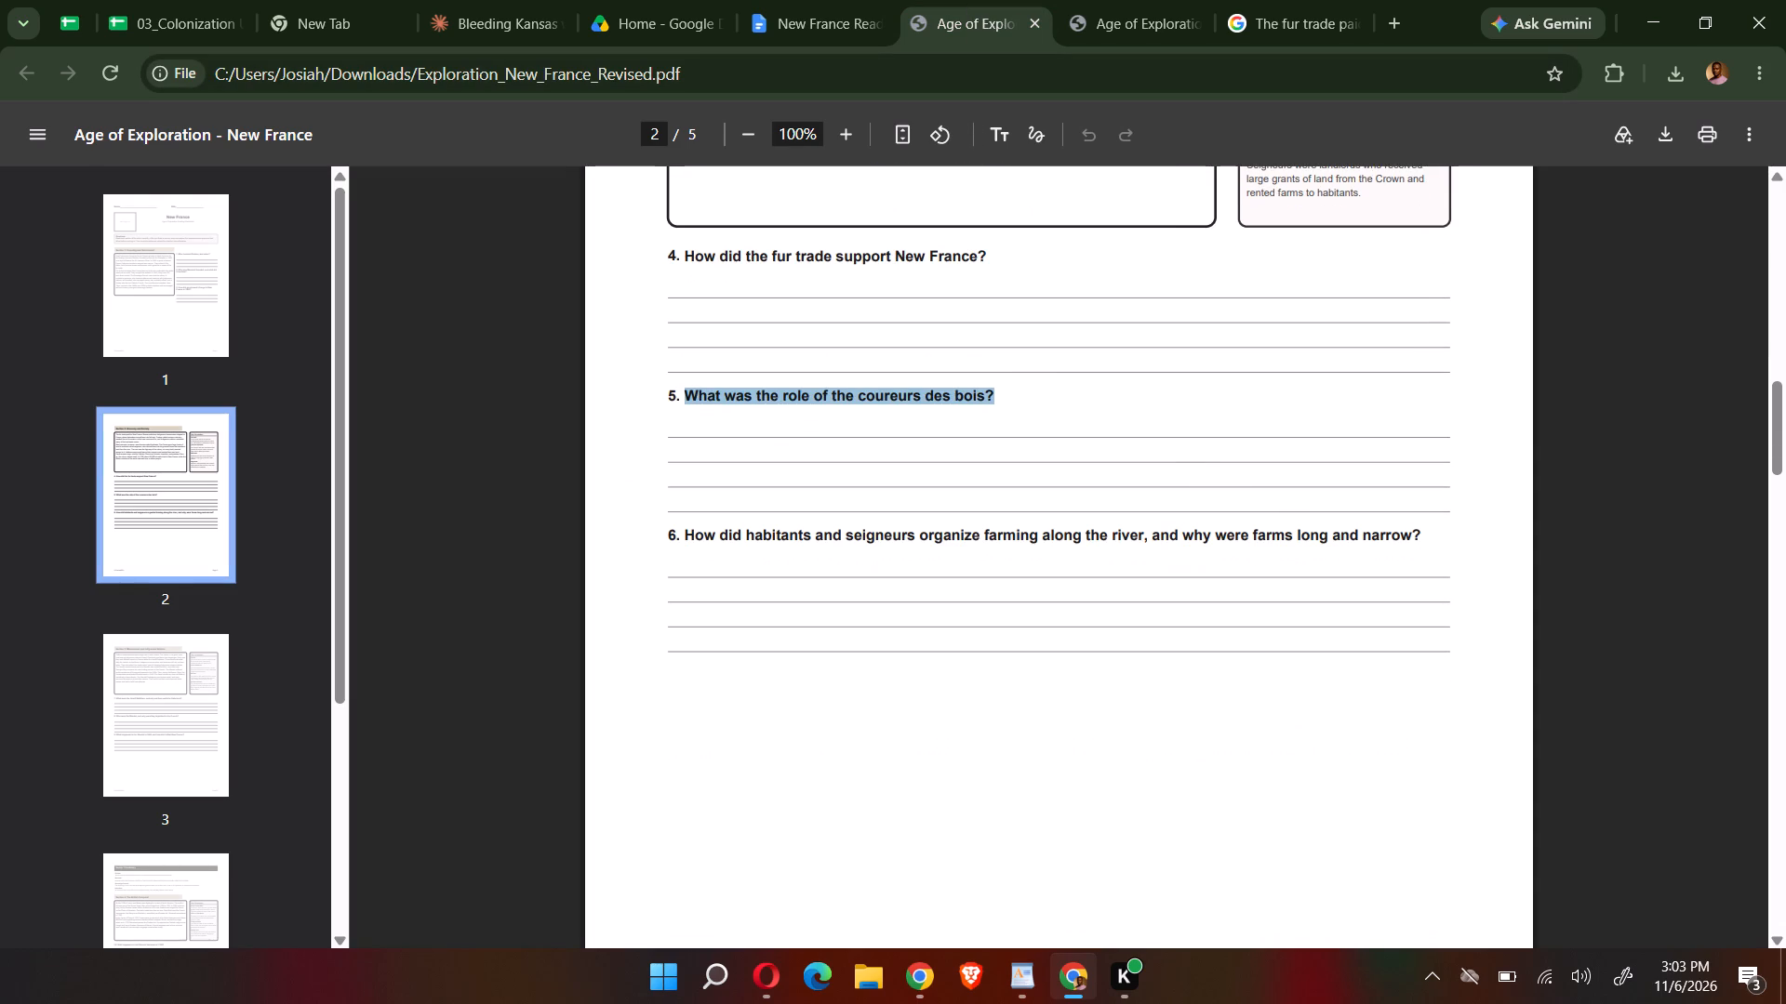
drag(1425, 537, 686, 536)
key(ctrl+c)
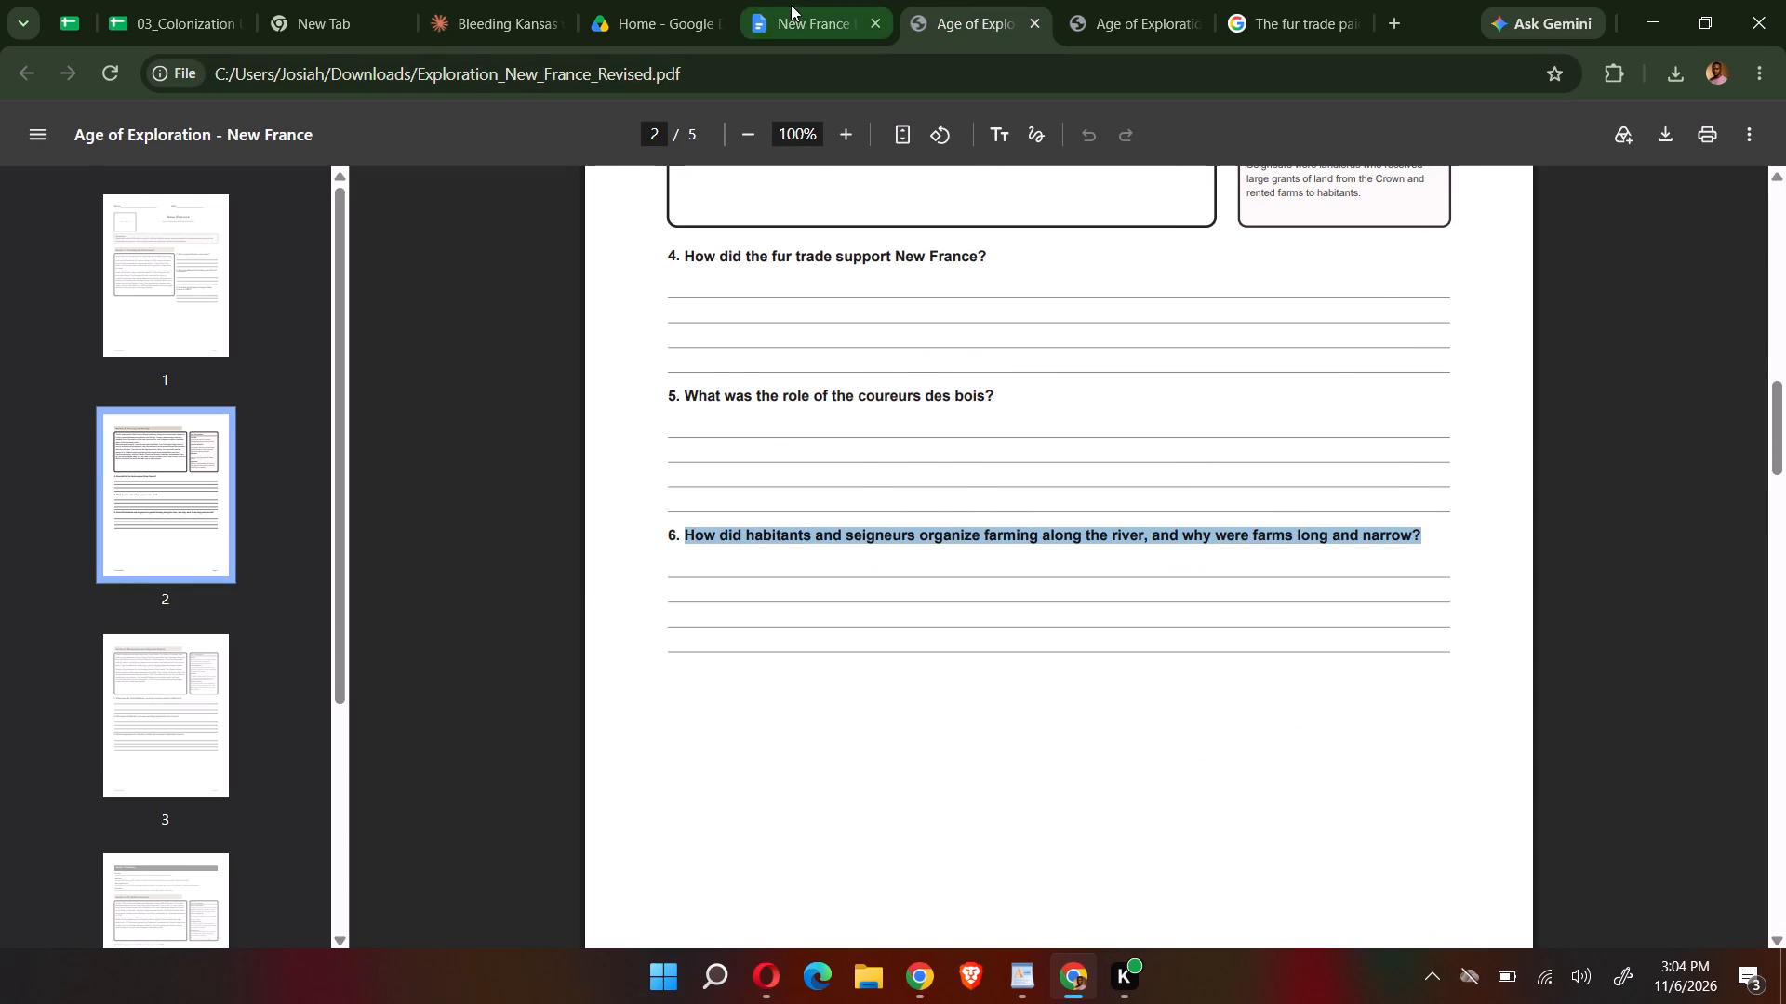
click(791, 5)
scroll(847, 297, down, 2)
drag(642, 669, 430, 672)
key(BackSpace)
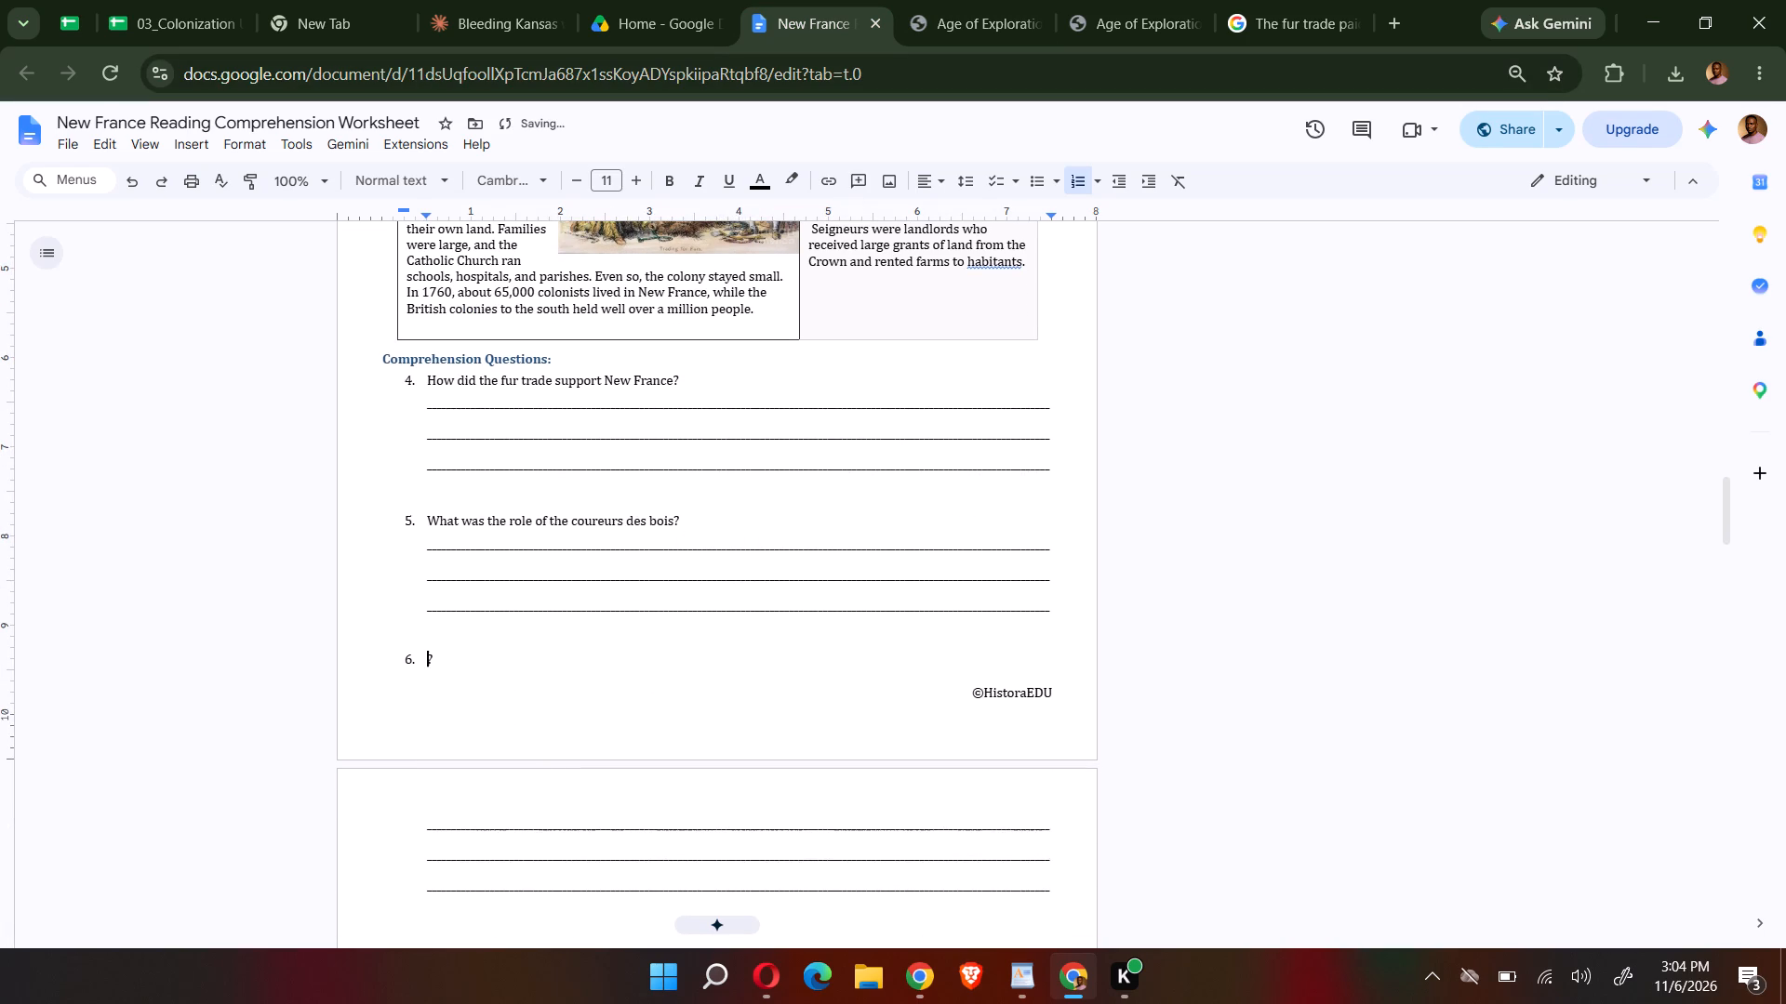
key(Right)
key(BackSpace)
key(ctrl+v)
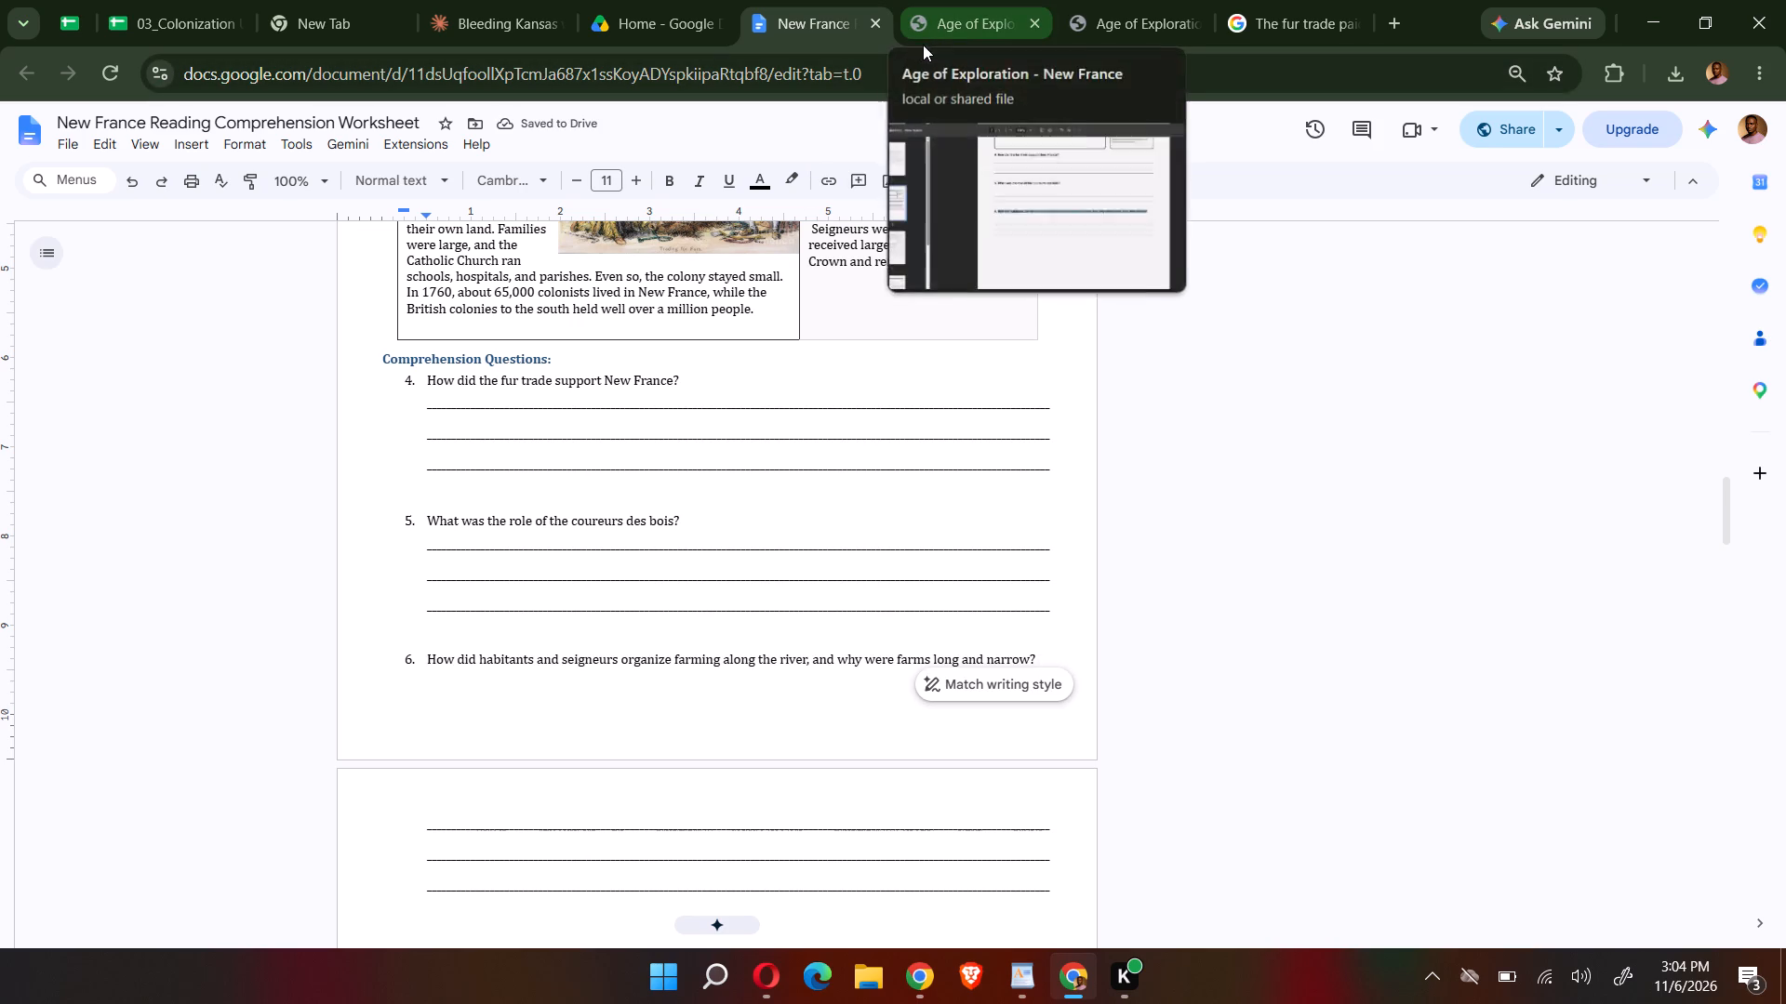
Replace the section heading "Royal Control and Alliances" with the PDF's Section 3 title, "Missionaries and Indigenous Nations".
scroll(679, 401, down, 3)
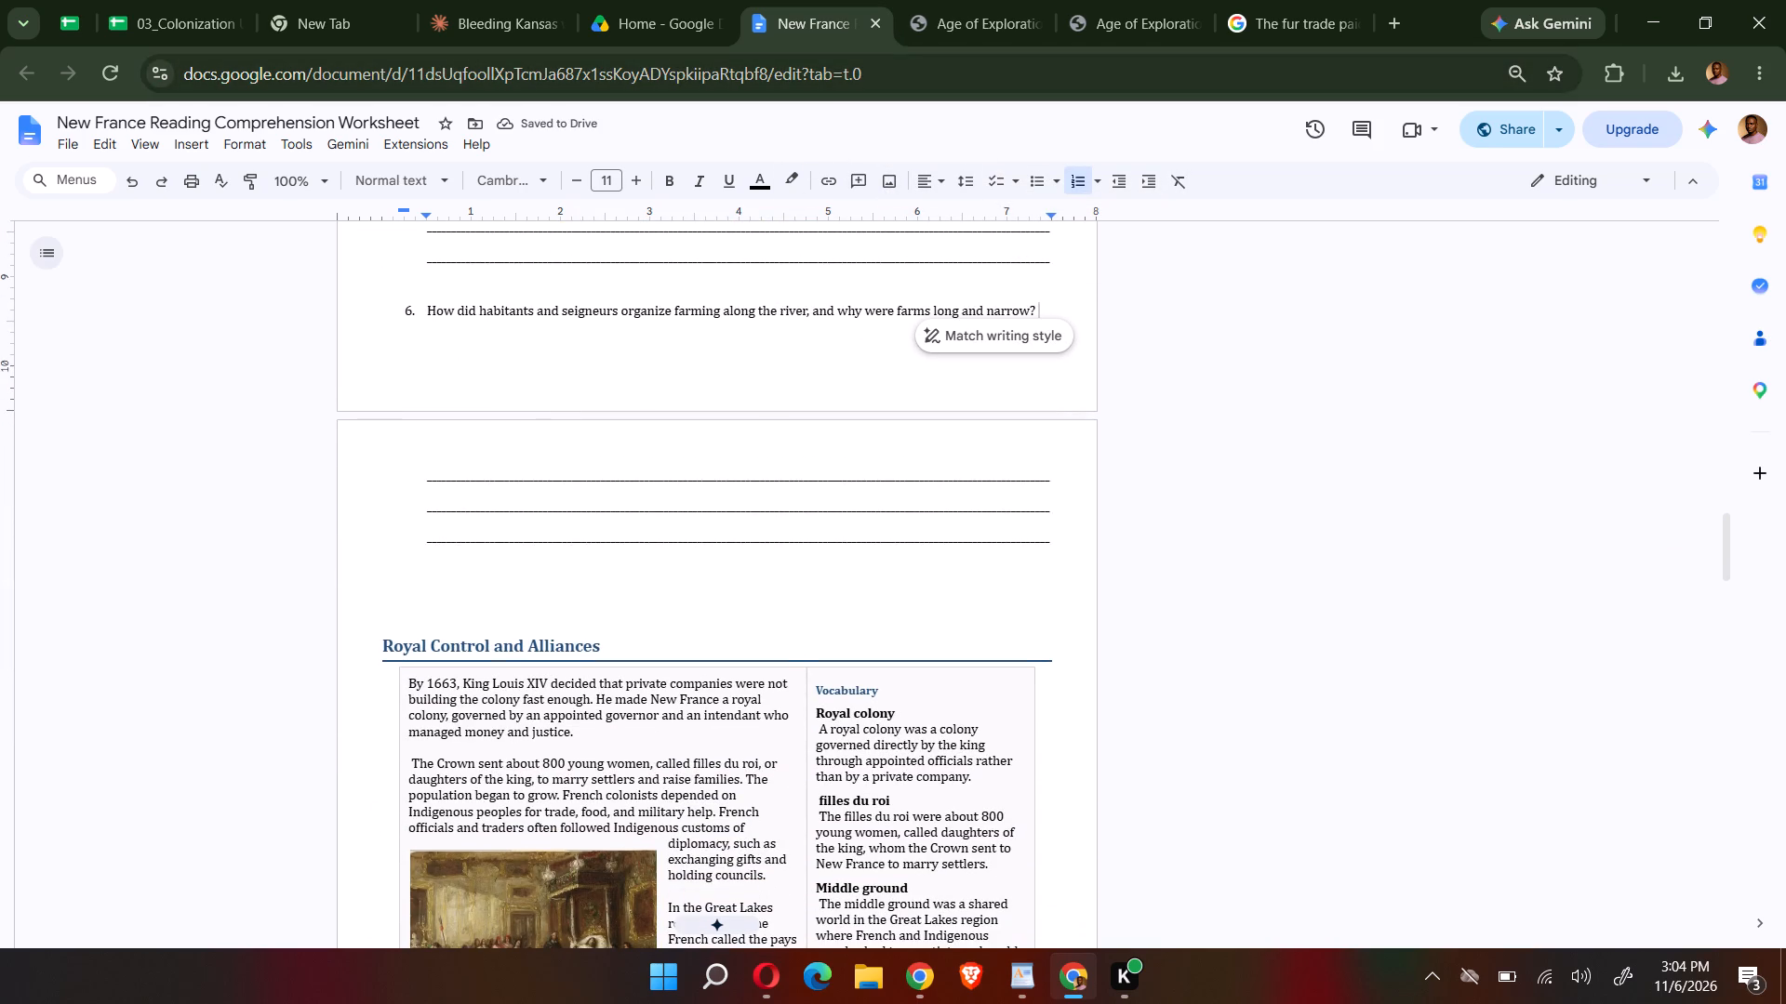
click(933, 11)
scroll(902, 325, down, 3)
scroll(948, 470, down, 1)
drag(1064, 681, 923, 658)
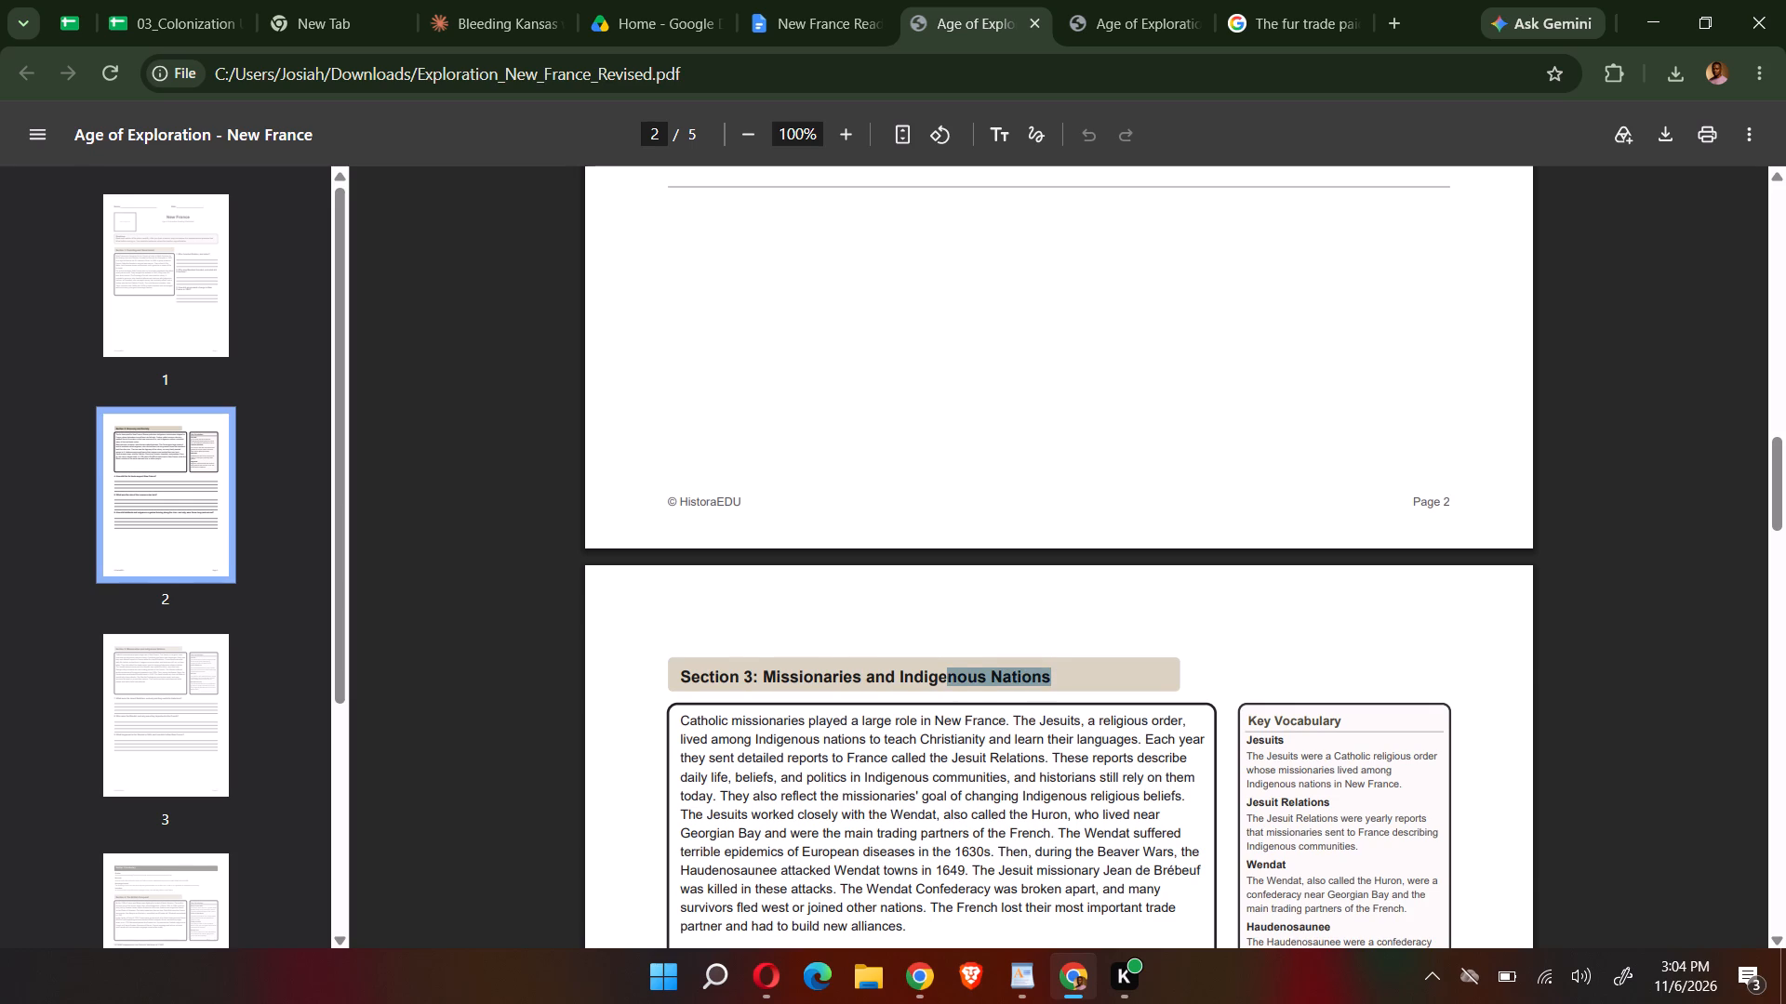
drag(923, 658, 759, 673)
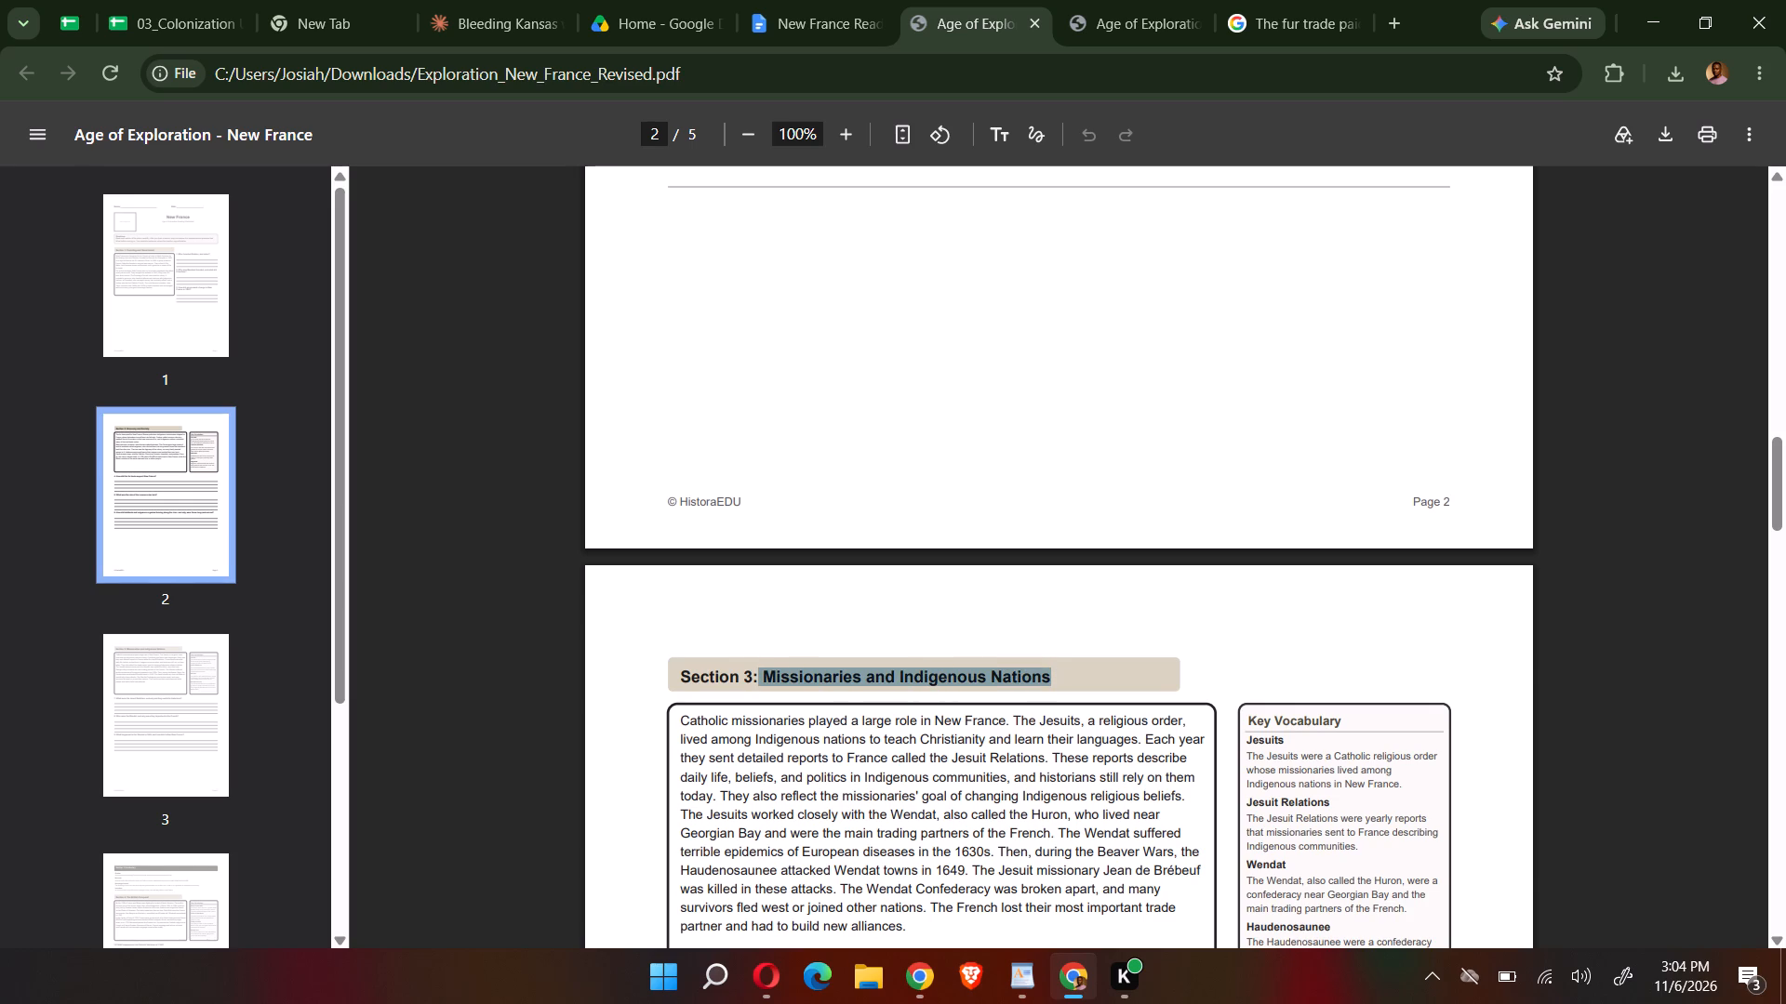
key(ctrl+c)
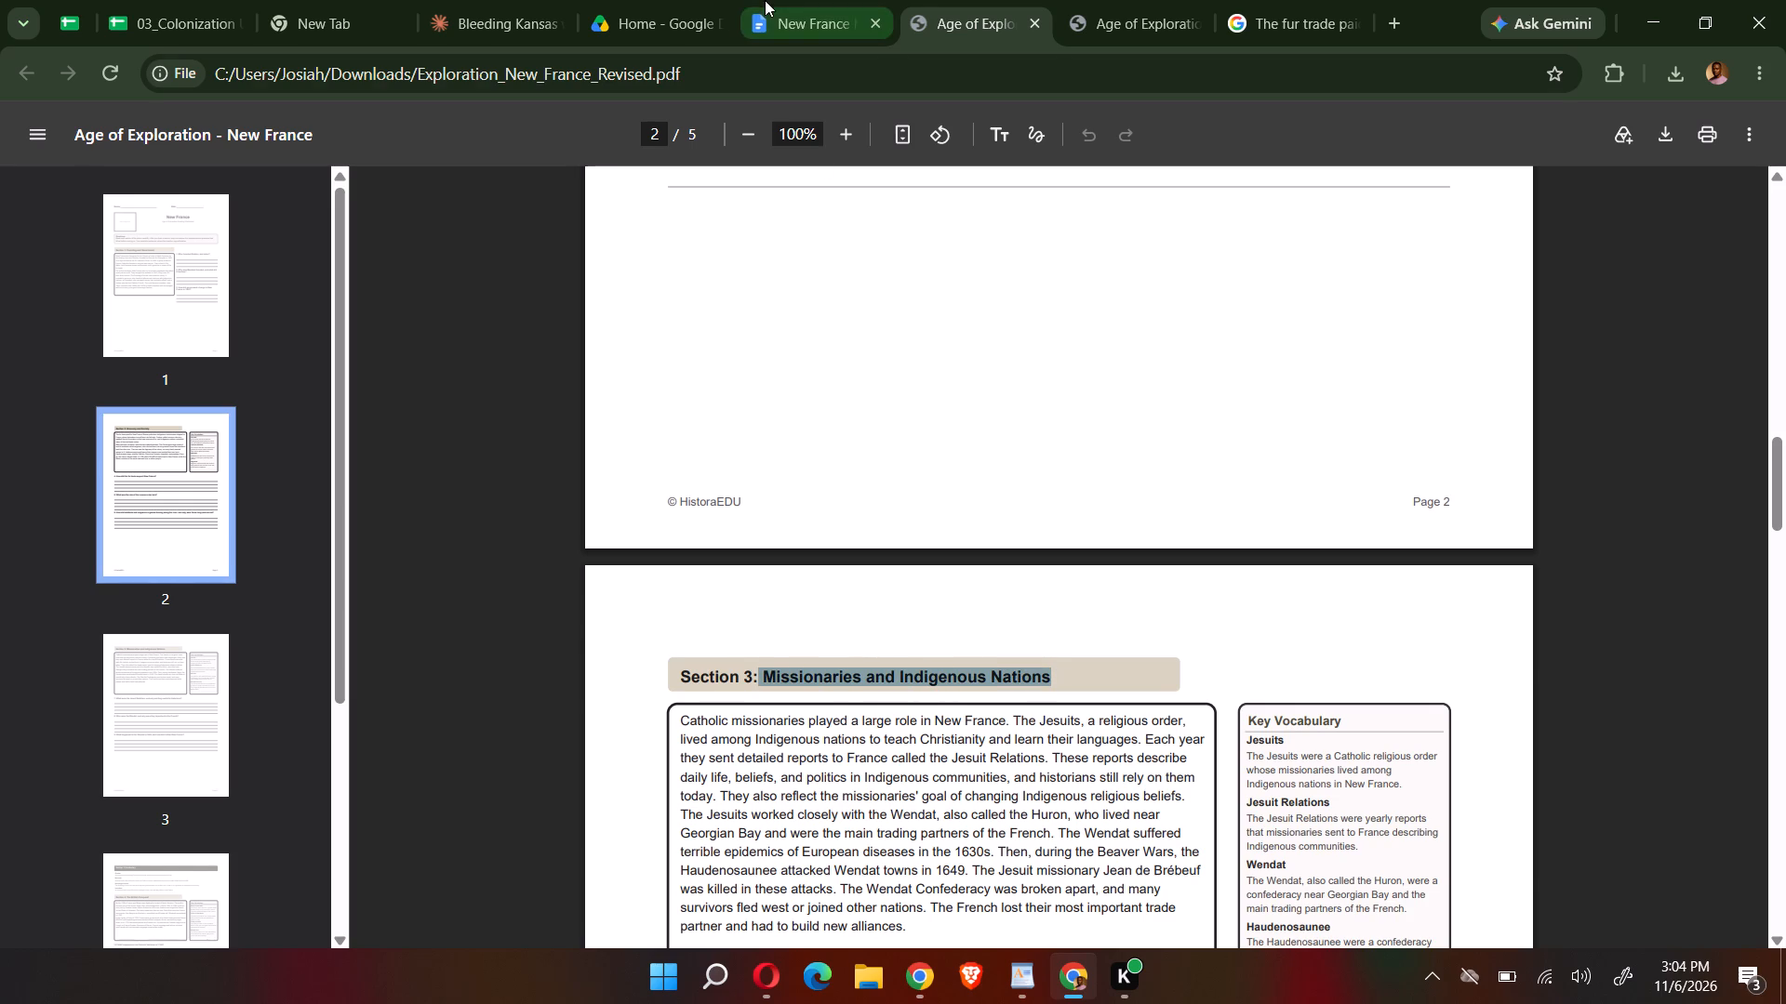
click(765, 0)
drag(613, 653, 585, 650)
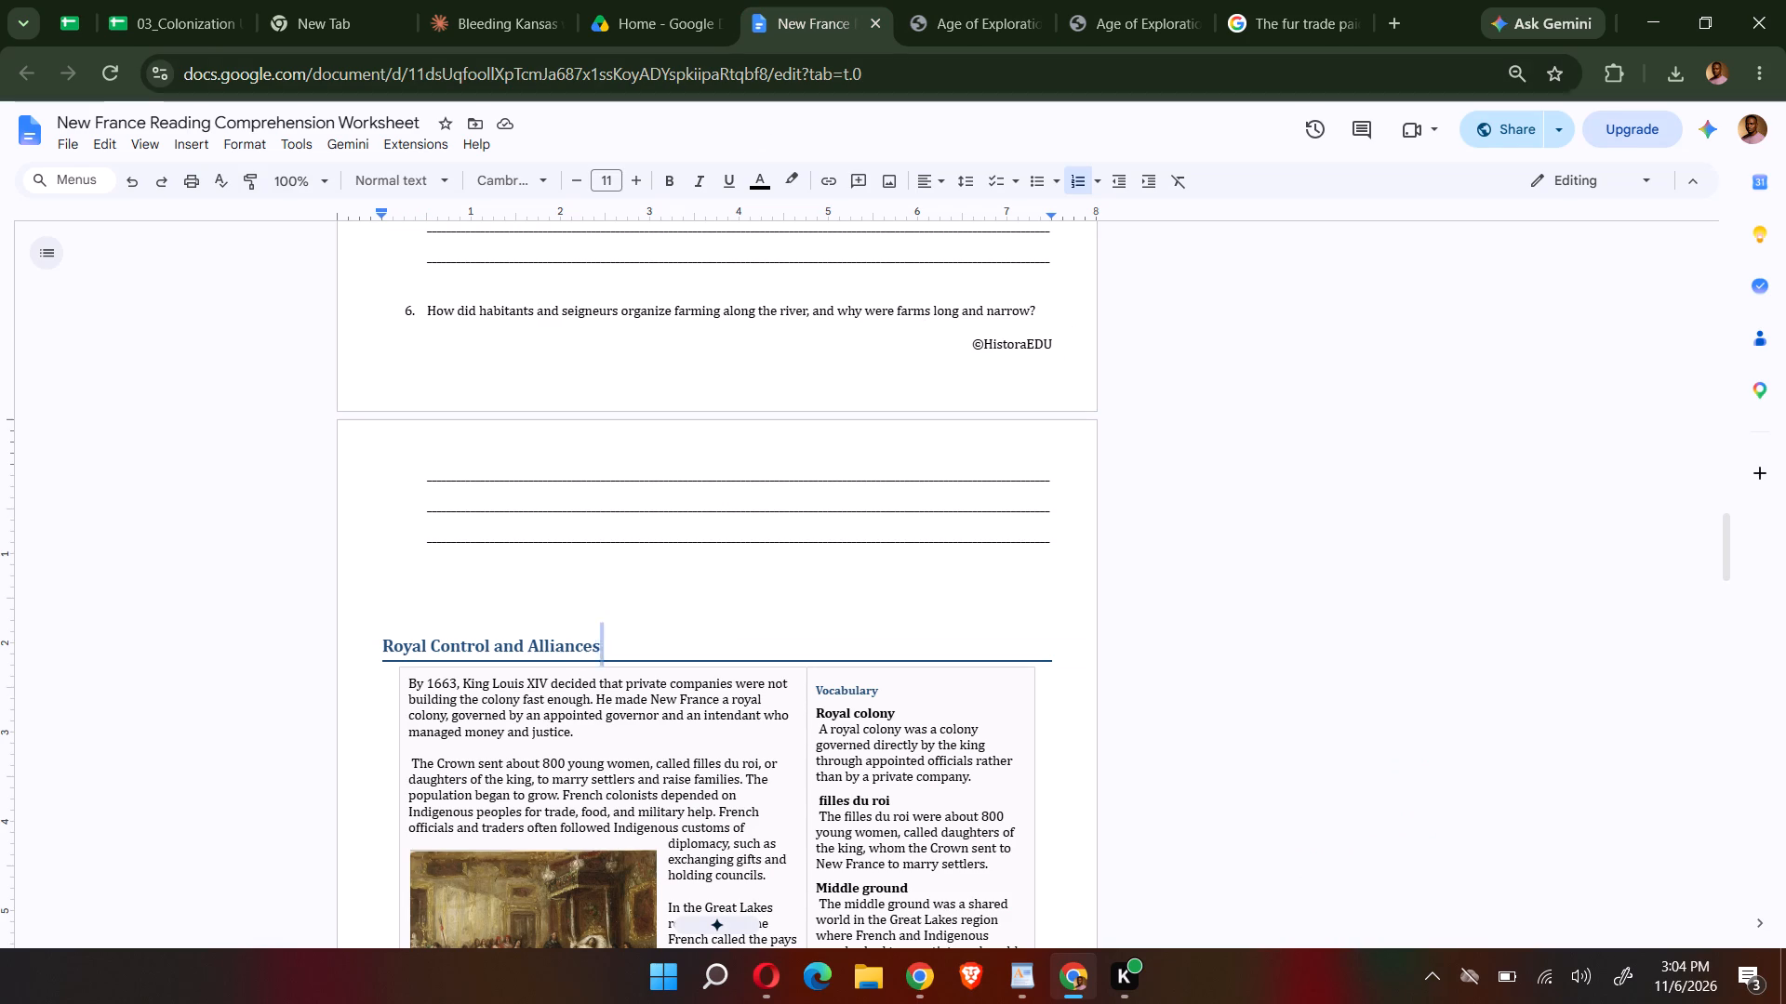
drag(585, 650, 372, 654)
click(370, 654)
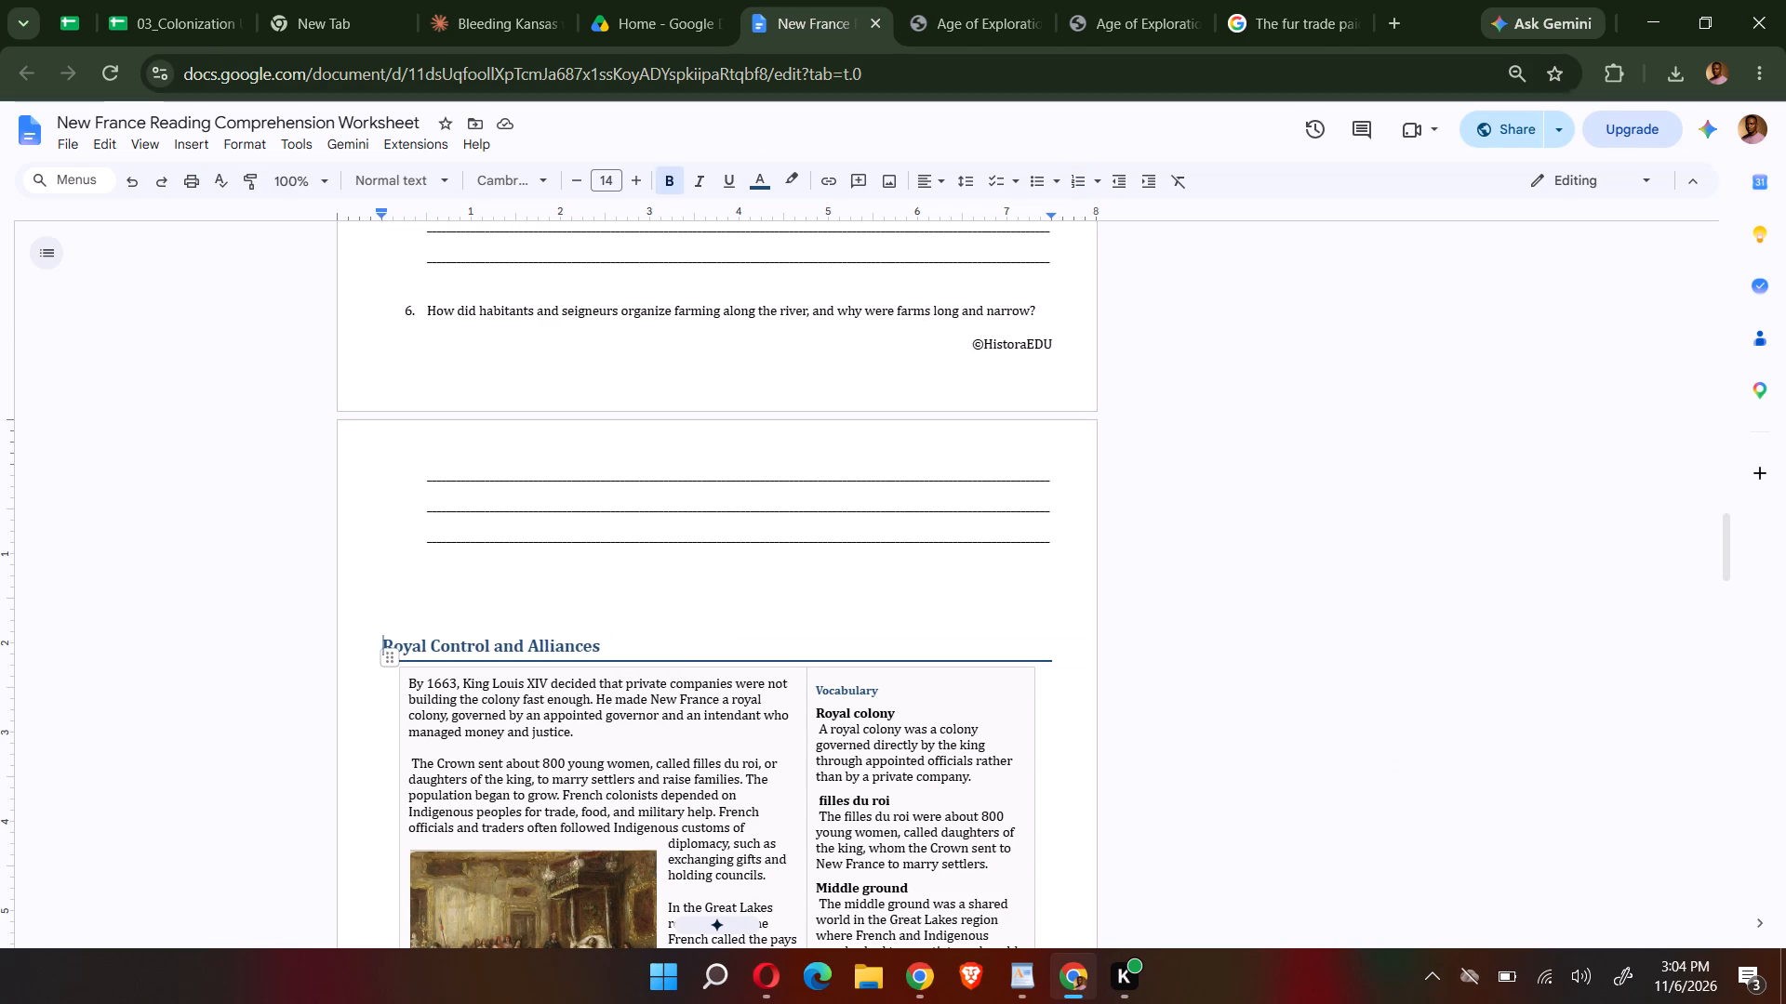
drag(612, 647, 341, 510)
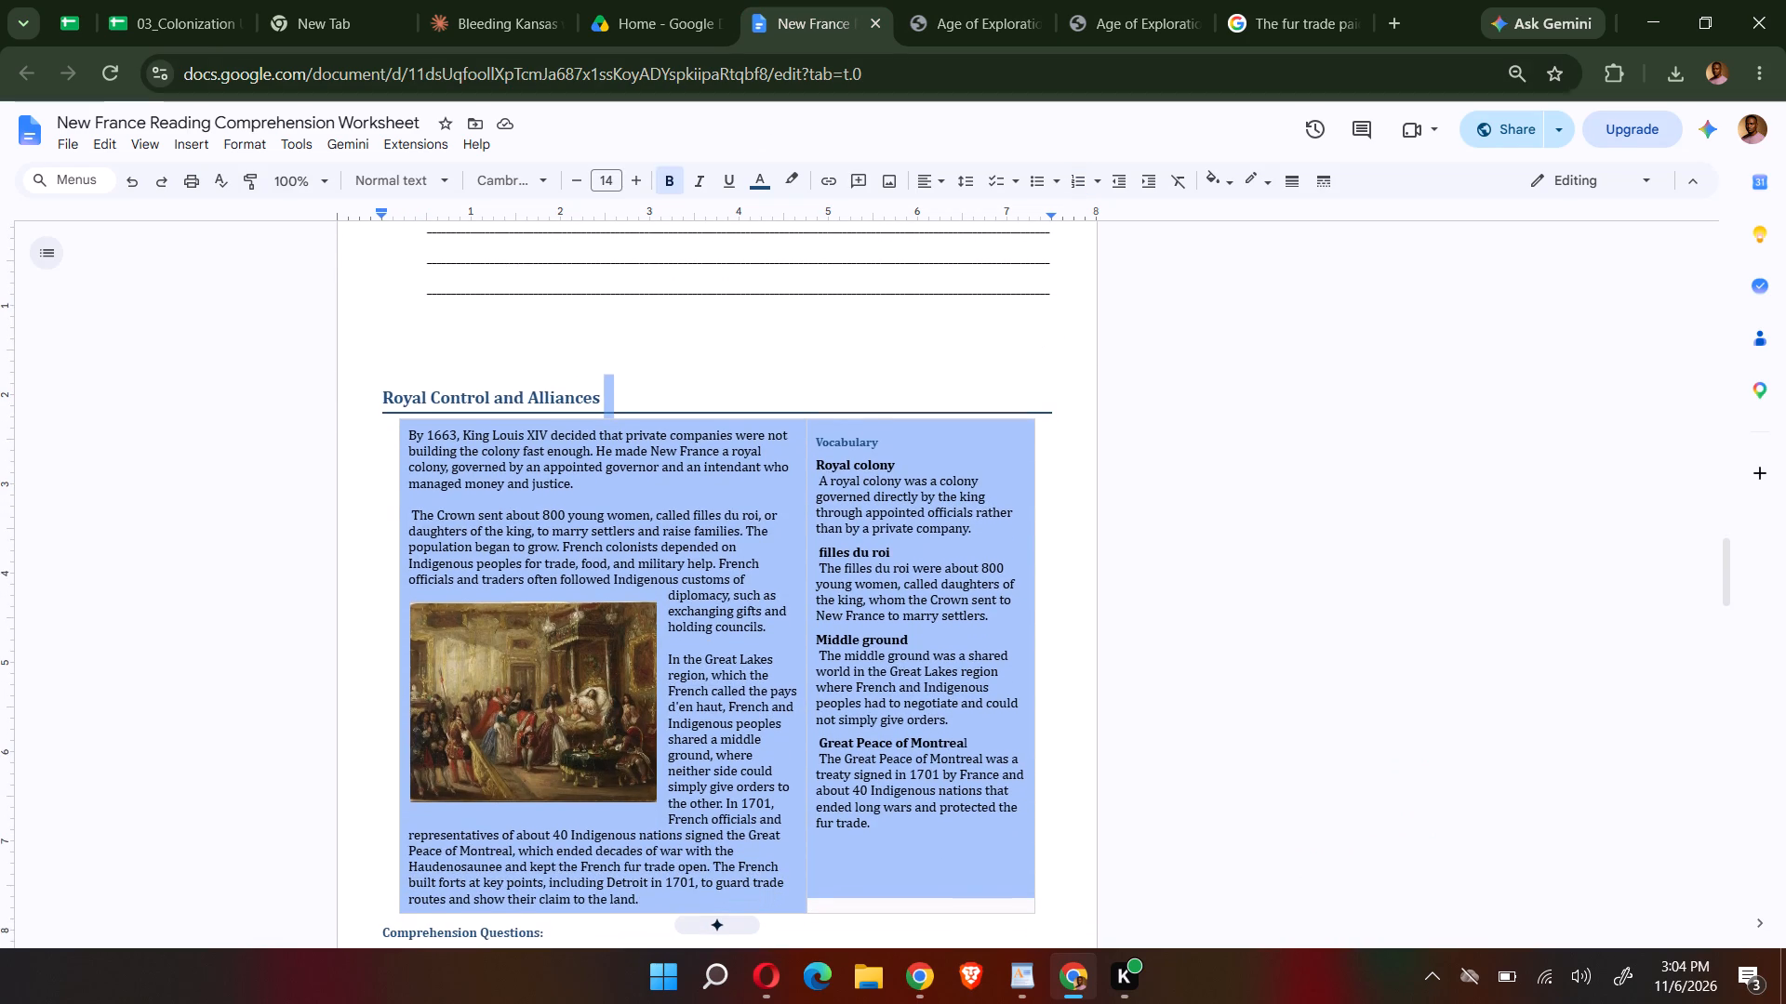
drag(341, 510, 363, 398)
key(BackSpace)
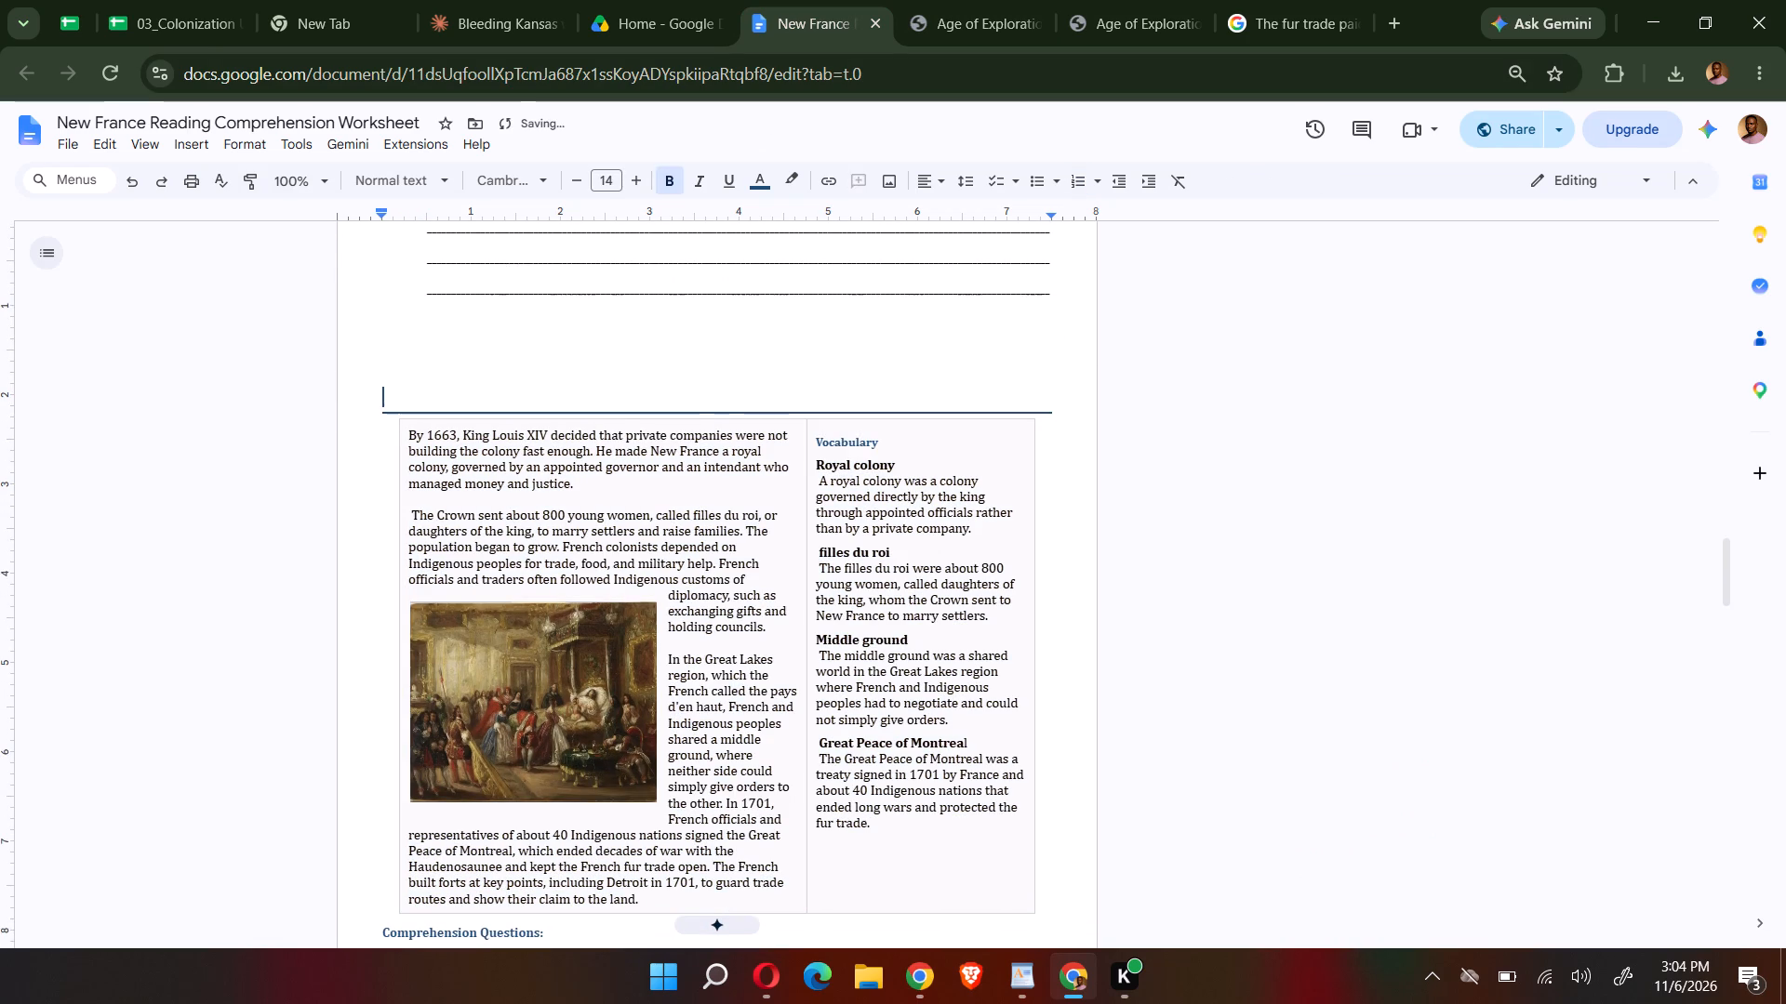
key(ctrl+v)
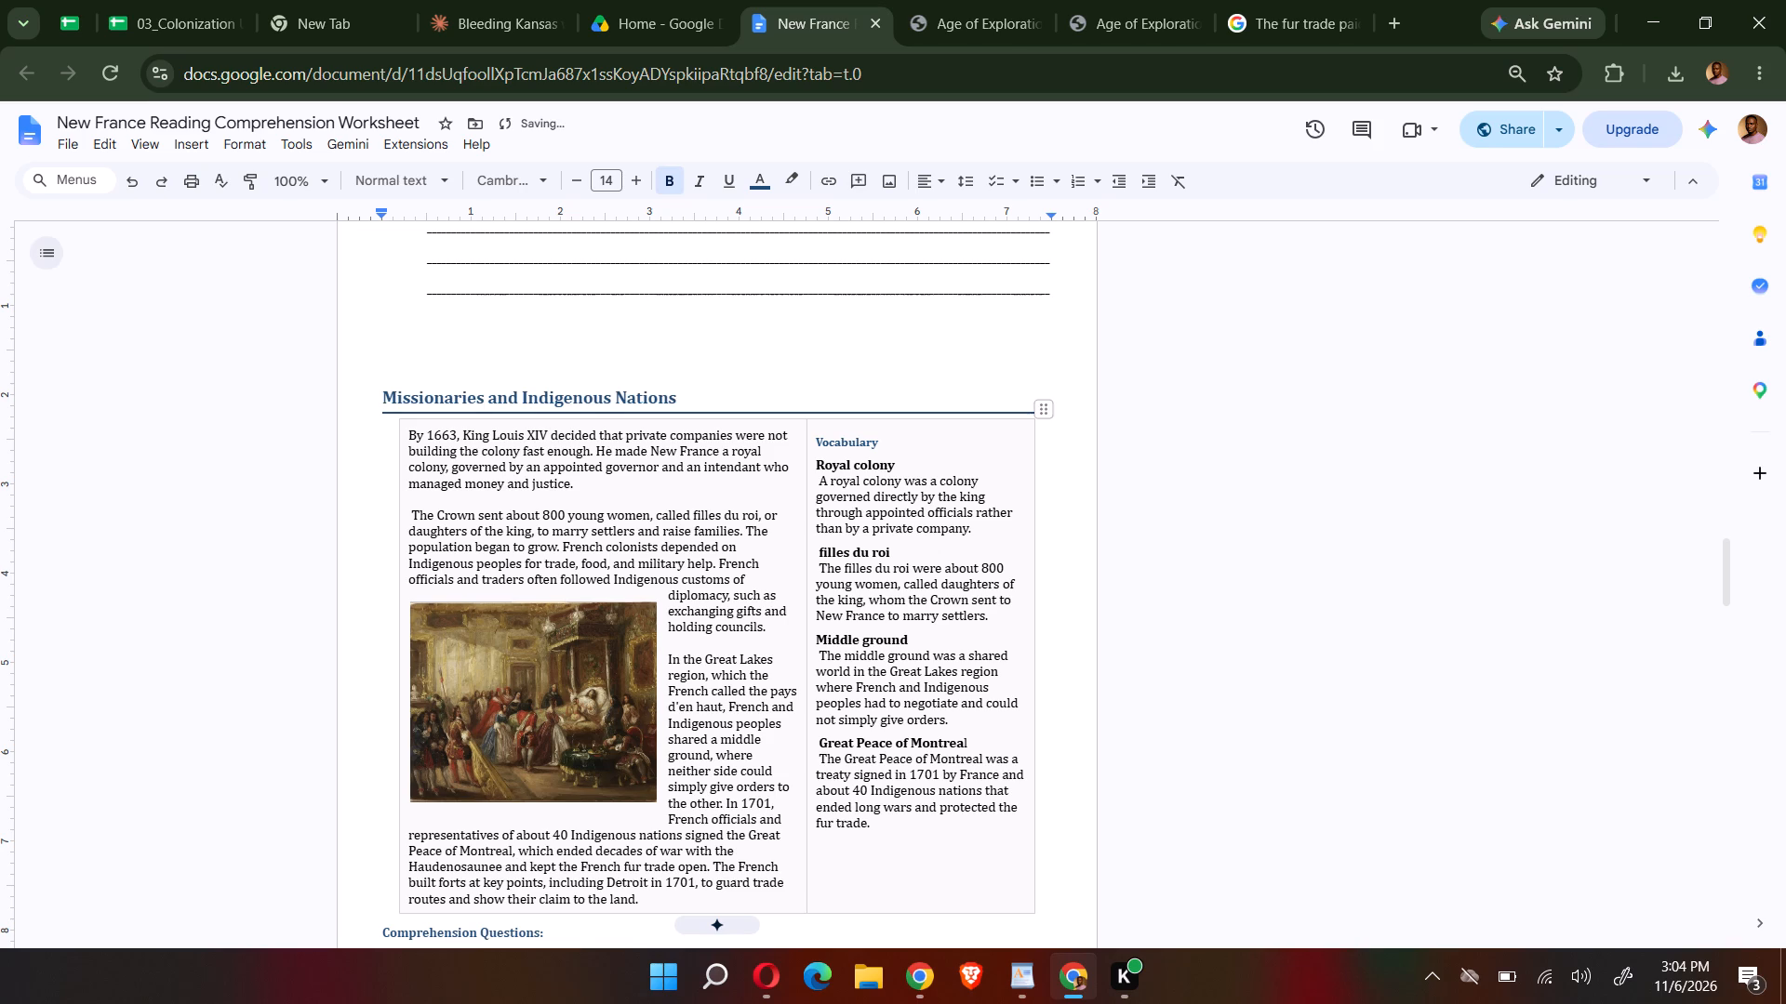
Replace the passage under "Missionaries and Indigenous Nations" with the full Section 3 passage from the revised New France PDF.
click(992, 30)
scroll(1022, 391, down, 3)
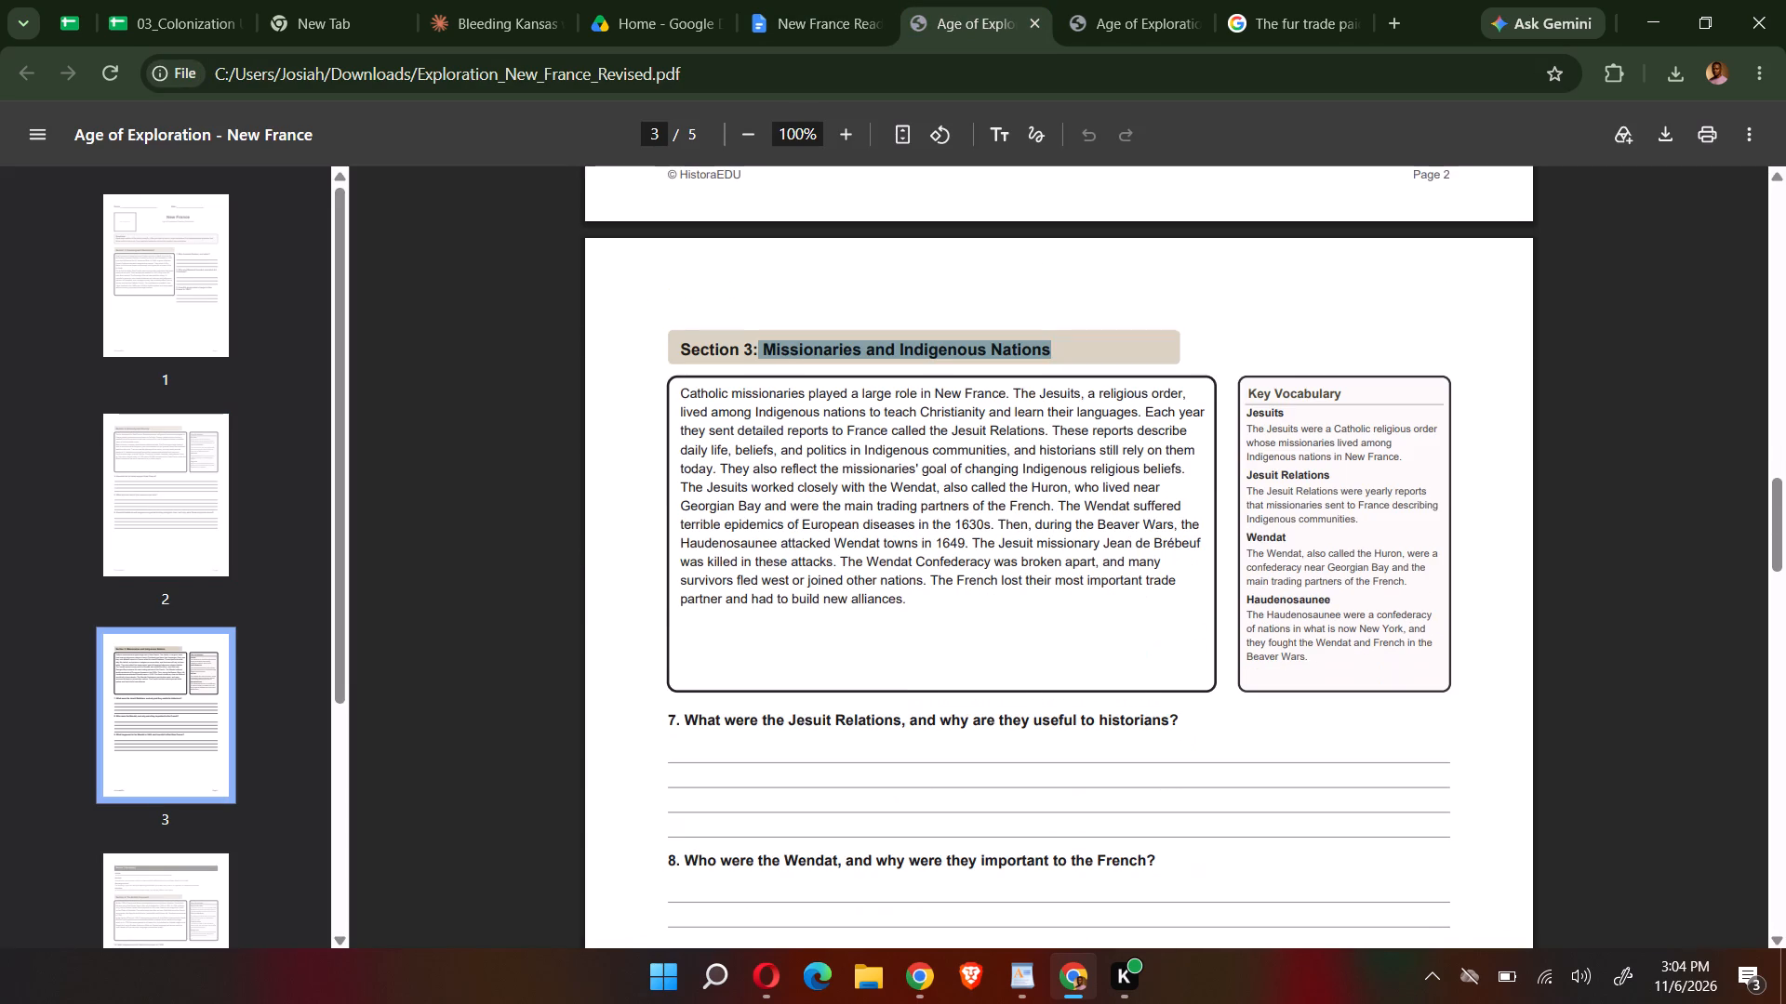
drag(953, 588, 736, 467)
drag(919, 586, 684, 369)
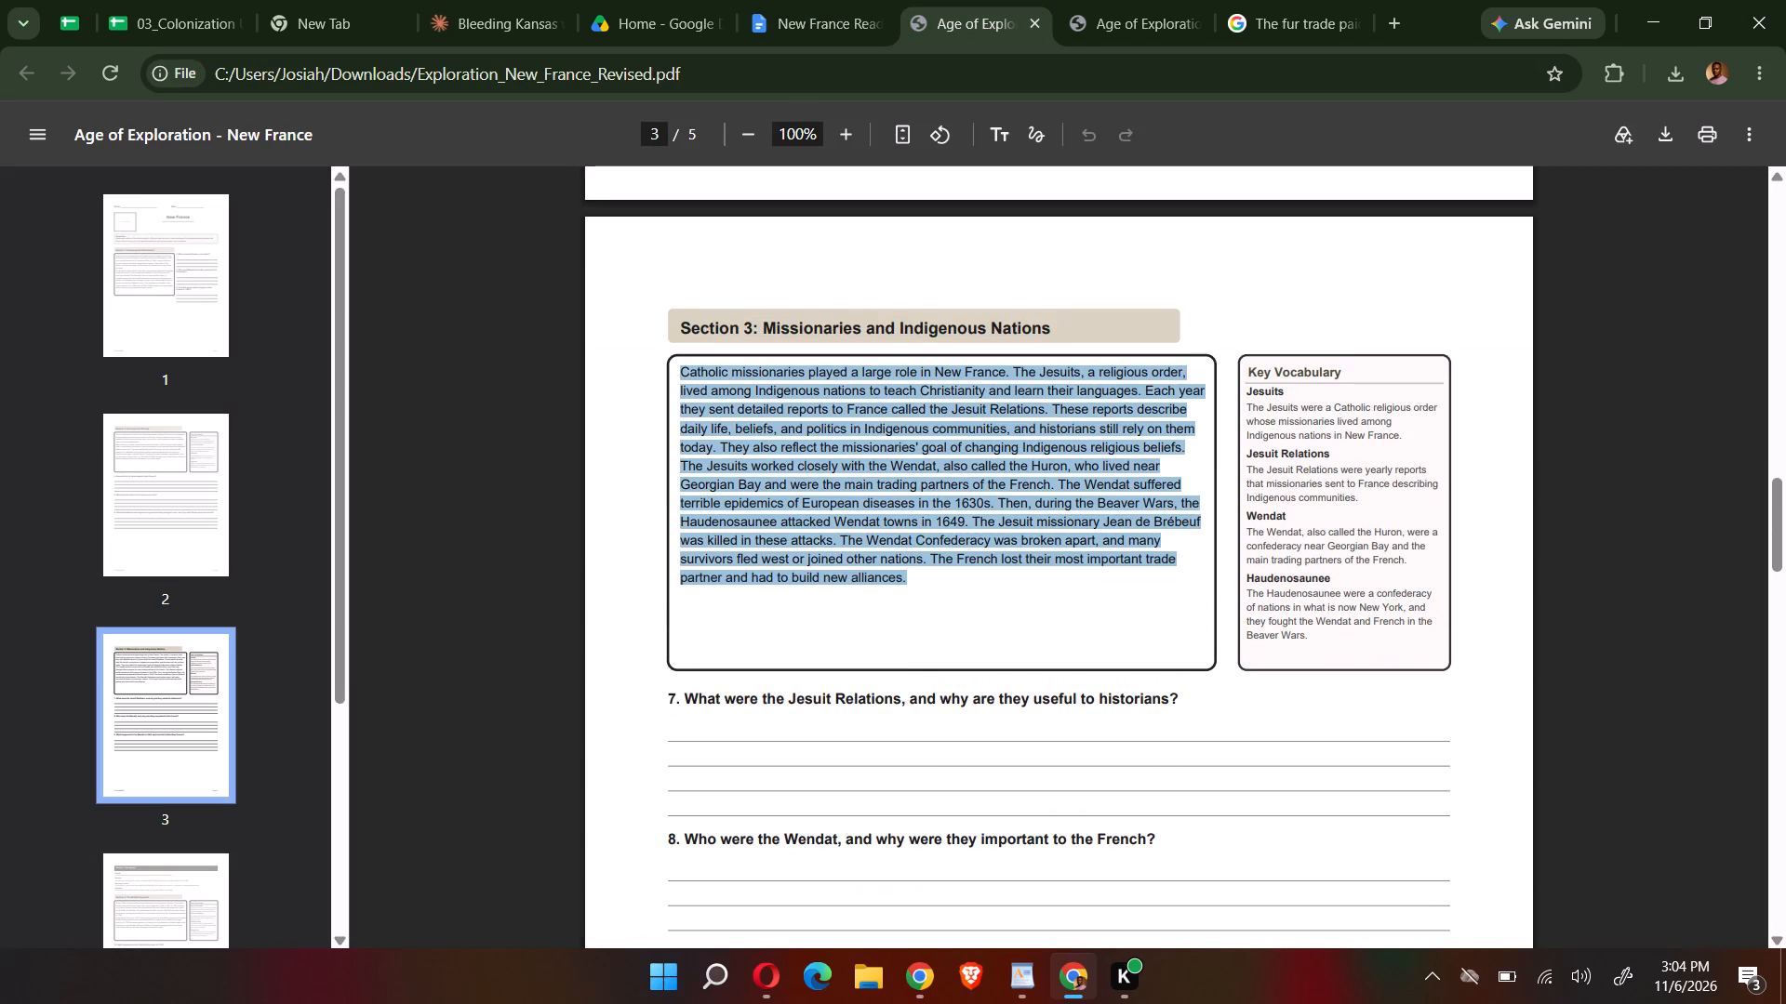
key(ctrl+c)
drag(823, 0, 821, 13)
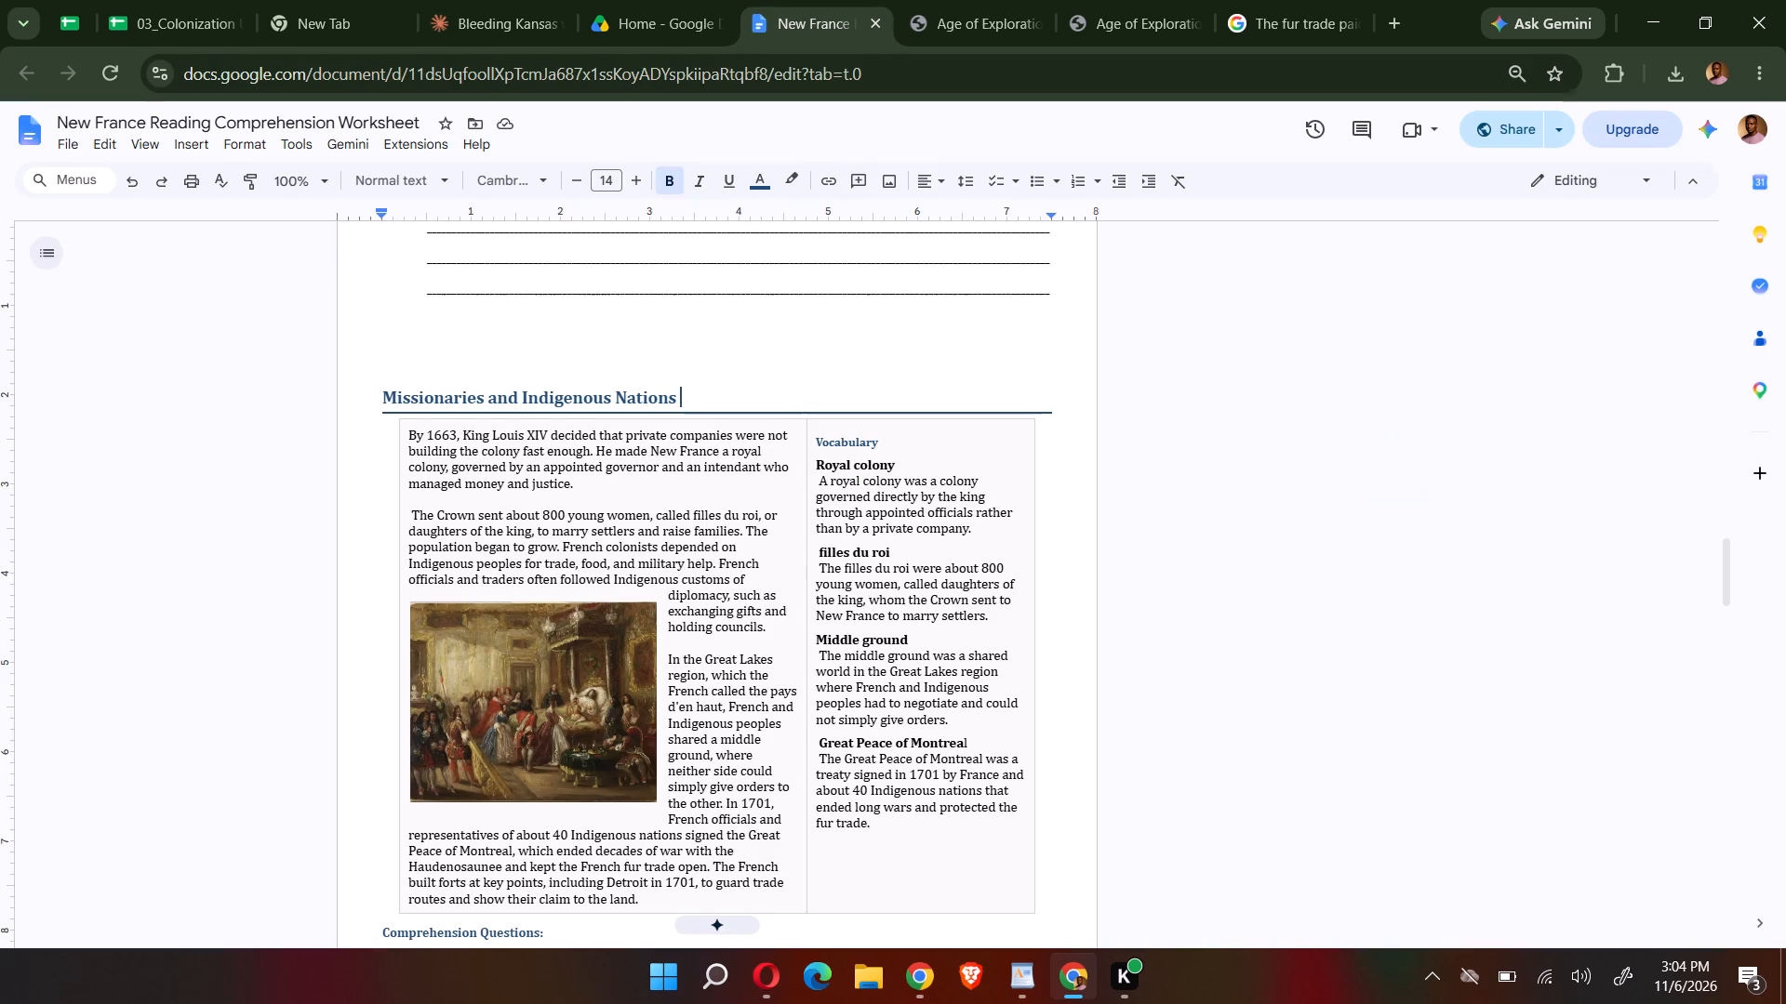
scroll(766, 699, down, 1)
drag(659, 784, 446, 356)
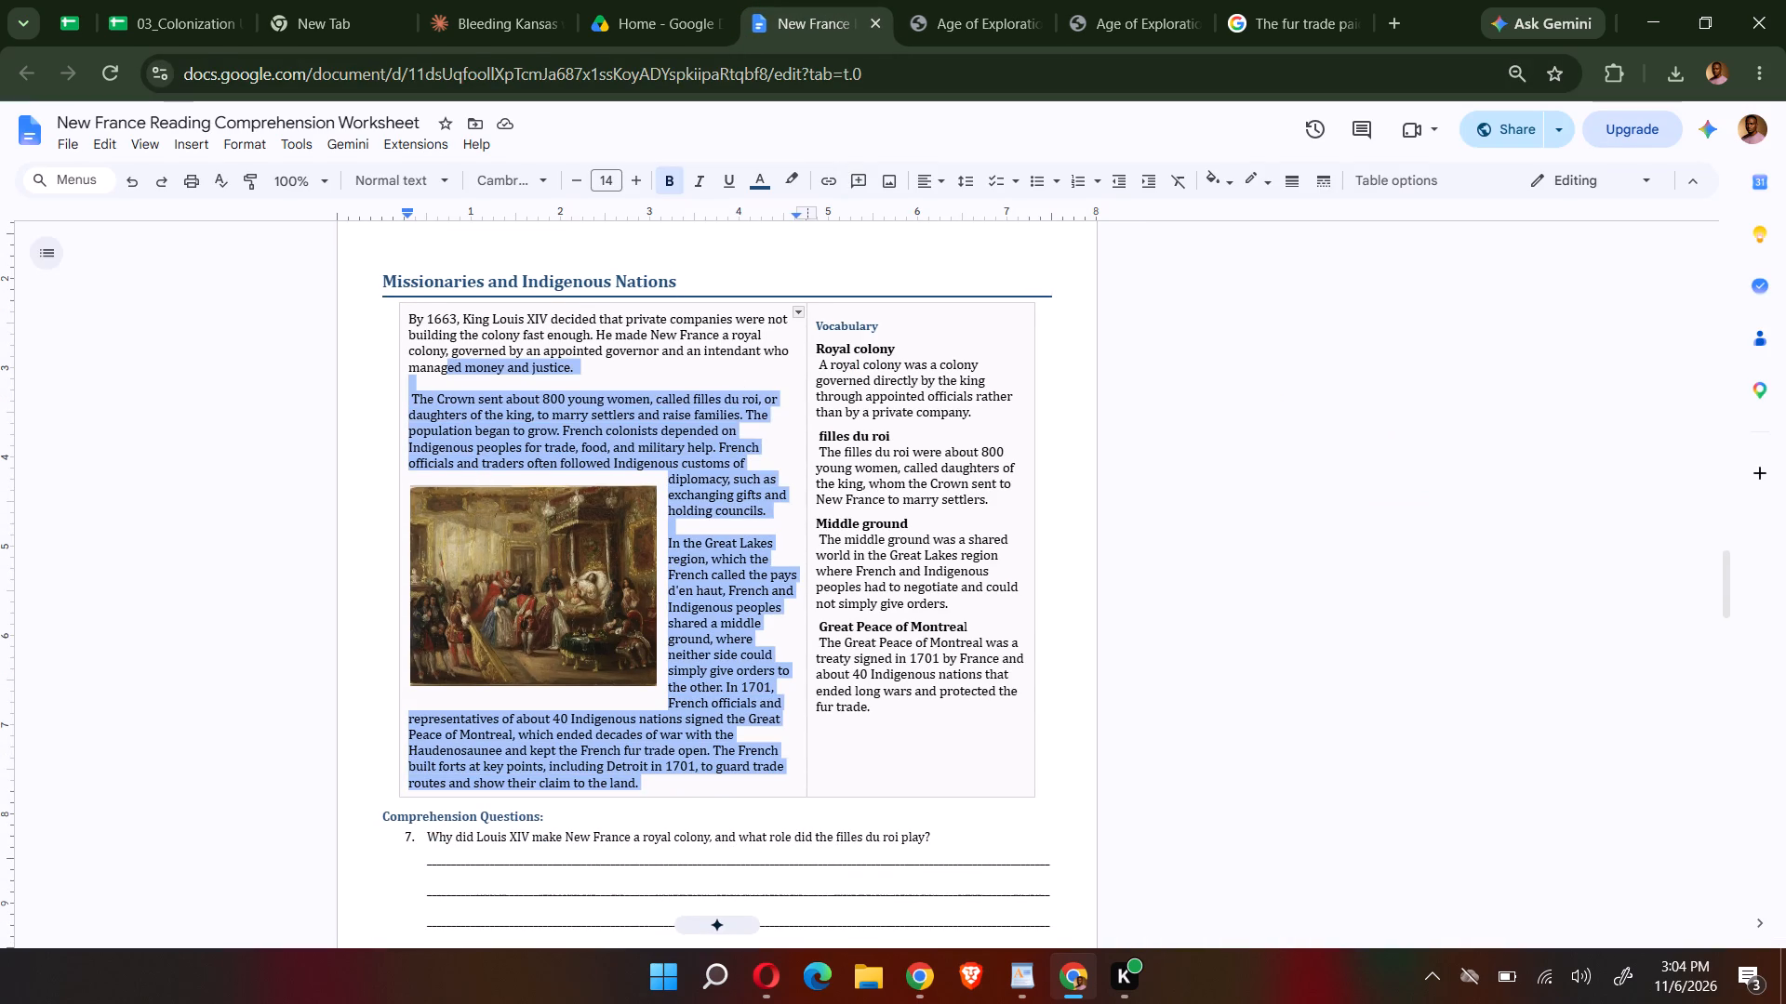
drag(446, 356, 407, 317)
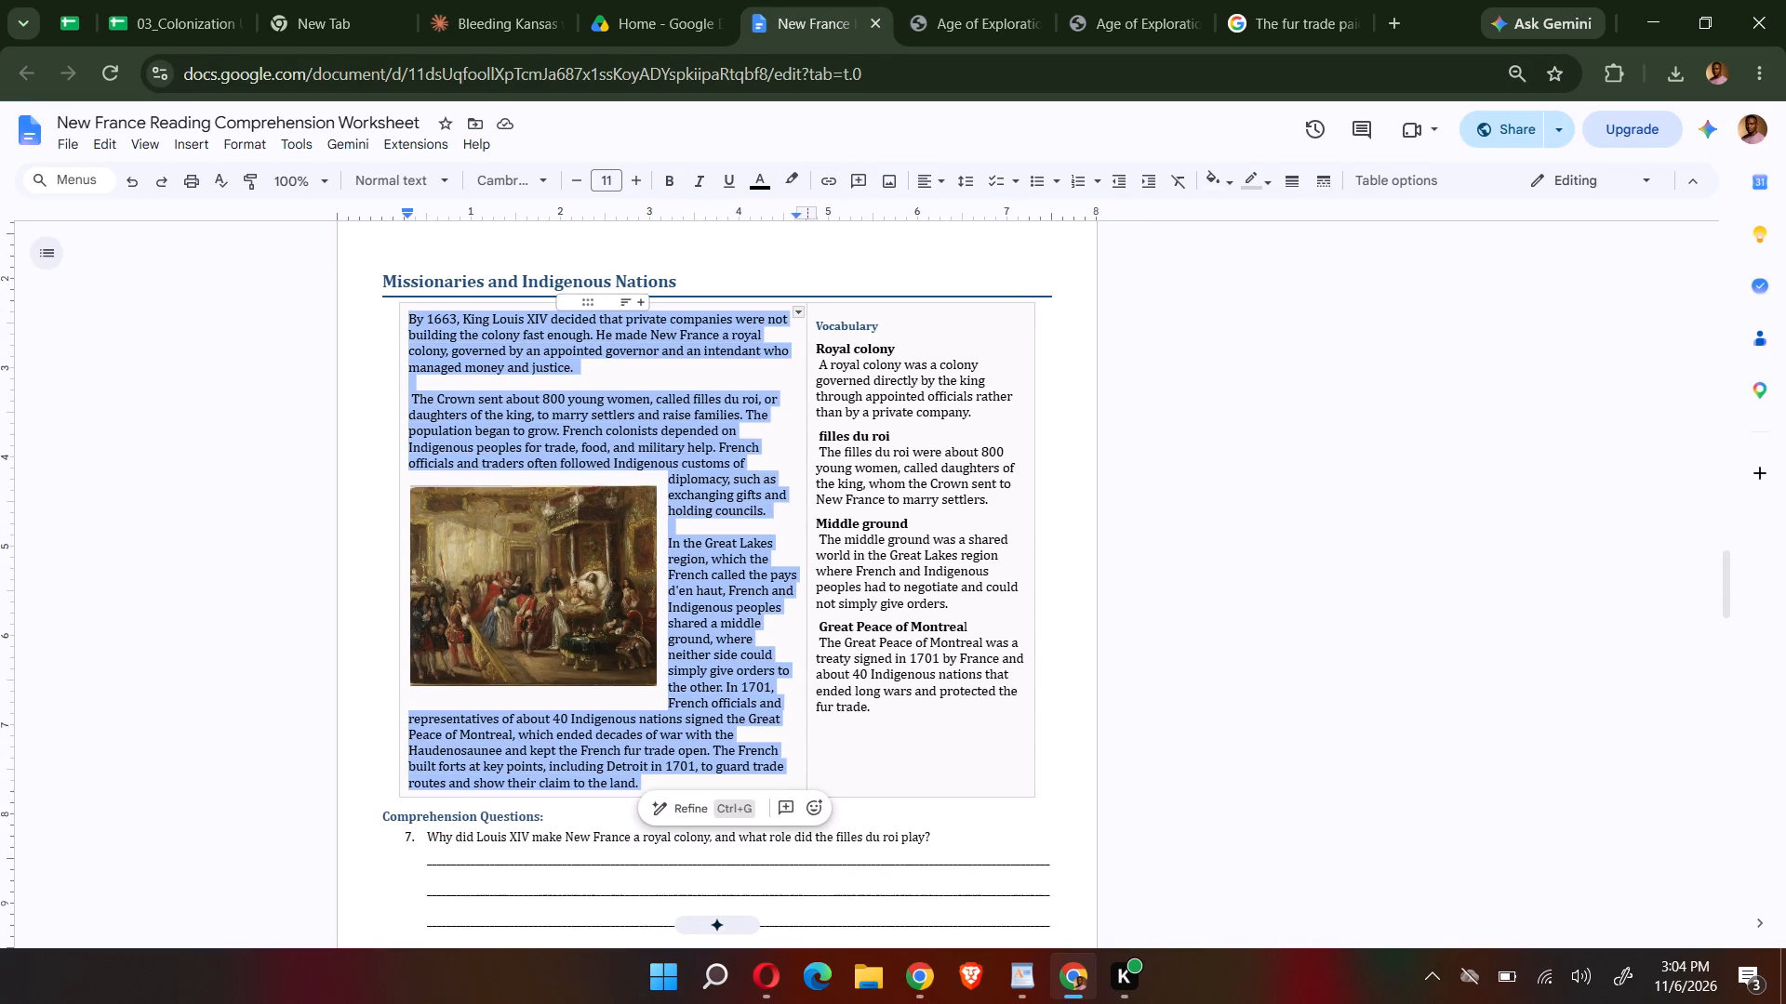
key(BackSpace)
key(ctrl+v)
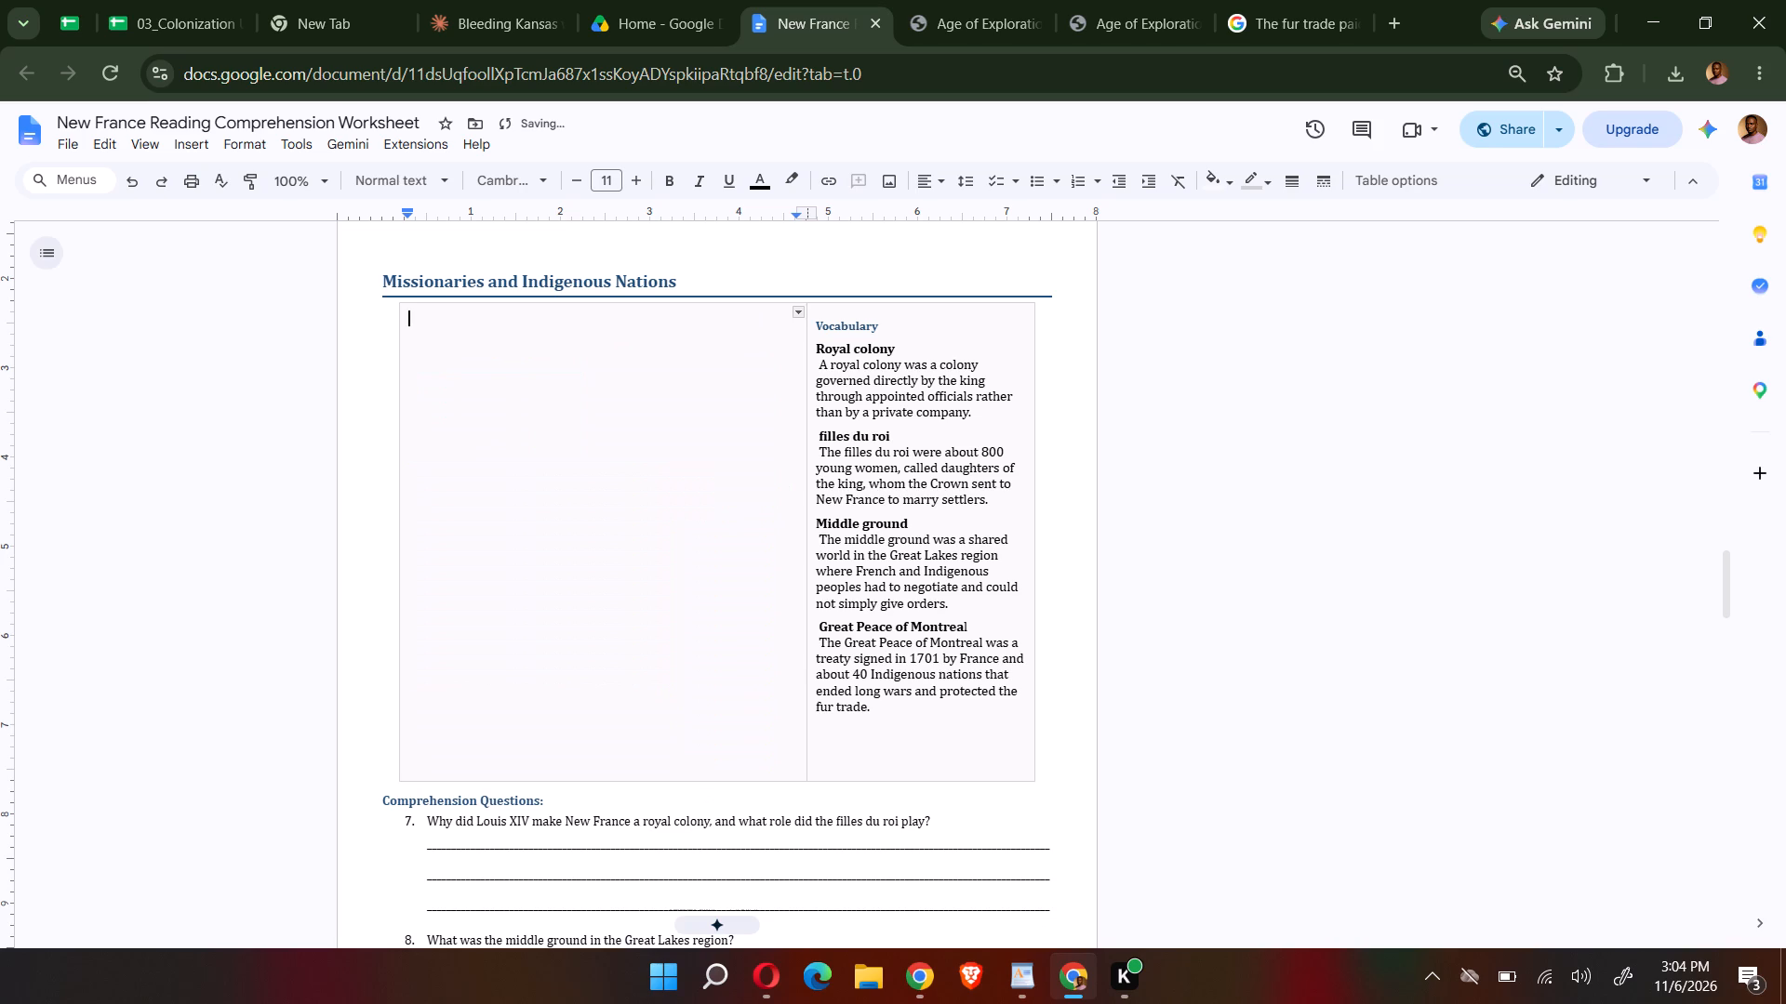
Search Google Images with the new Section 3 passage text and copy Kiddle's "Jesuit missions in North America" picture.
drag(700, 558, 496, 363)
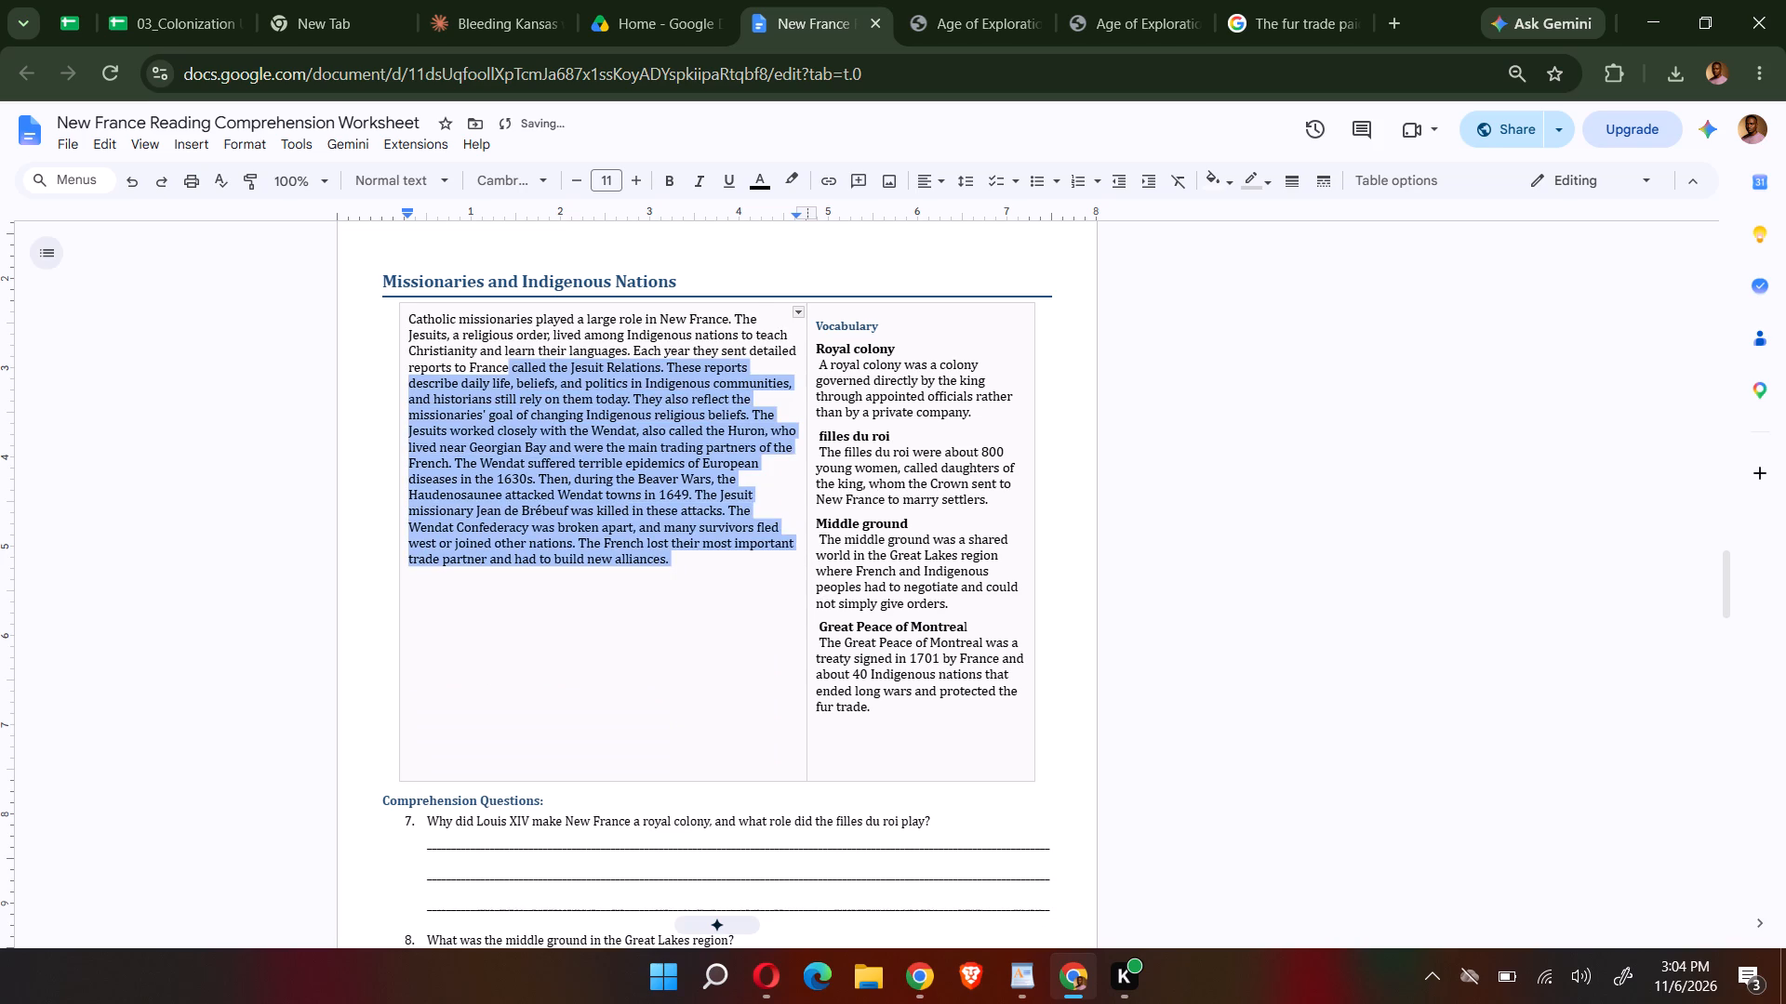
drag(496, 363, 405, 312)
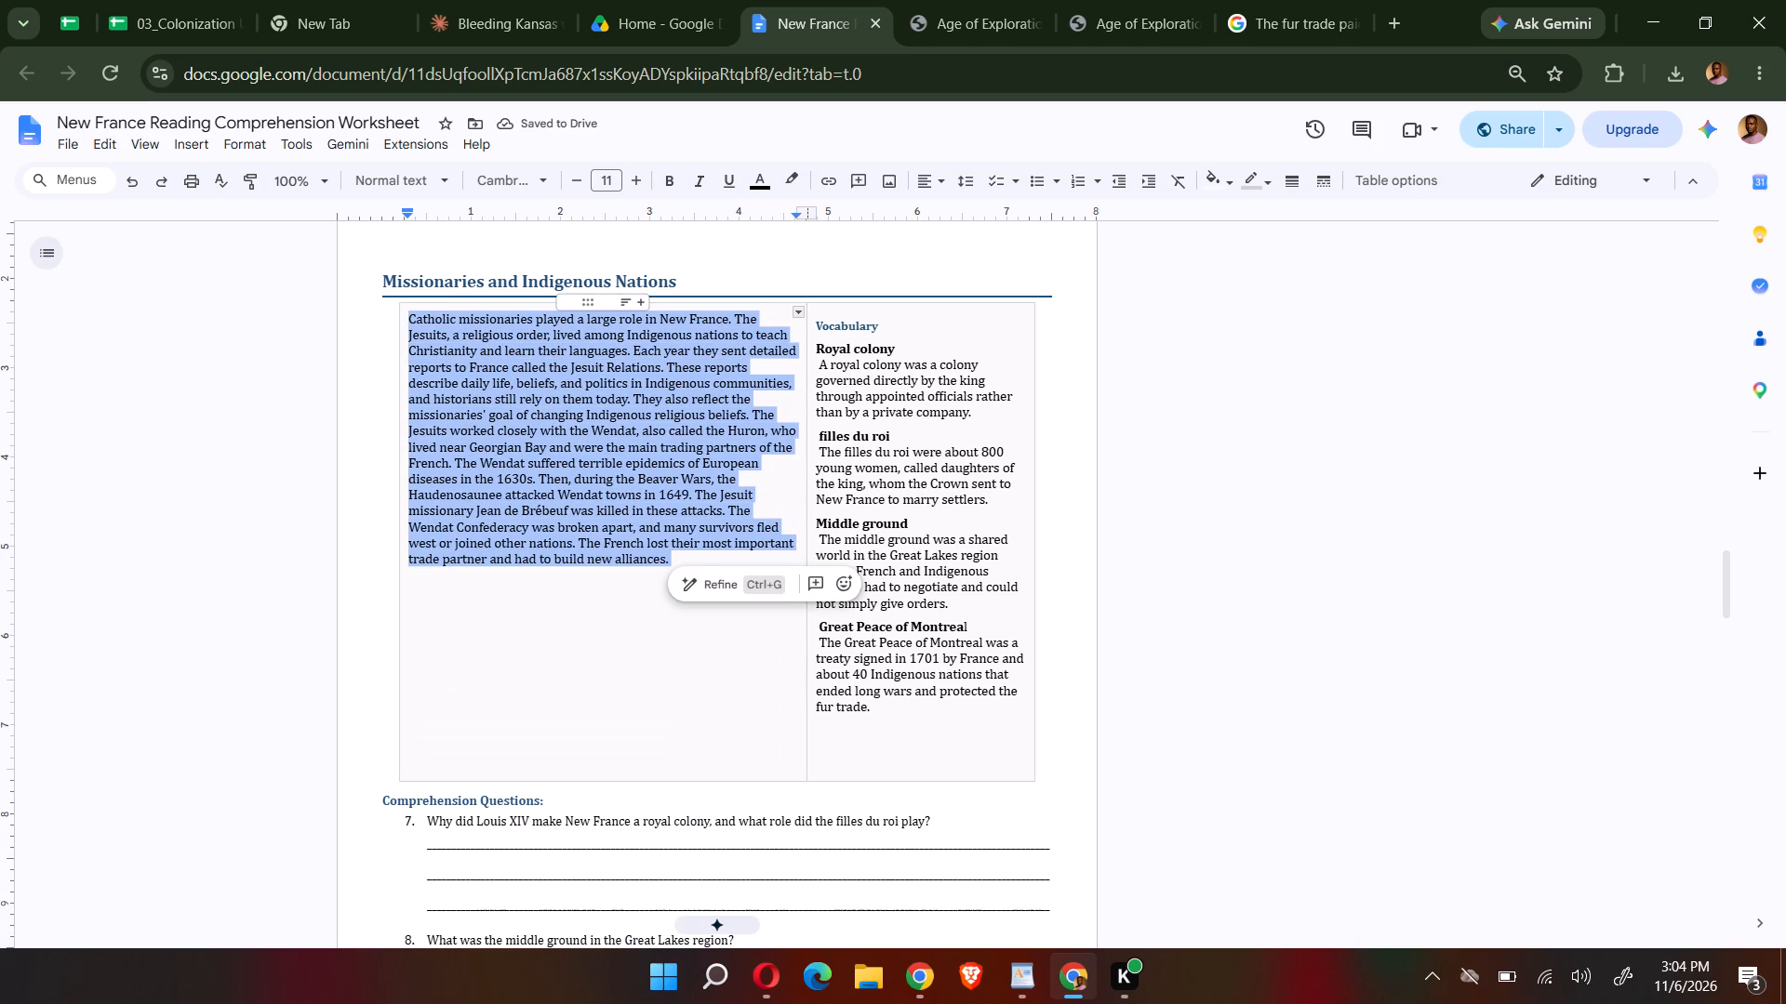
key(ctrl+c)
drag(1268, 0, 1234, 19)
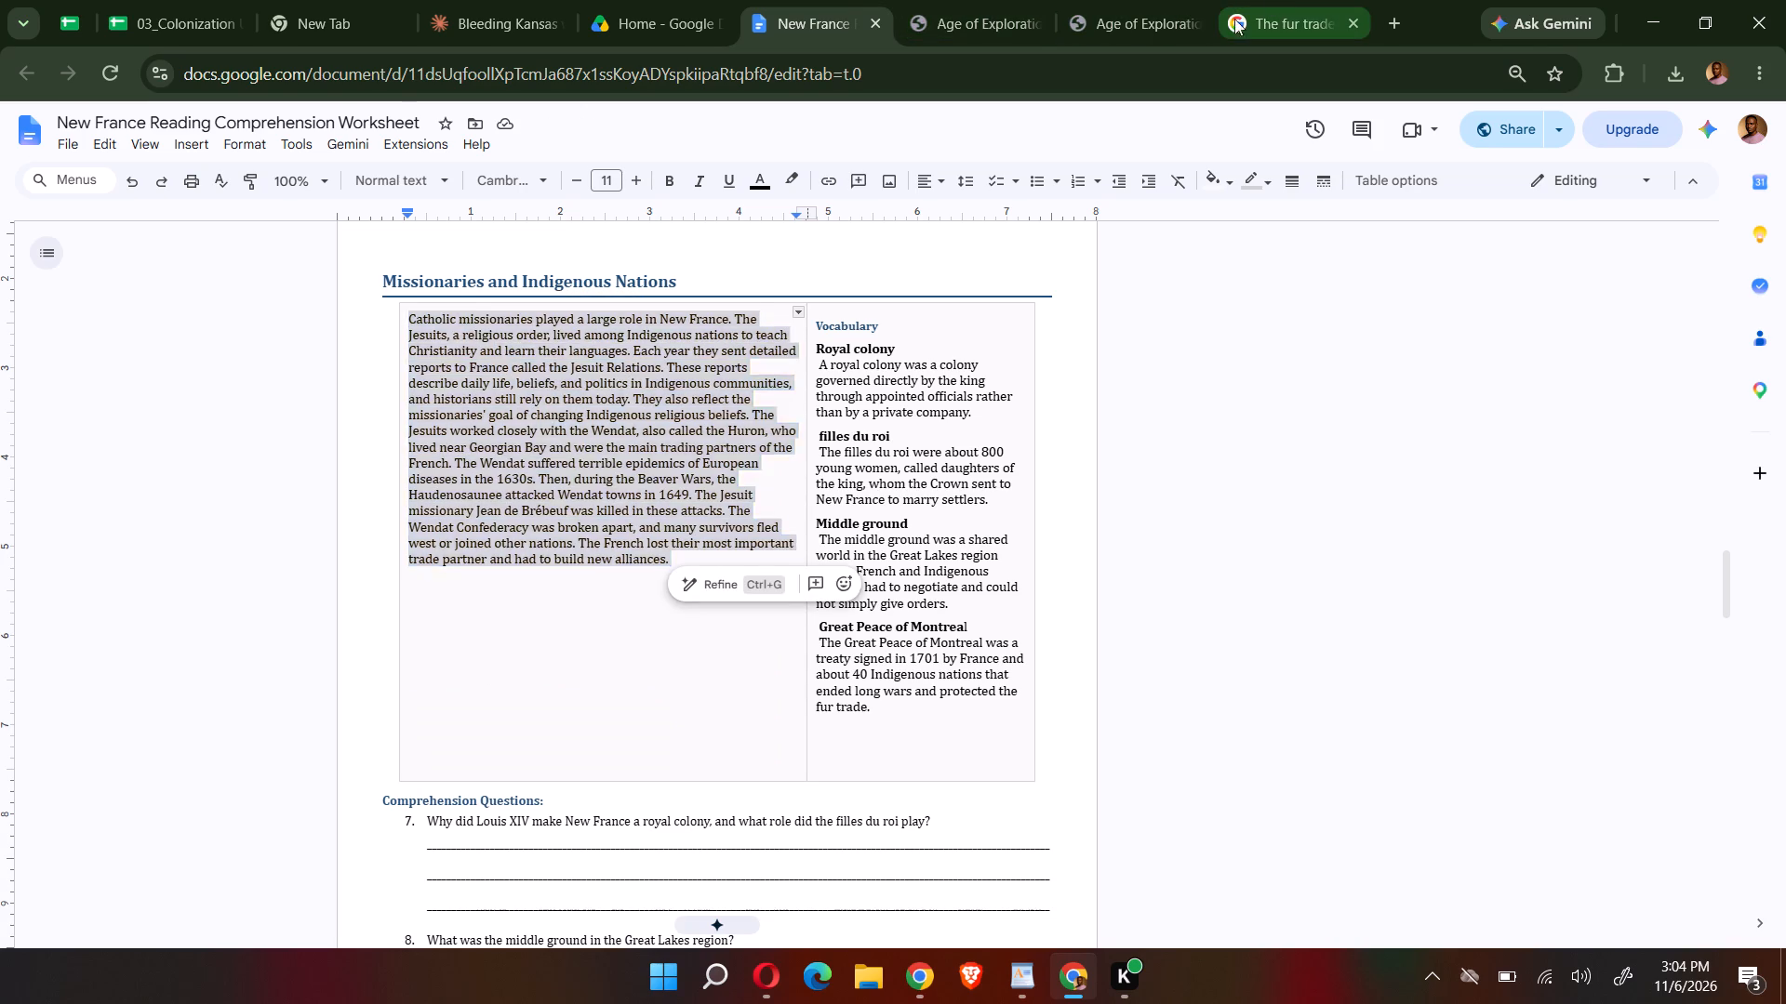
drag(1234, 19, 1246, 11)
click(1042, 139)
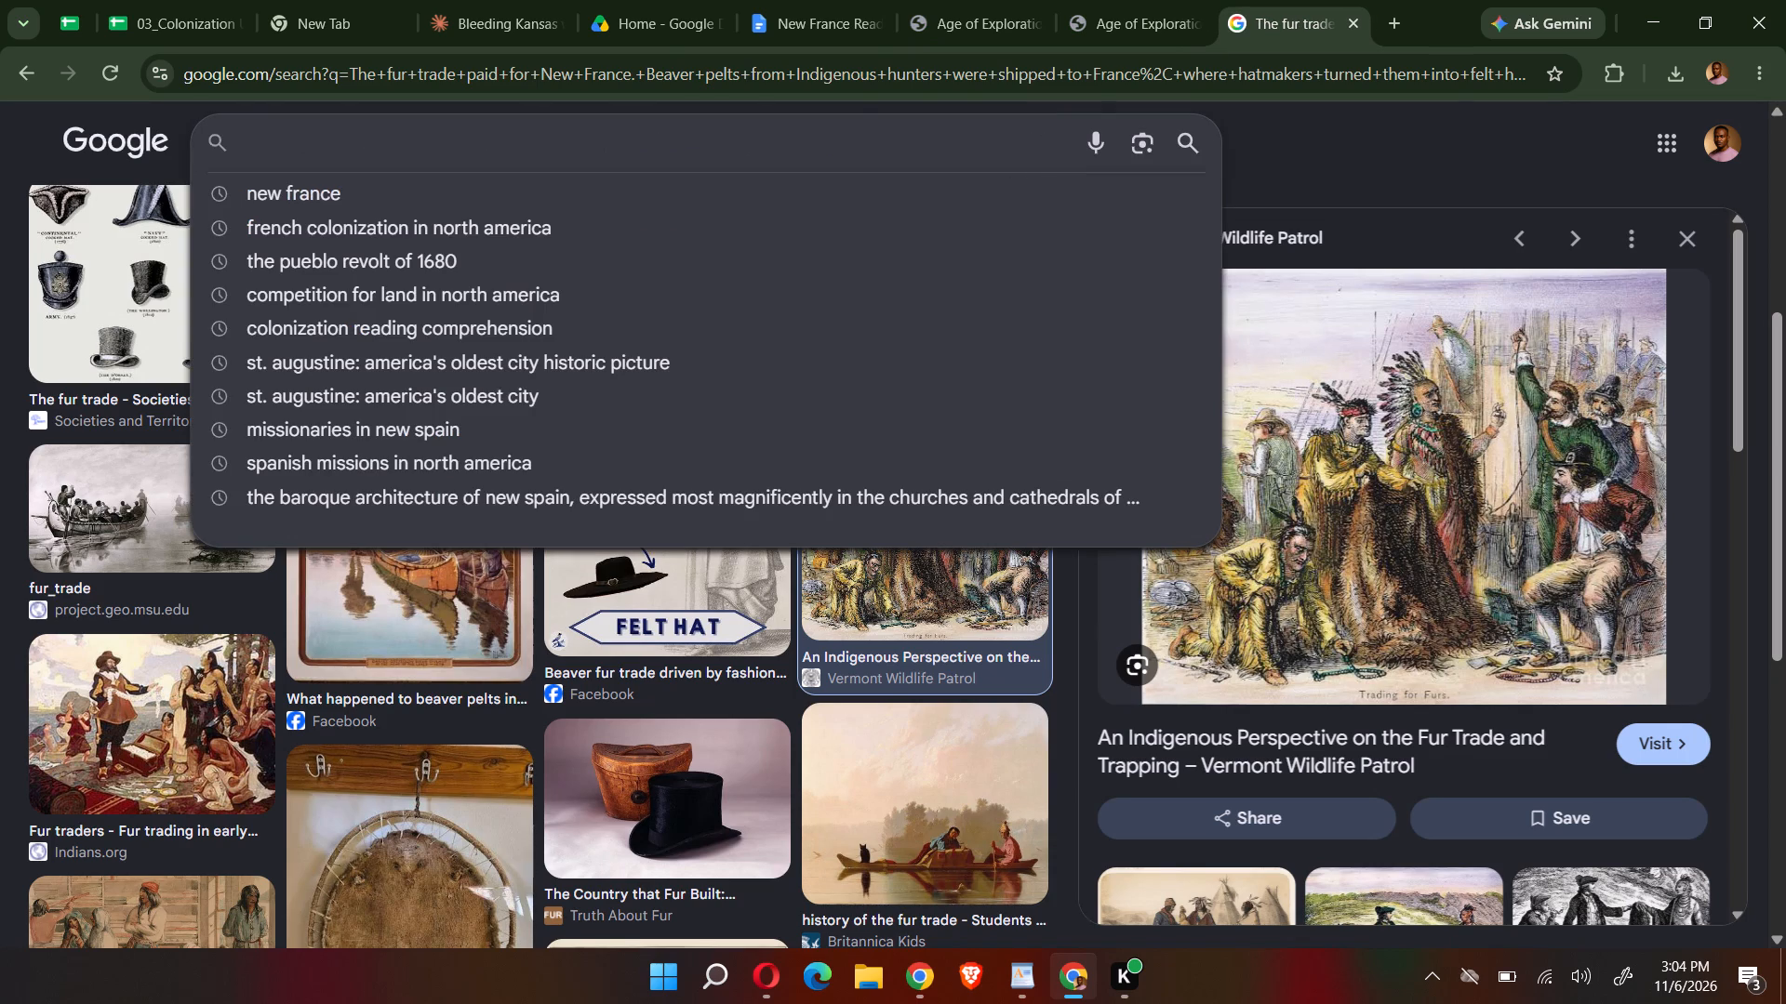
click(846, 146)
key(ctrl+v)
key(Return)
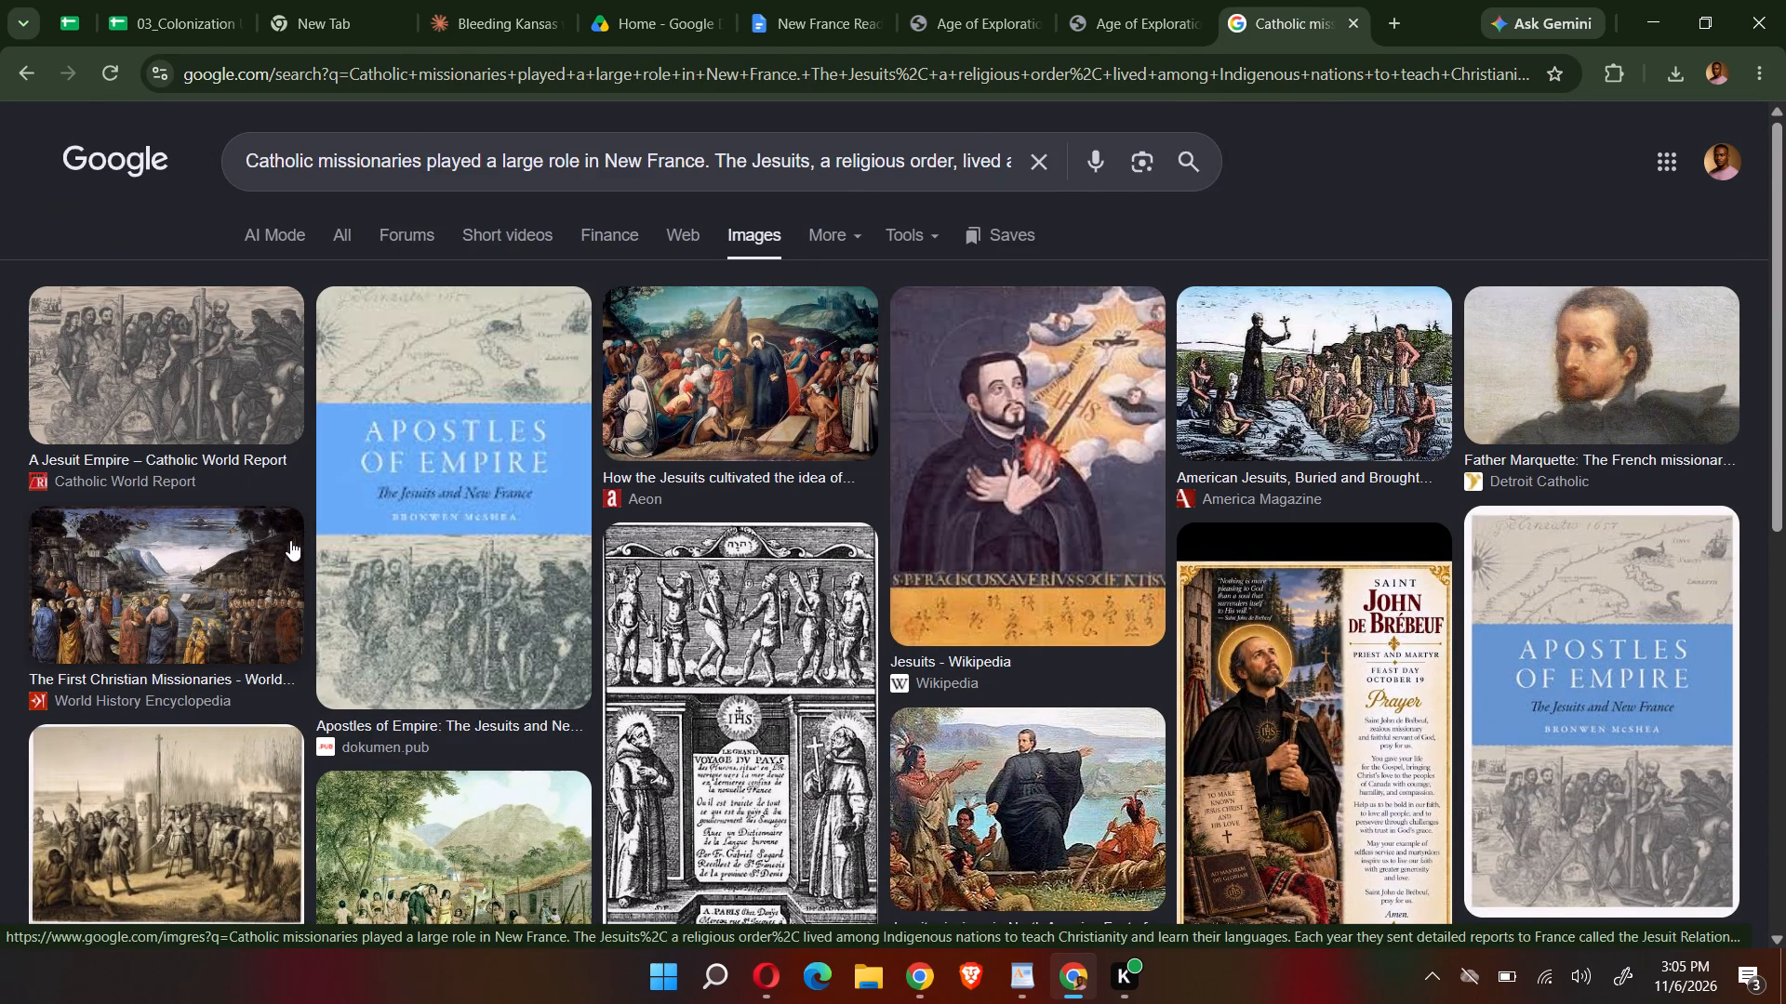
scroll(292, 541, down, 1)
click(1053, 716)
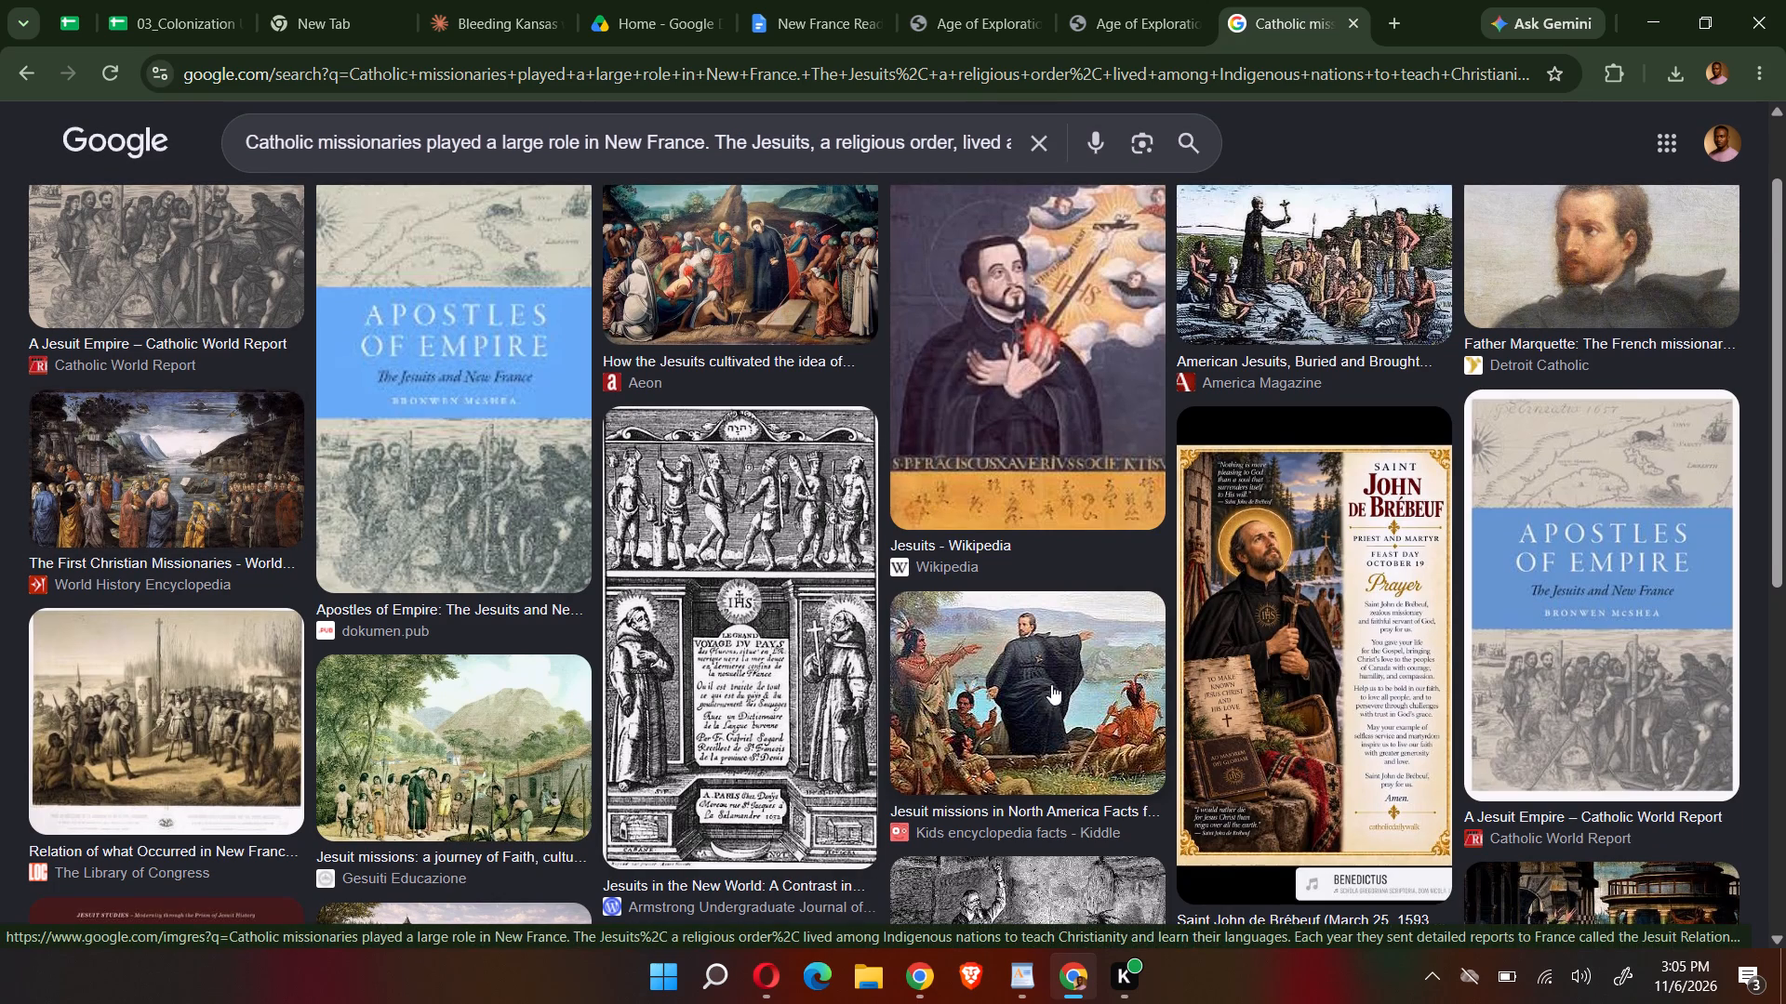
right_click(1294, 430)
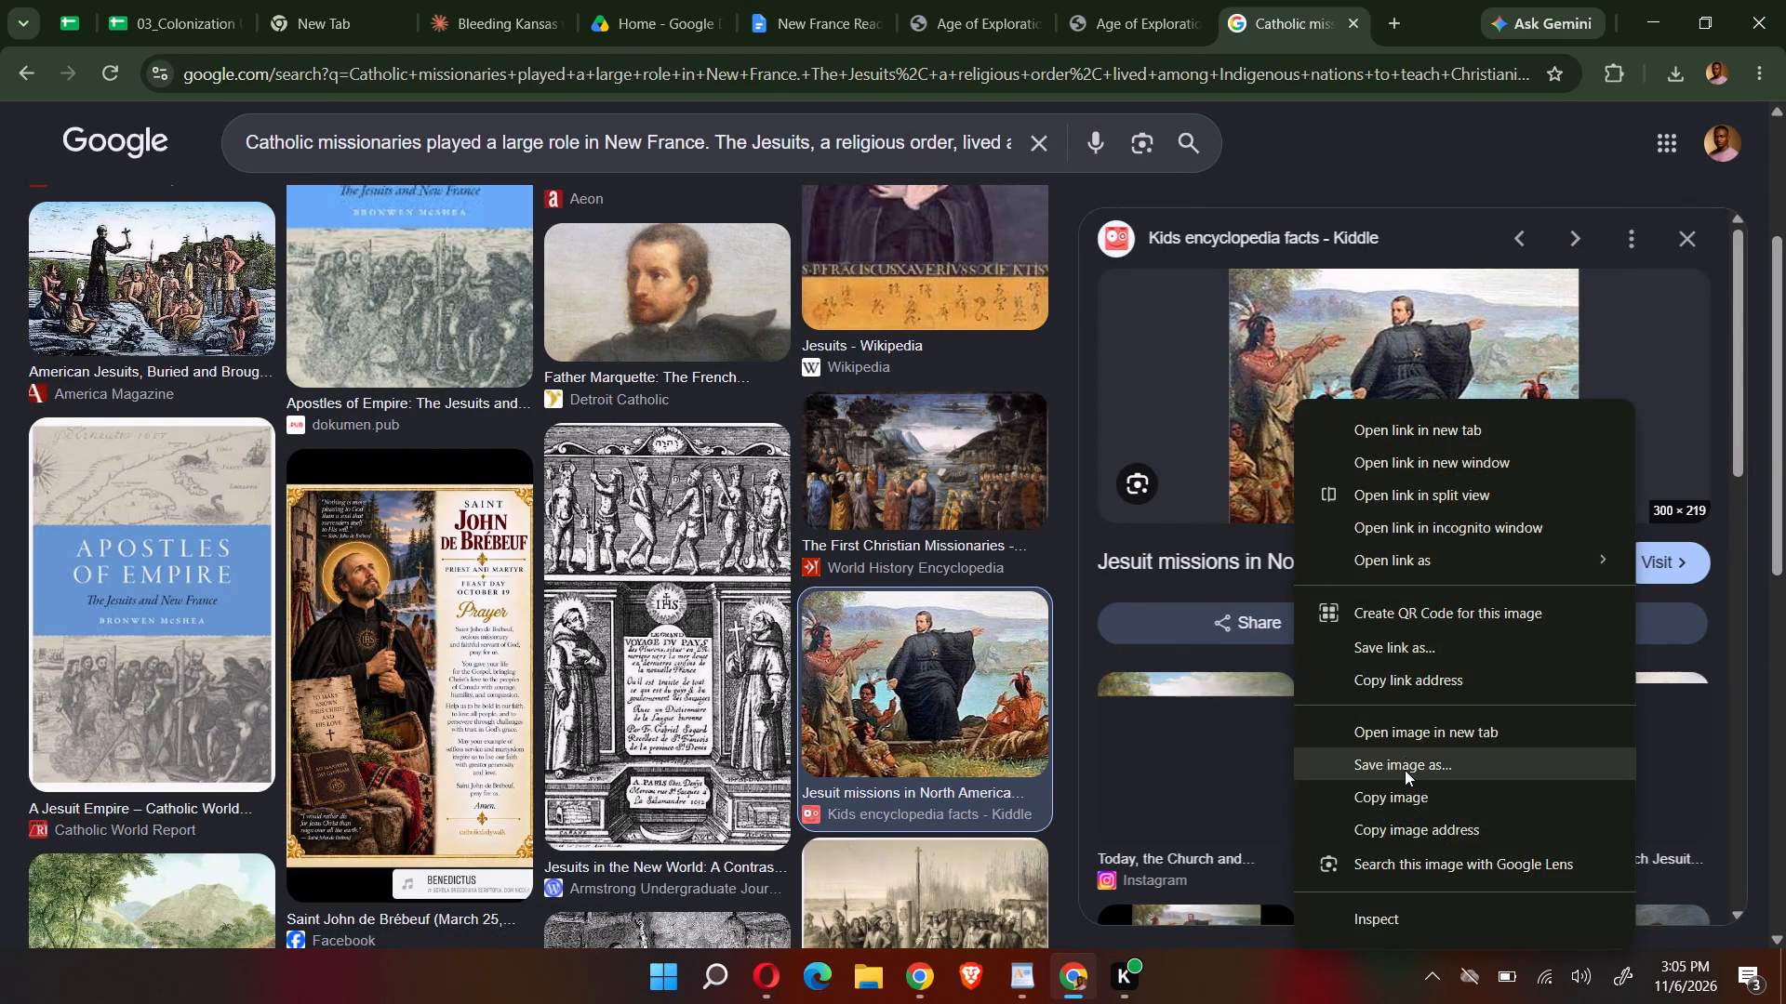
click(1400, 793)
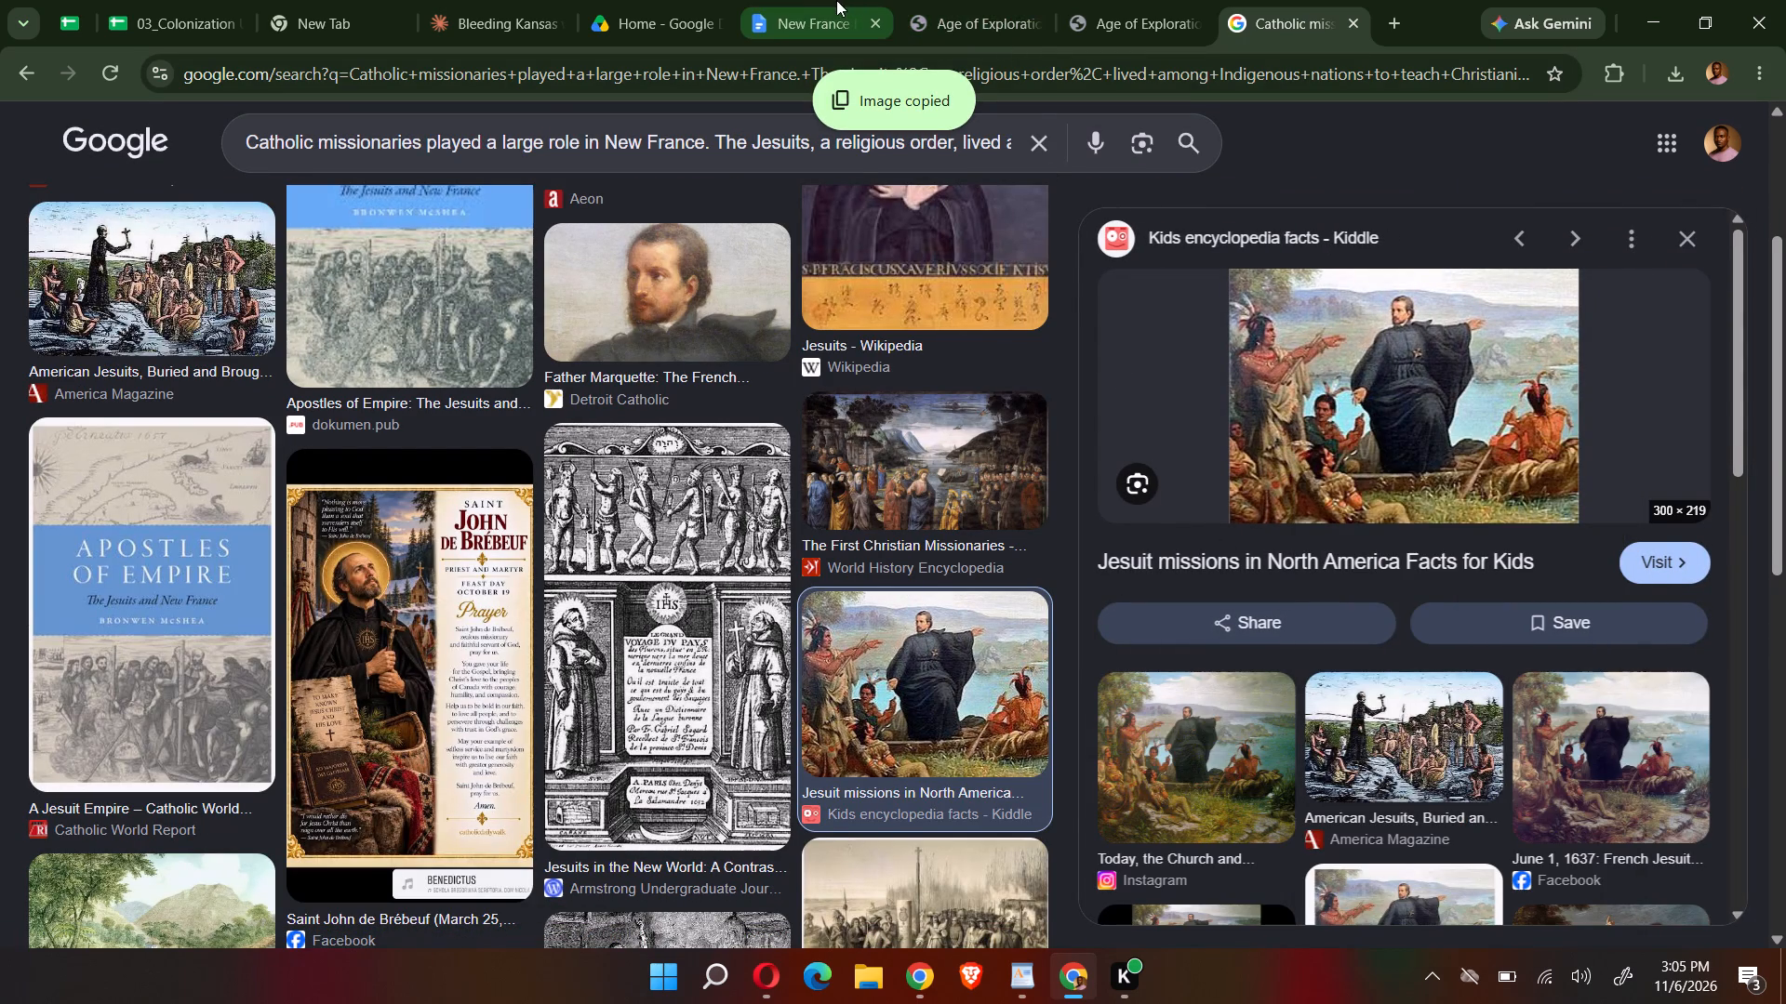
Look back to Section 3 in the original French Colonization in North America PDF and close that file.
click(797, 0)
click(1116, 22)
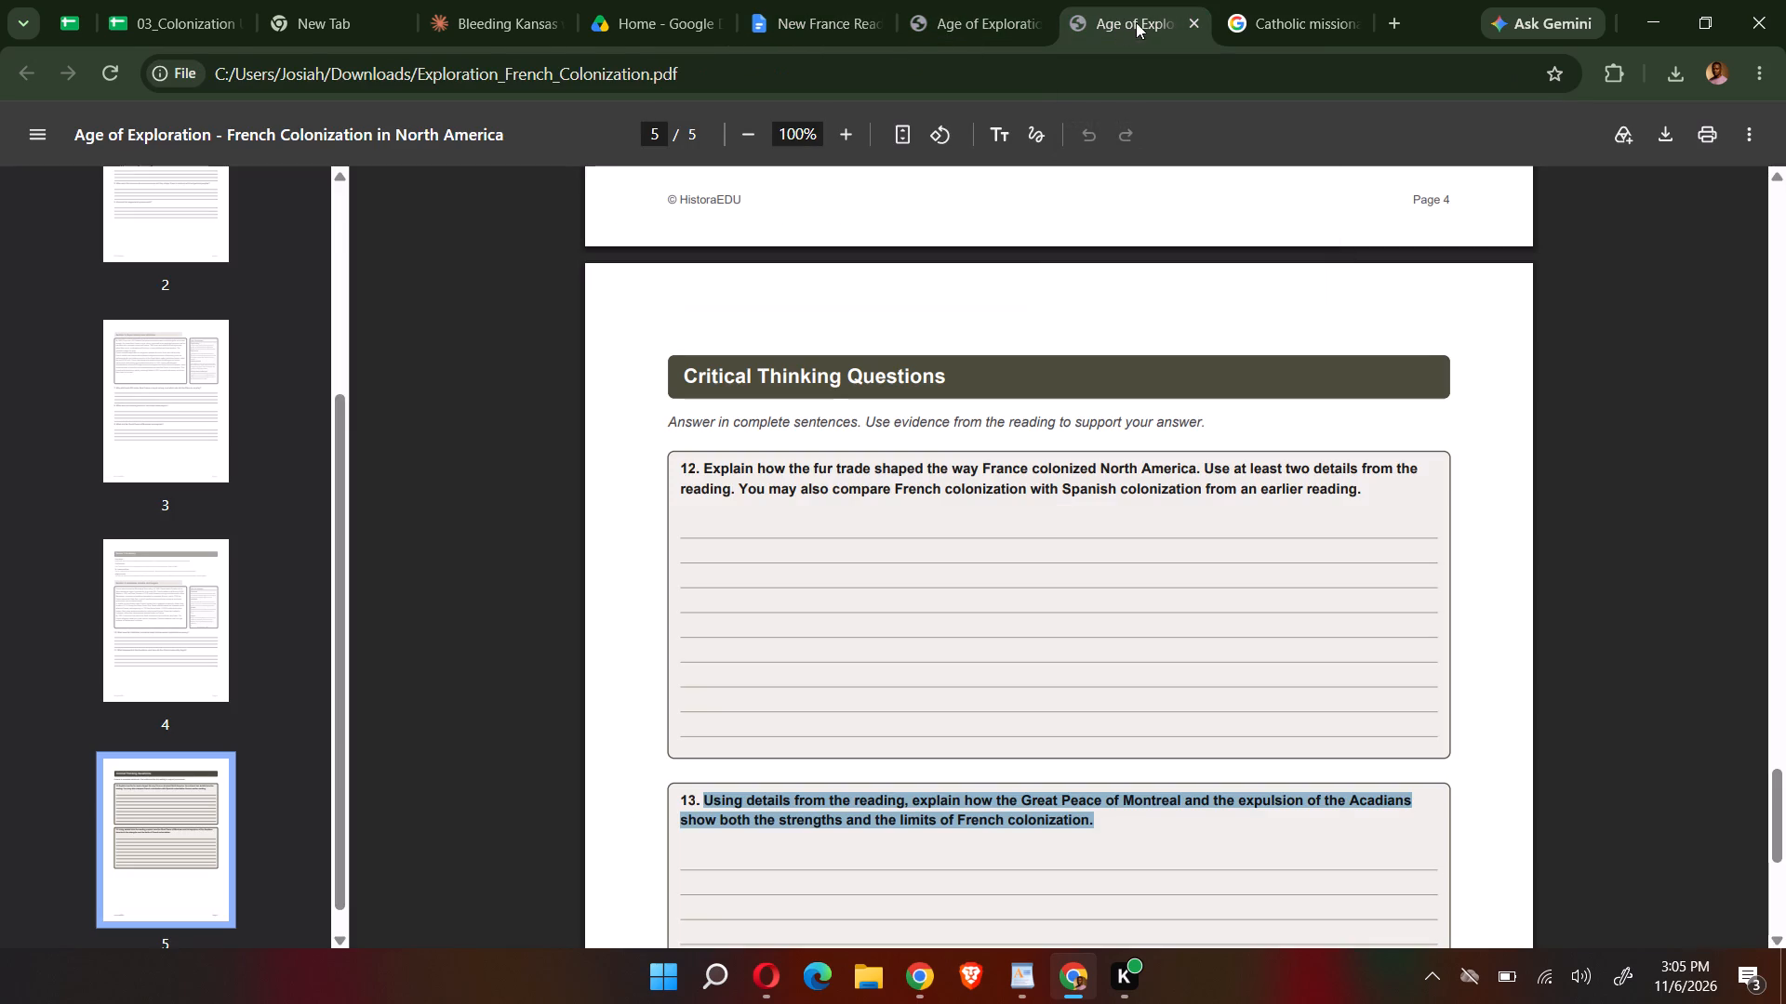
scroll(1063, 295, up, 15)
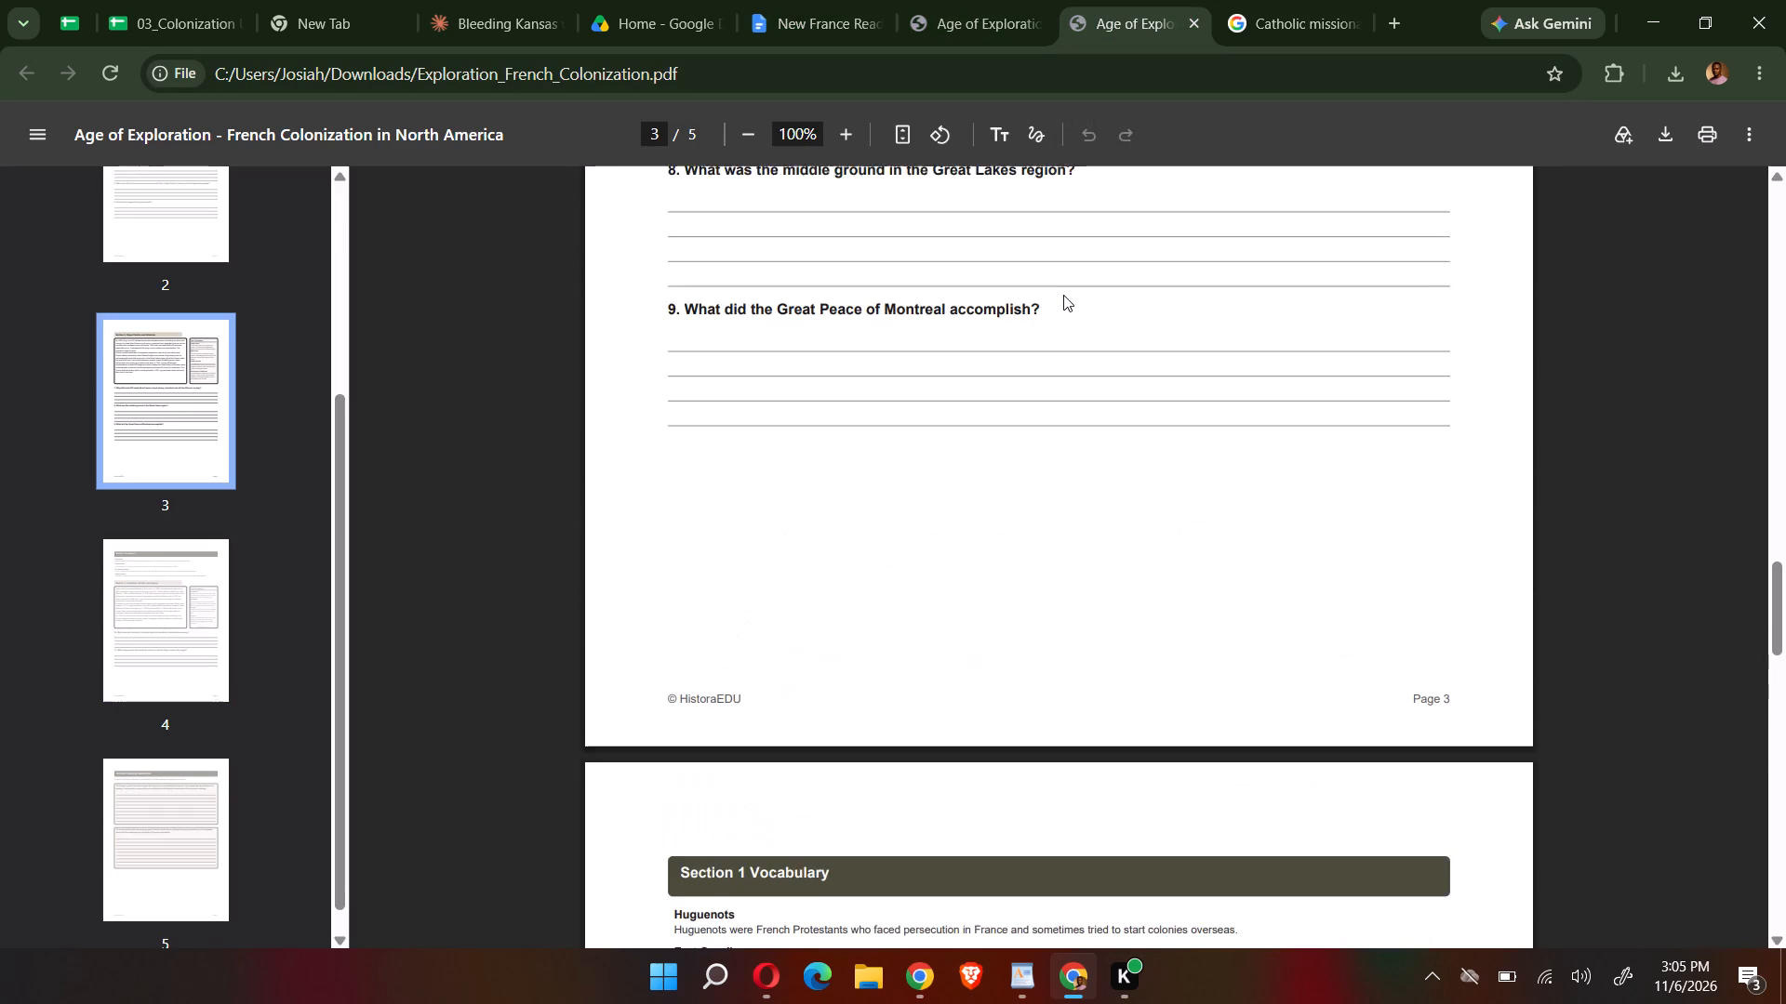
scroll(1063, 295, up, 8)
click(1190, 17)
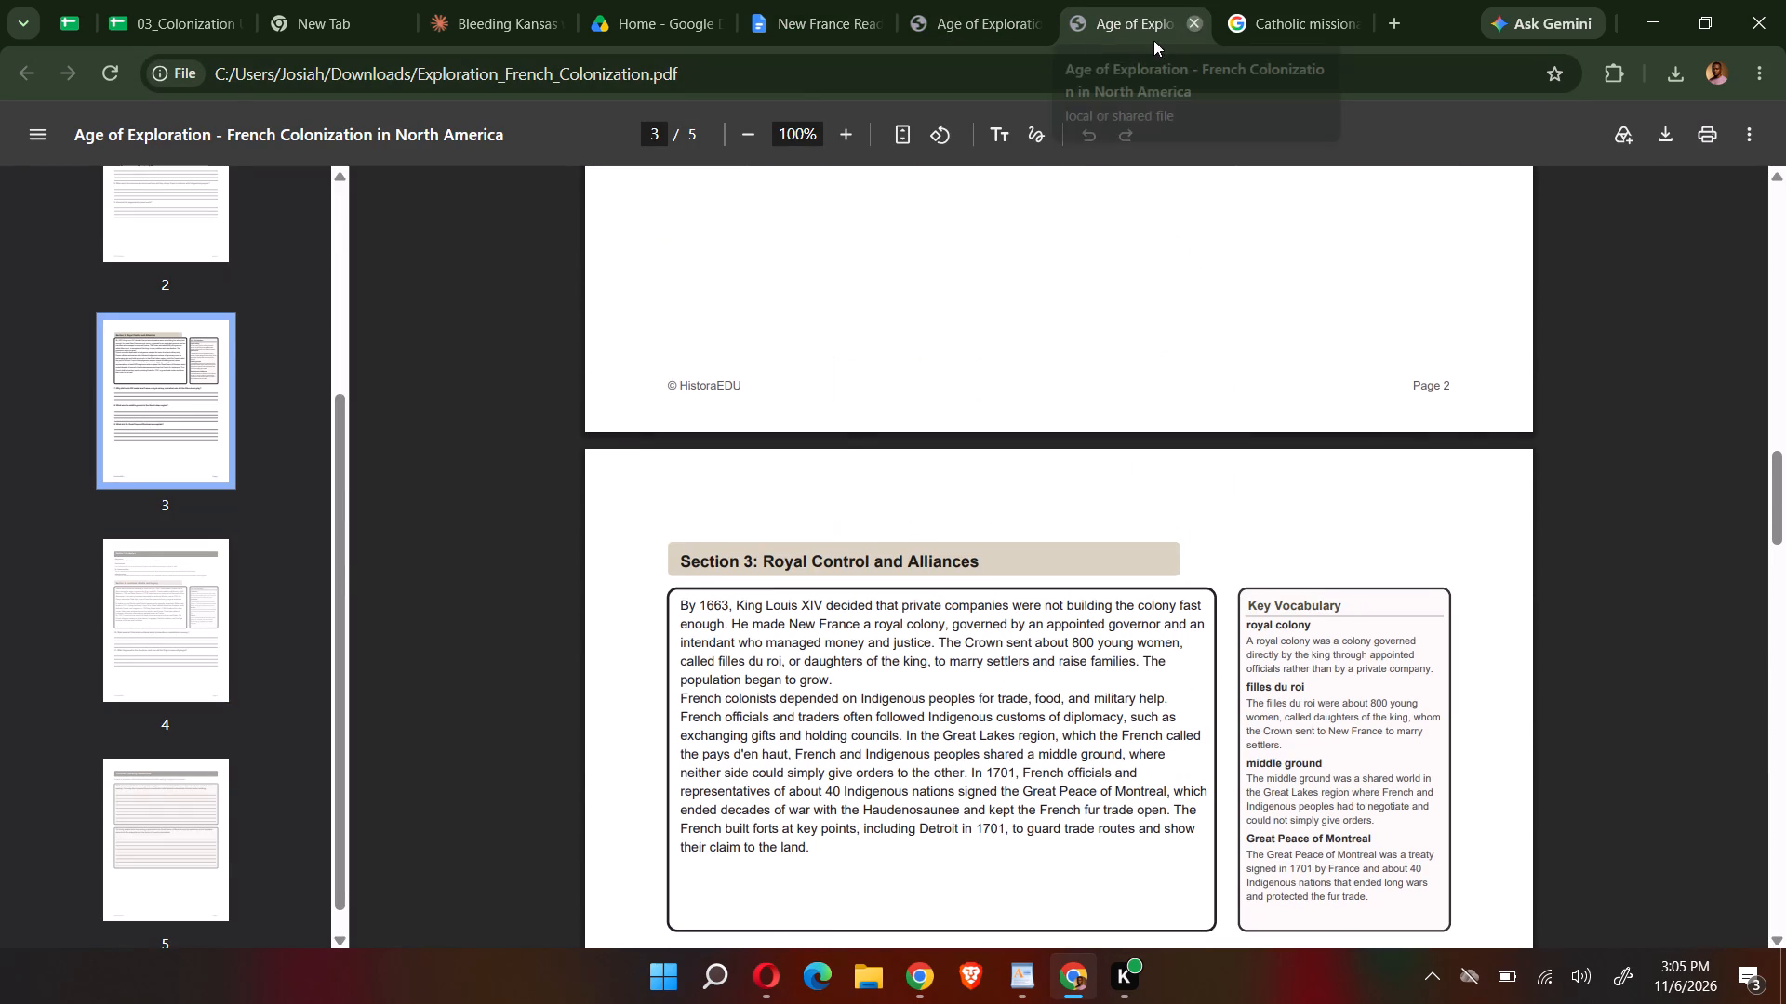
Split the Section 3 passage into three spaced paragraphs, breaking before "These reports describe" and before "Then, during the Beaver Wars".
click(792, 0)
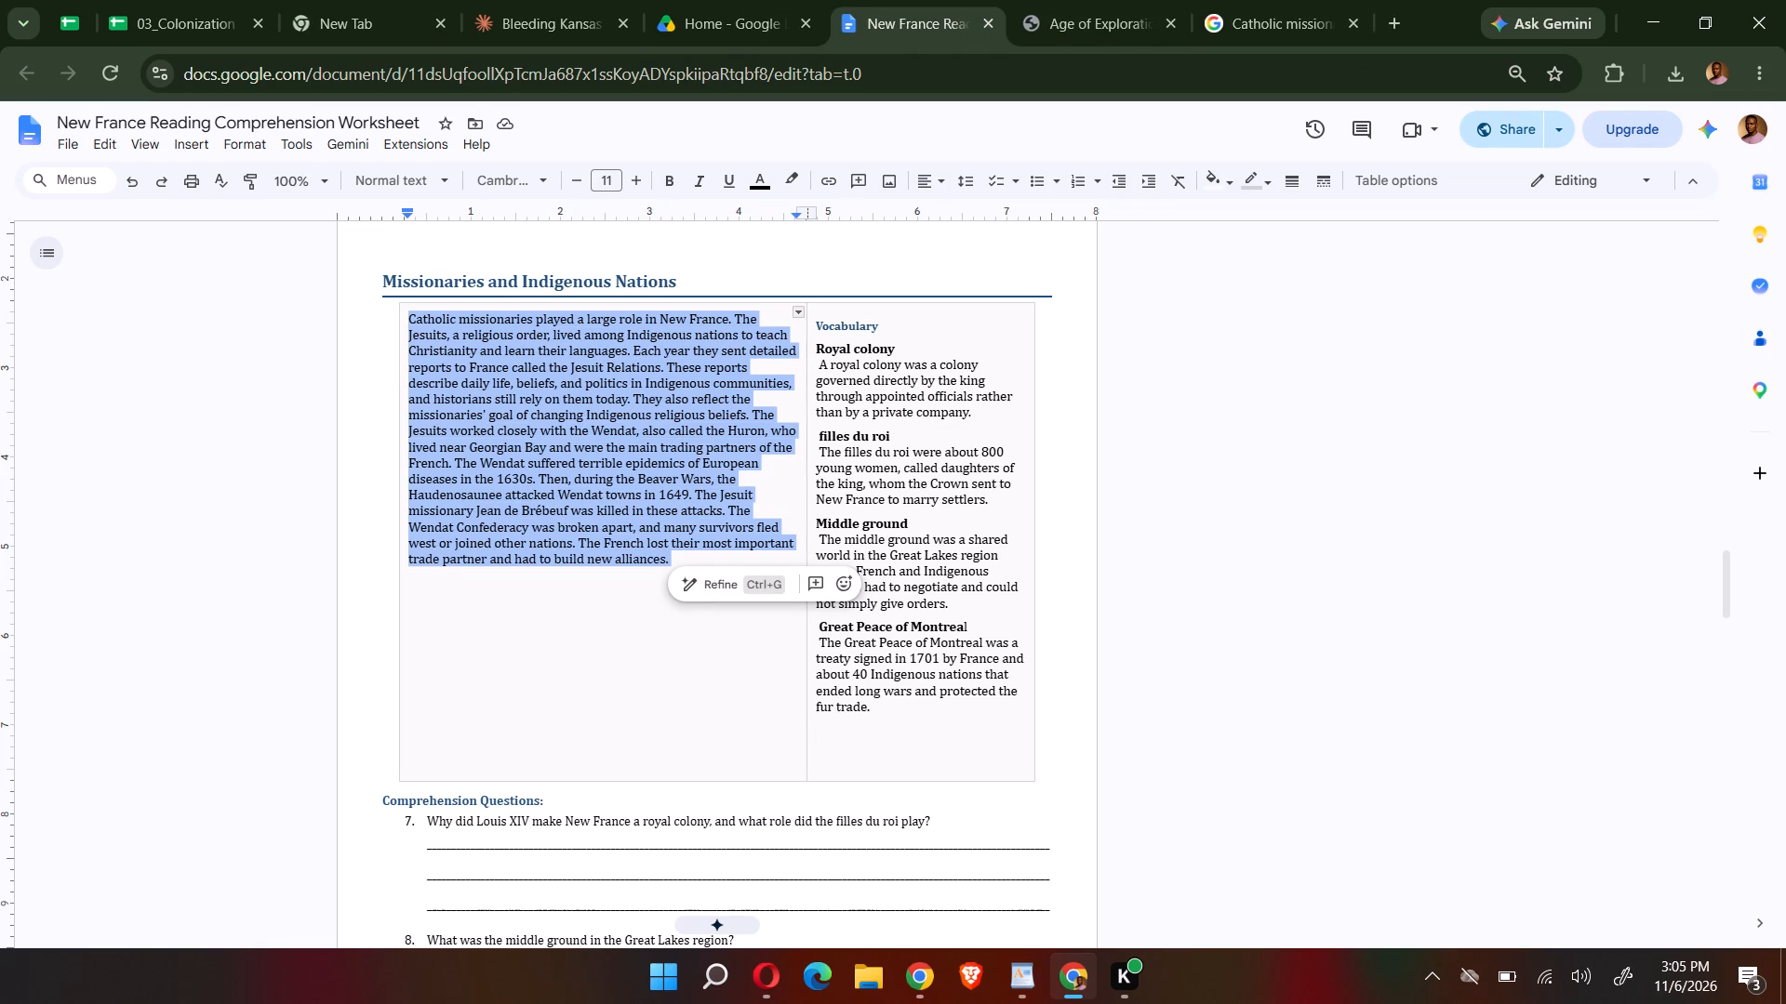
click(691, 637)
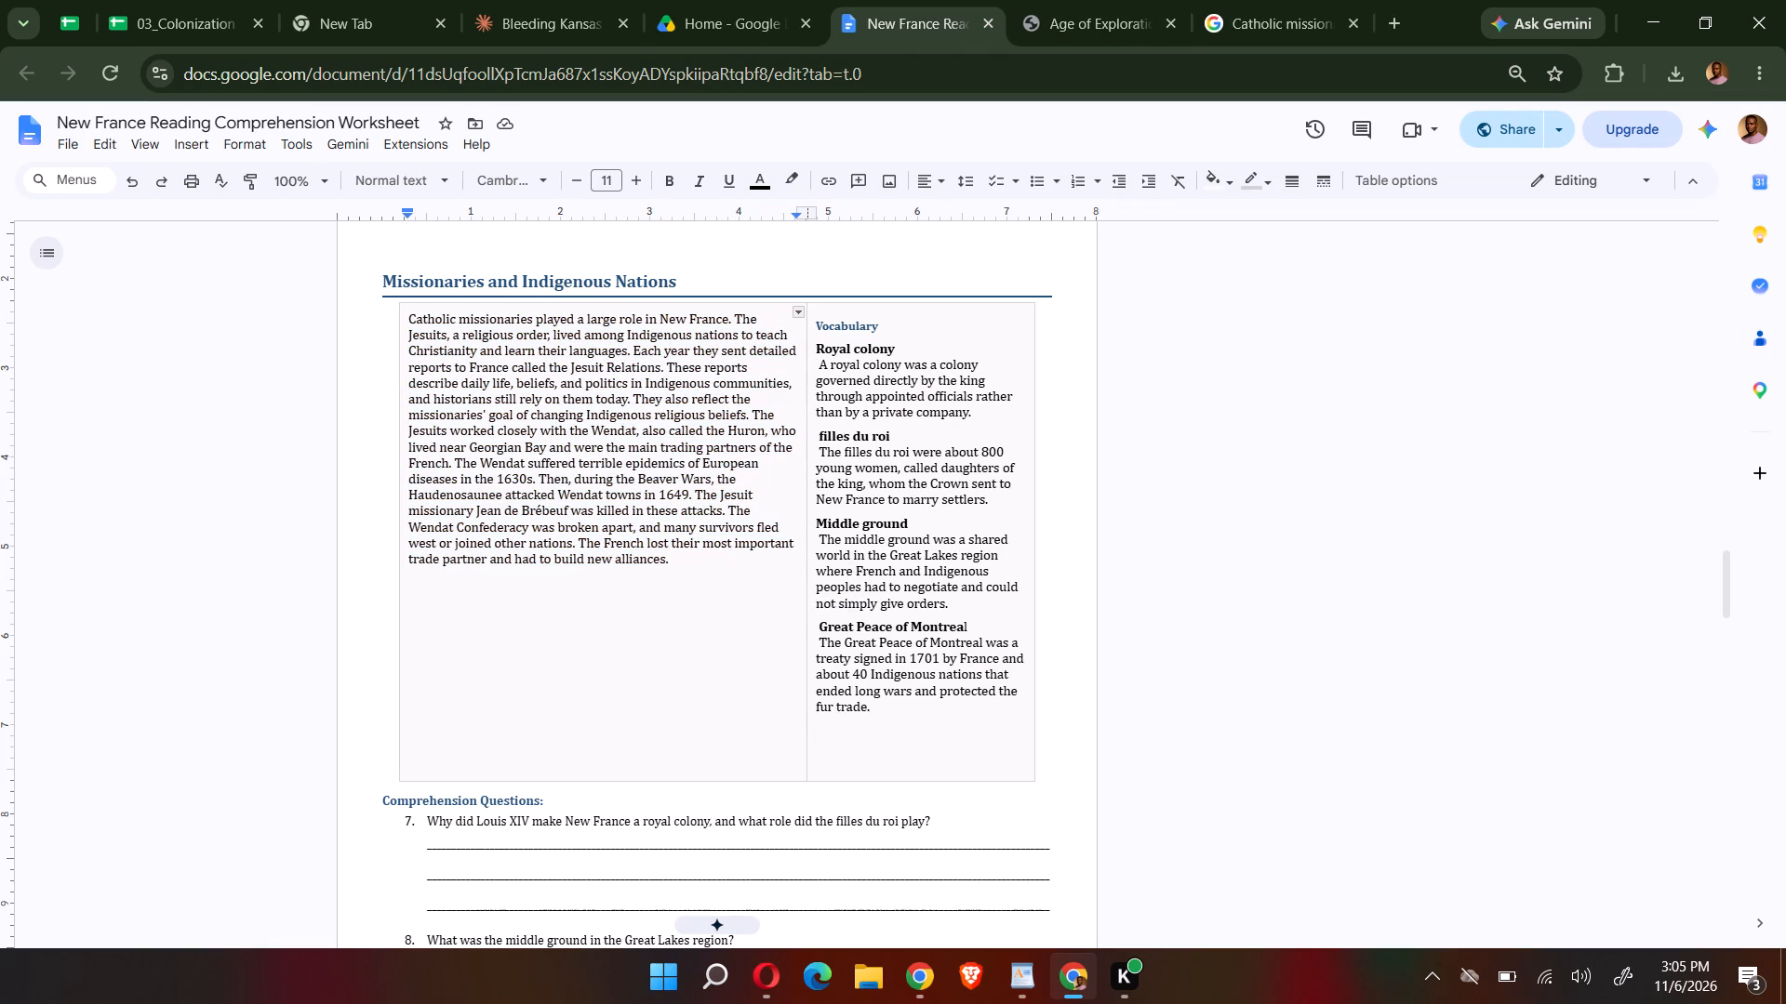
click(665, 365)
key(Return)
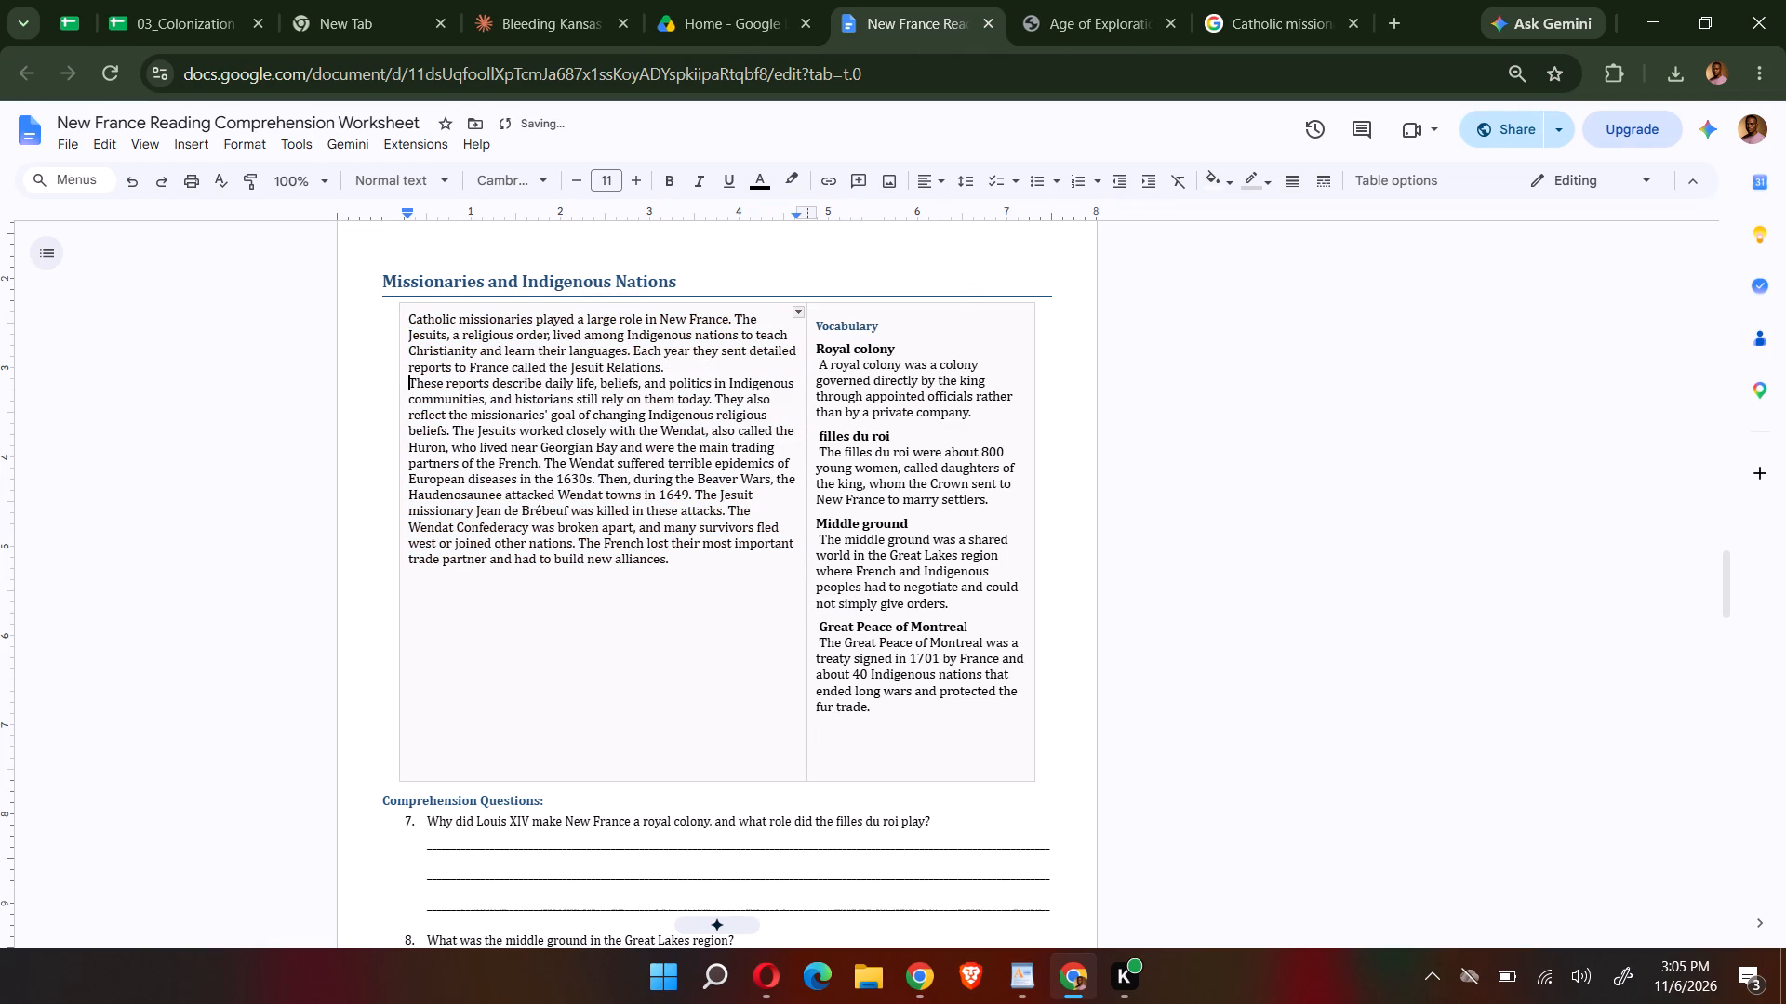
key(Return)
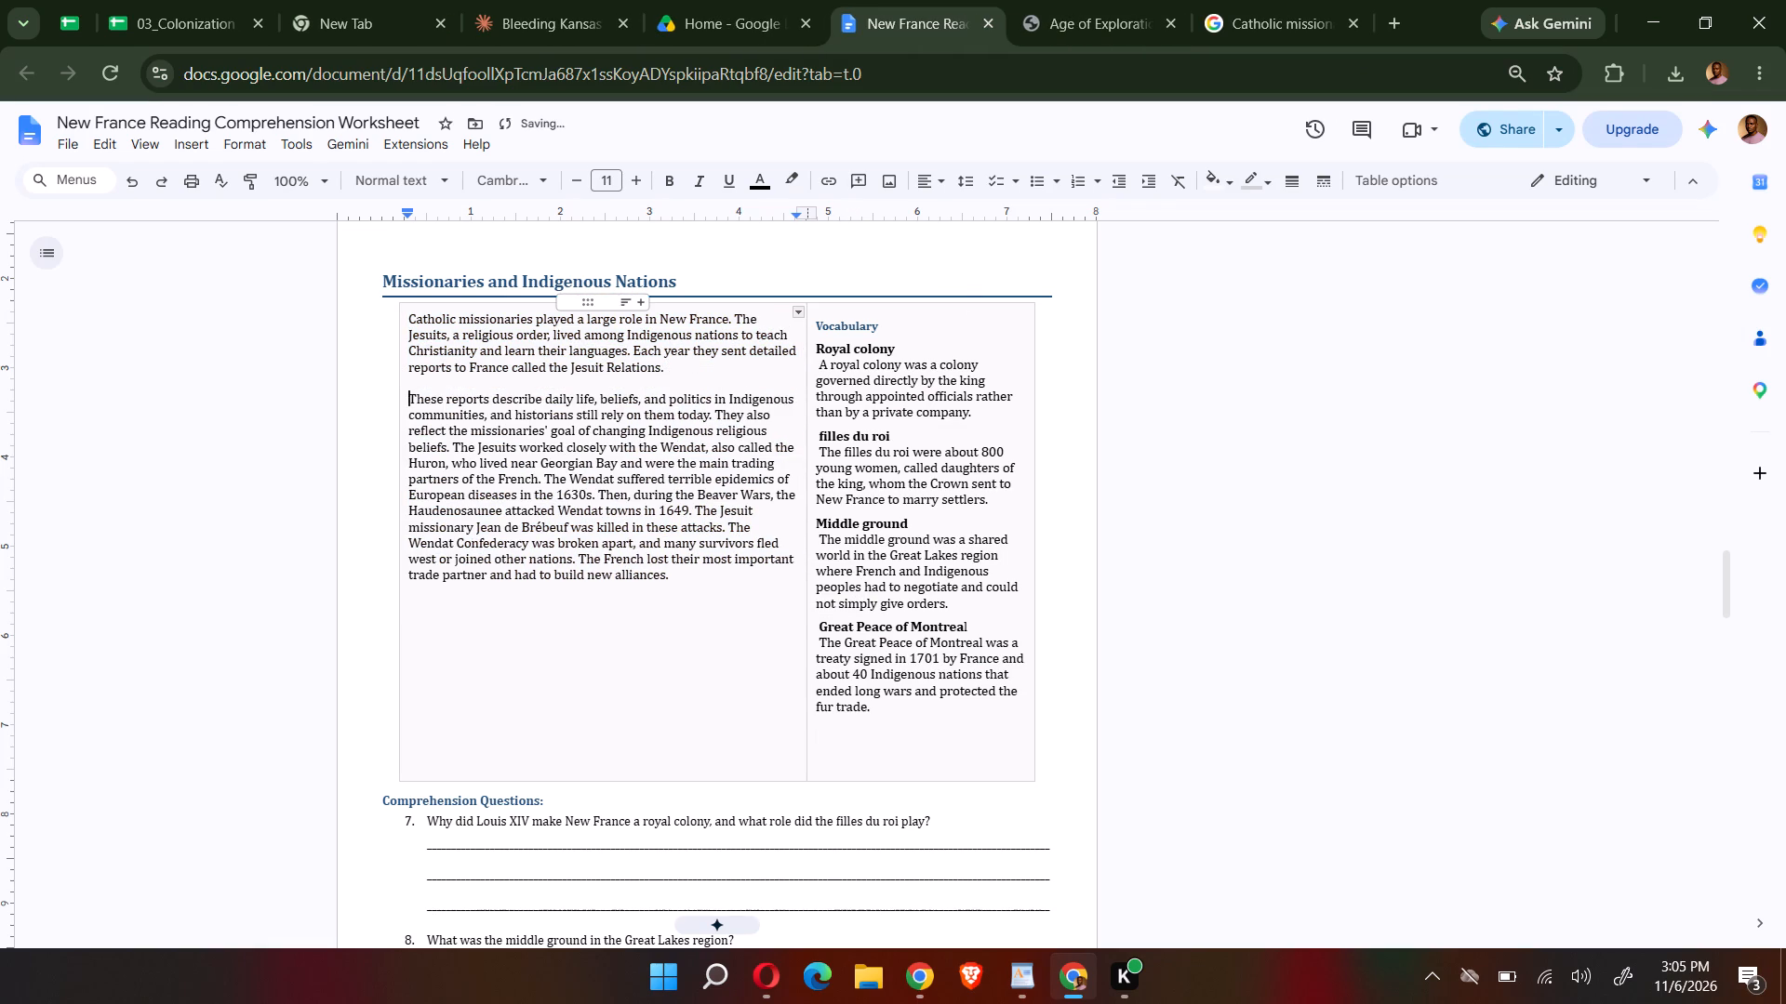
click(598, 495)
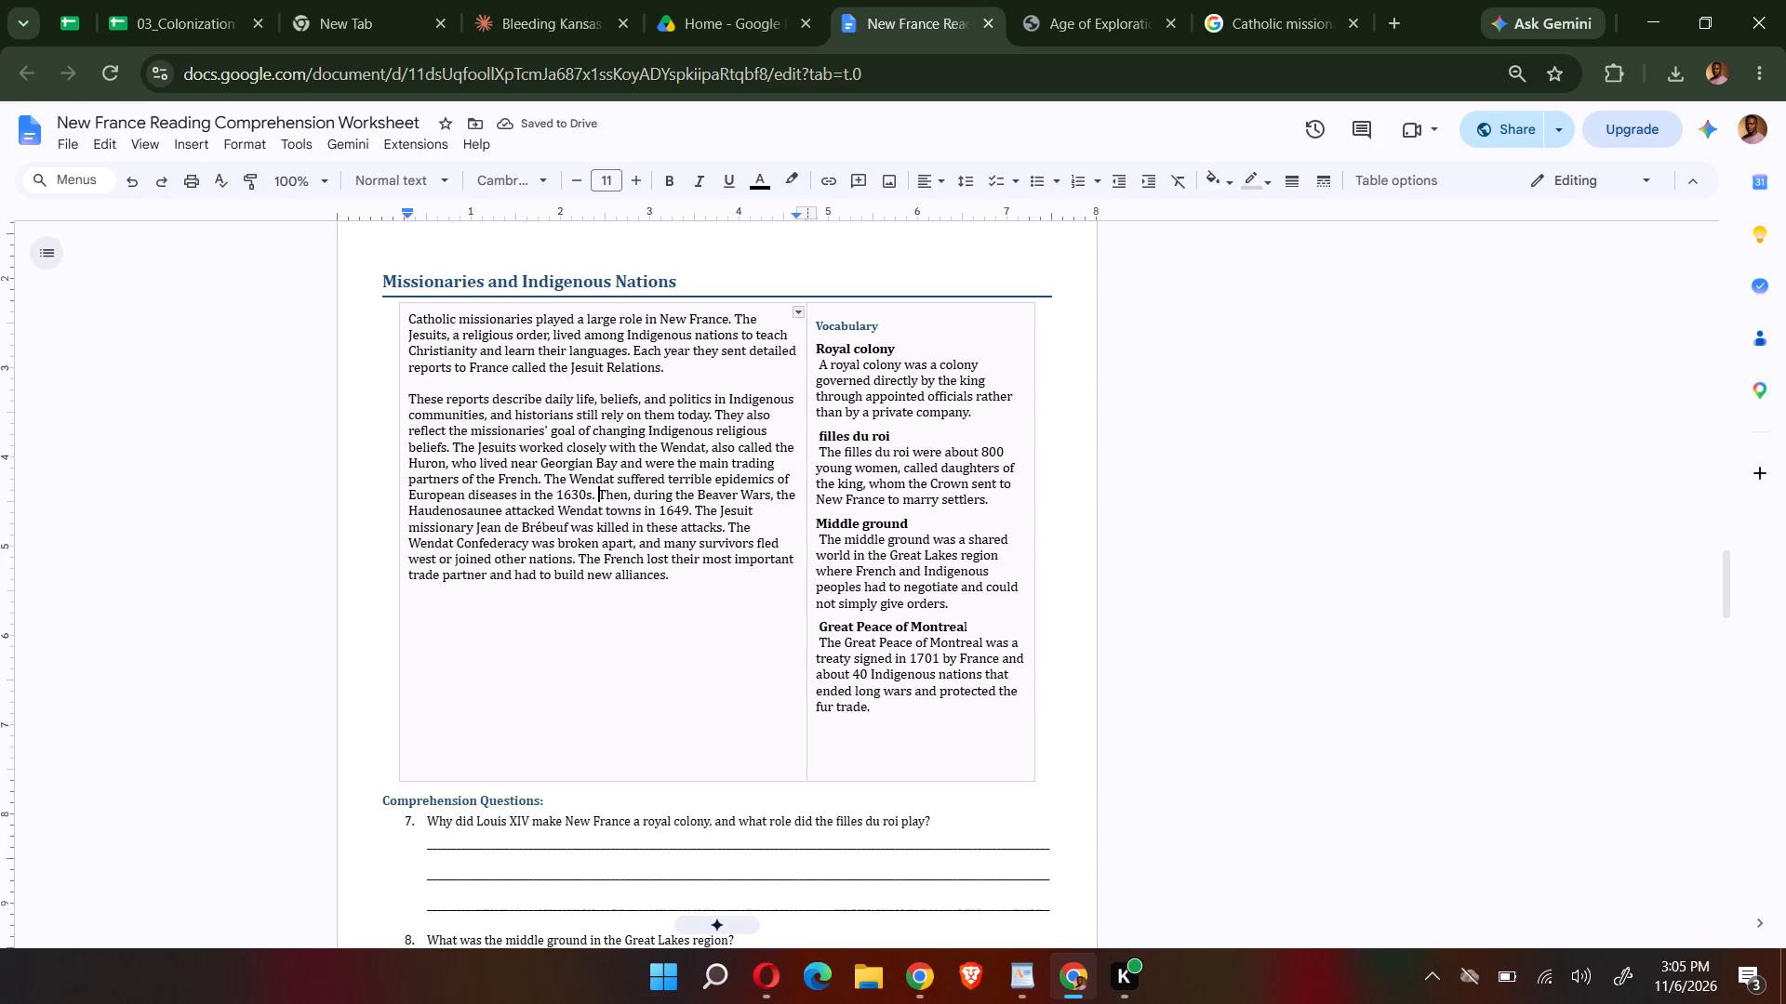
key(Return)
key(Return)
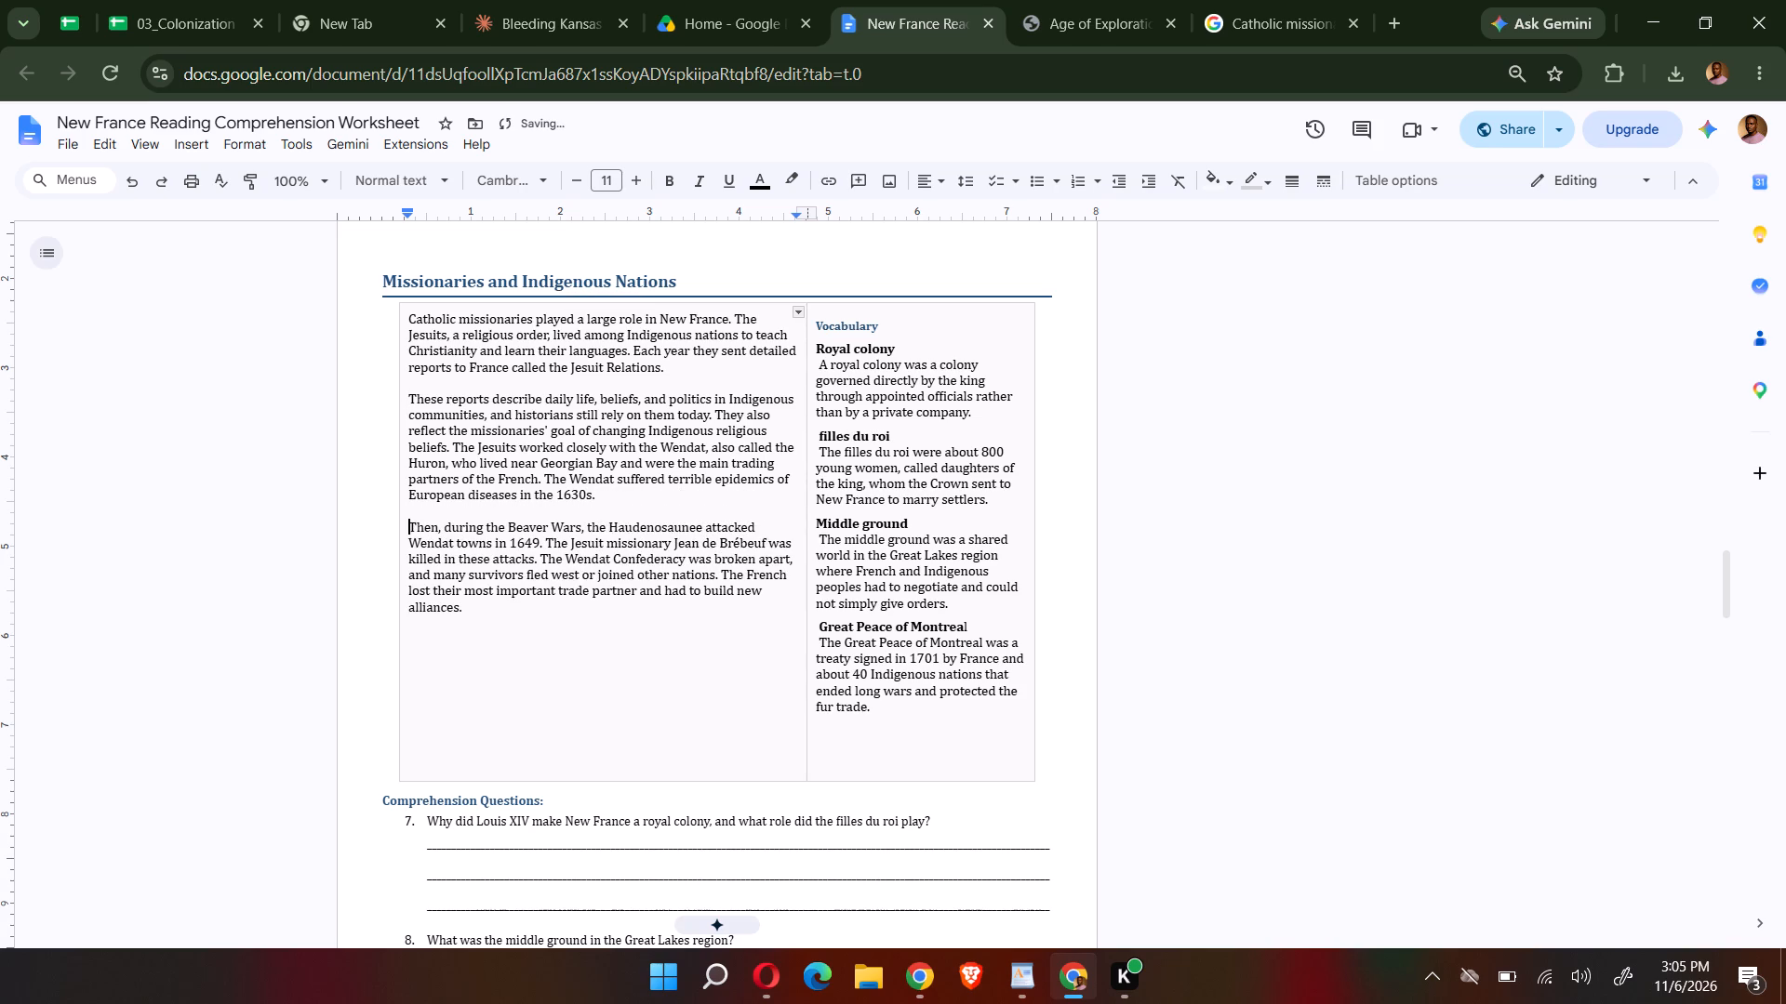
Insert the copied Jesuit missions picture in the passage's second paragraph and set it to wrap text.
click(776, 522)
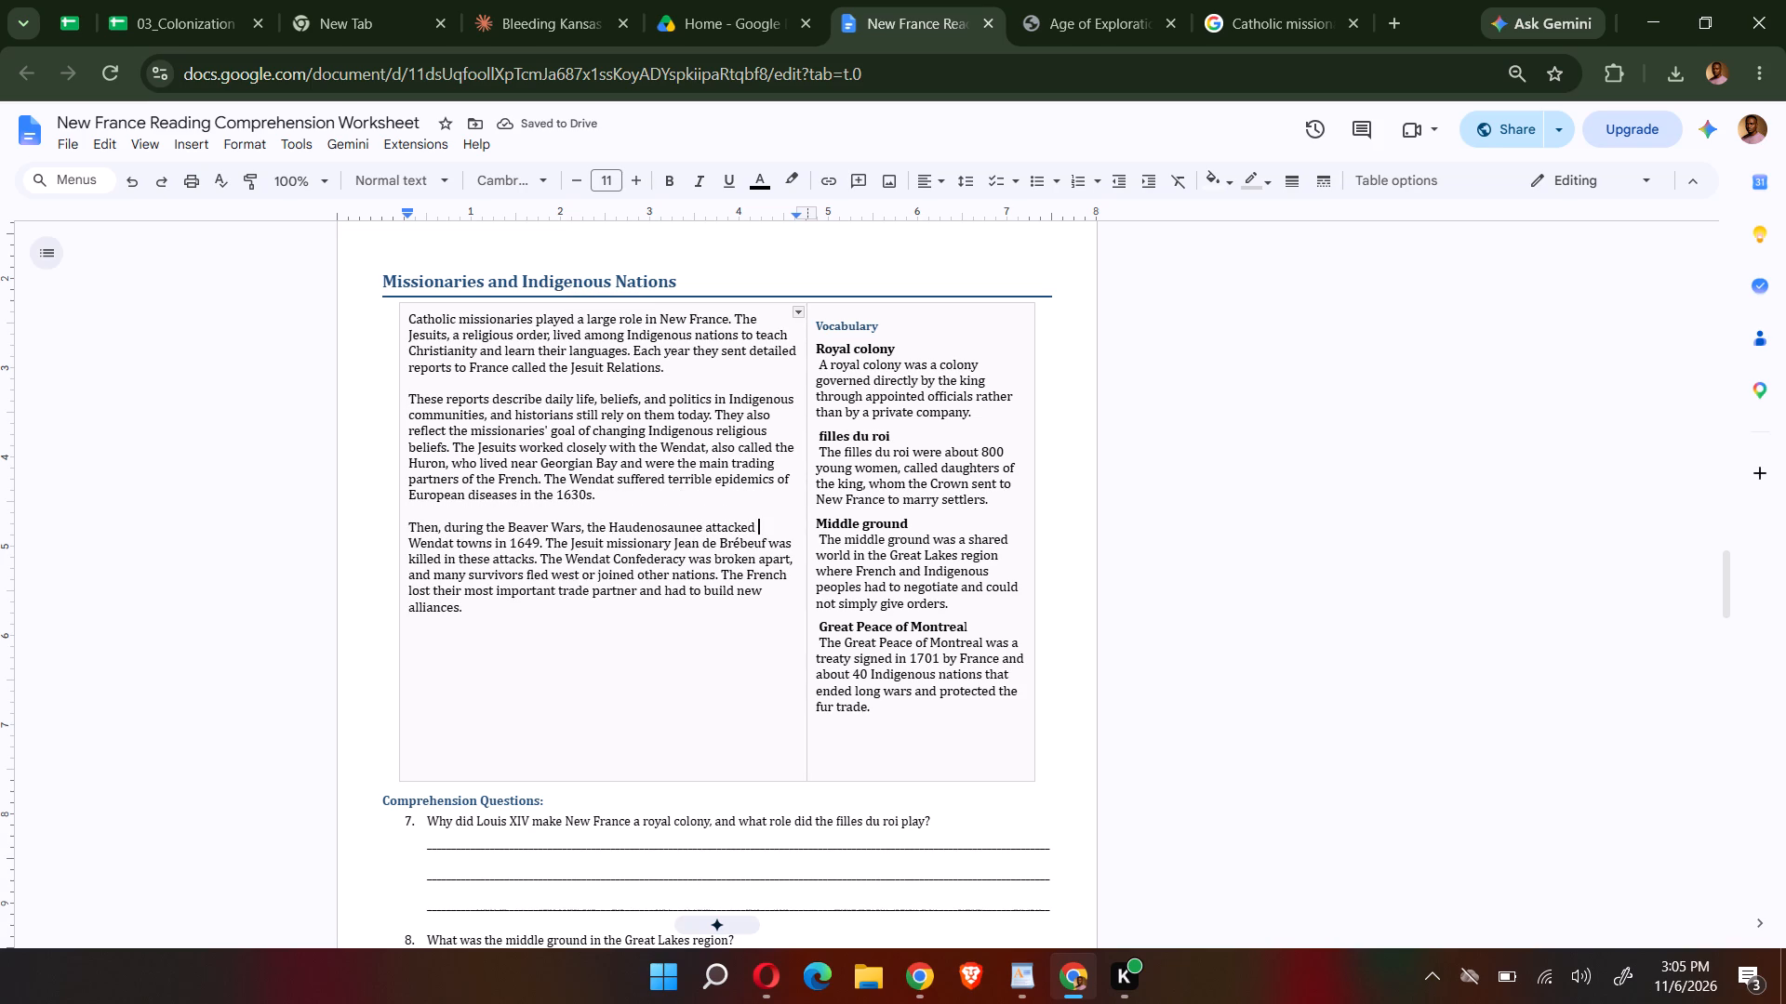
click(777, 461)
key(ctrl+v)
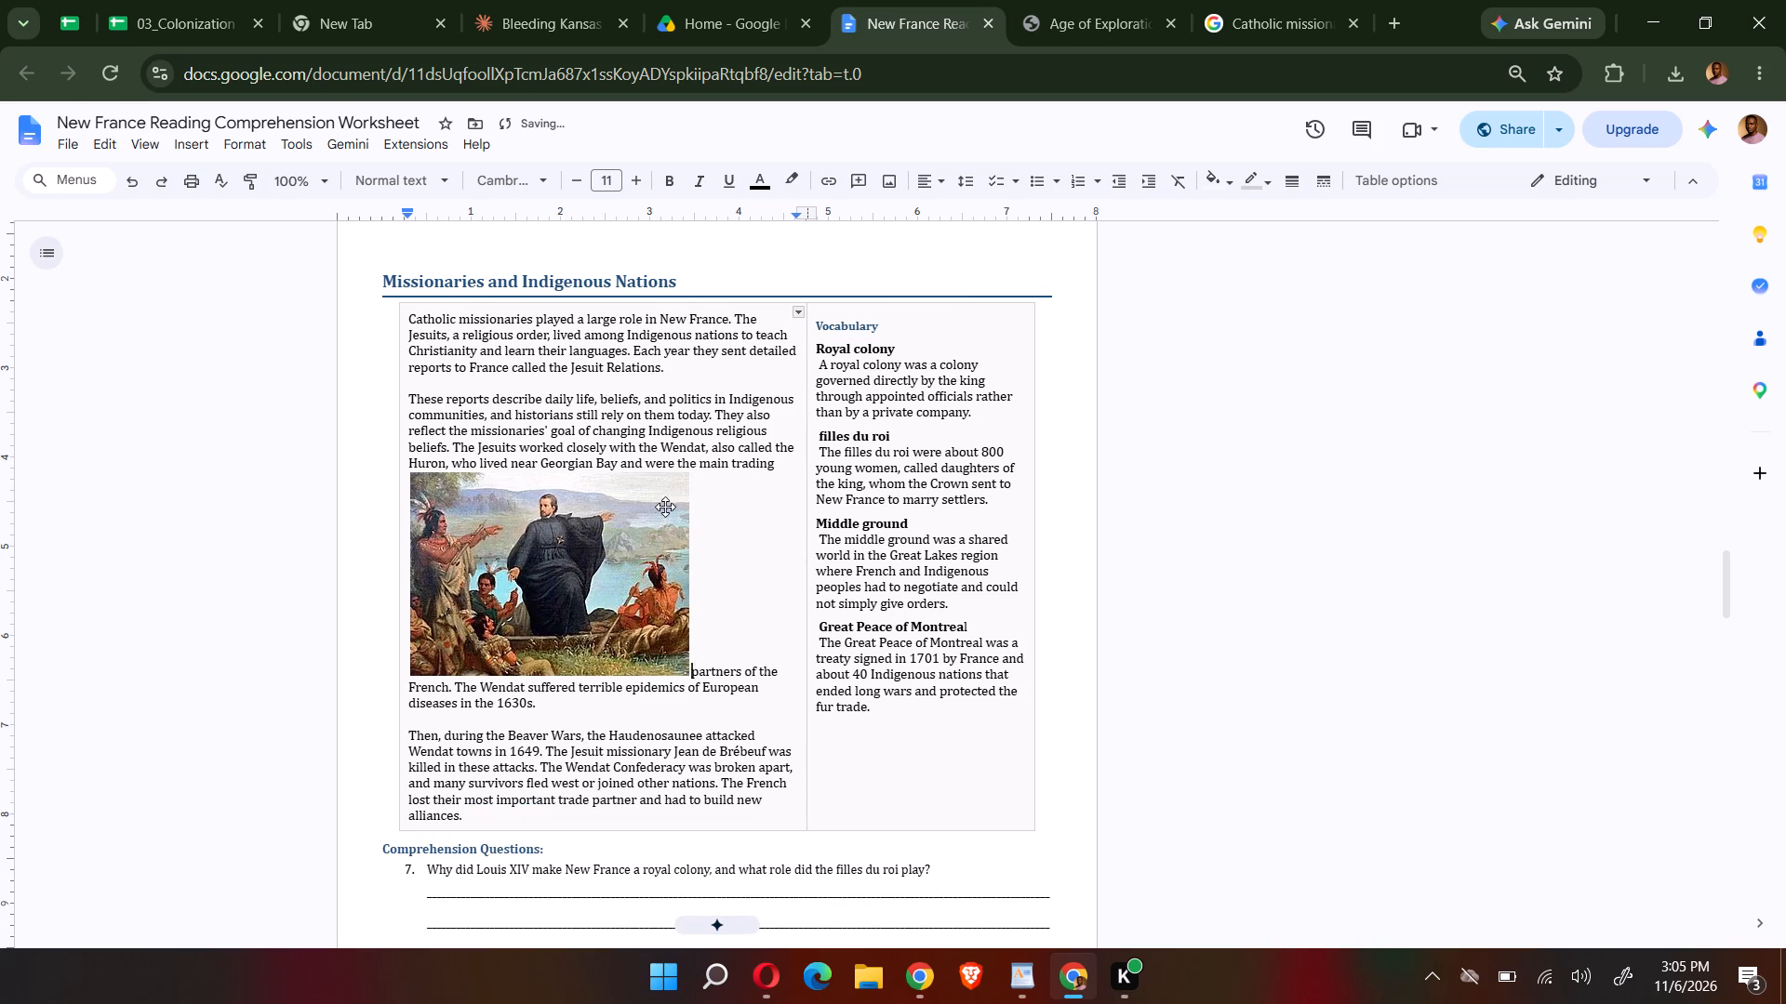
click(550, 626)
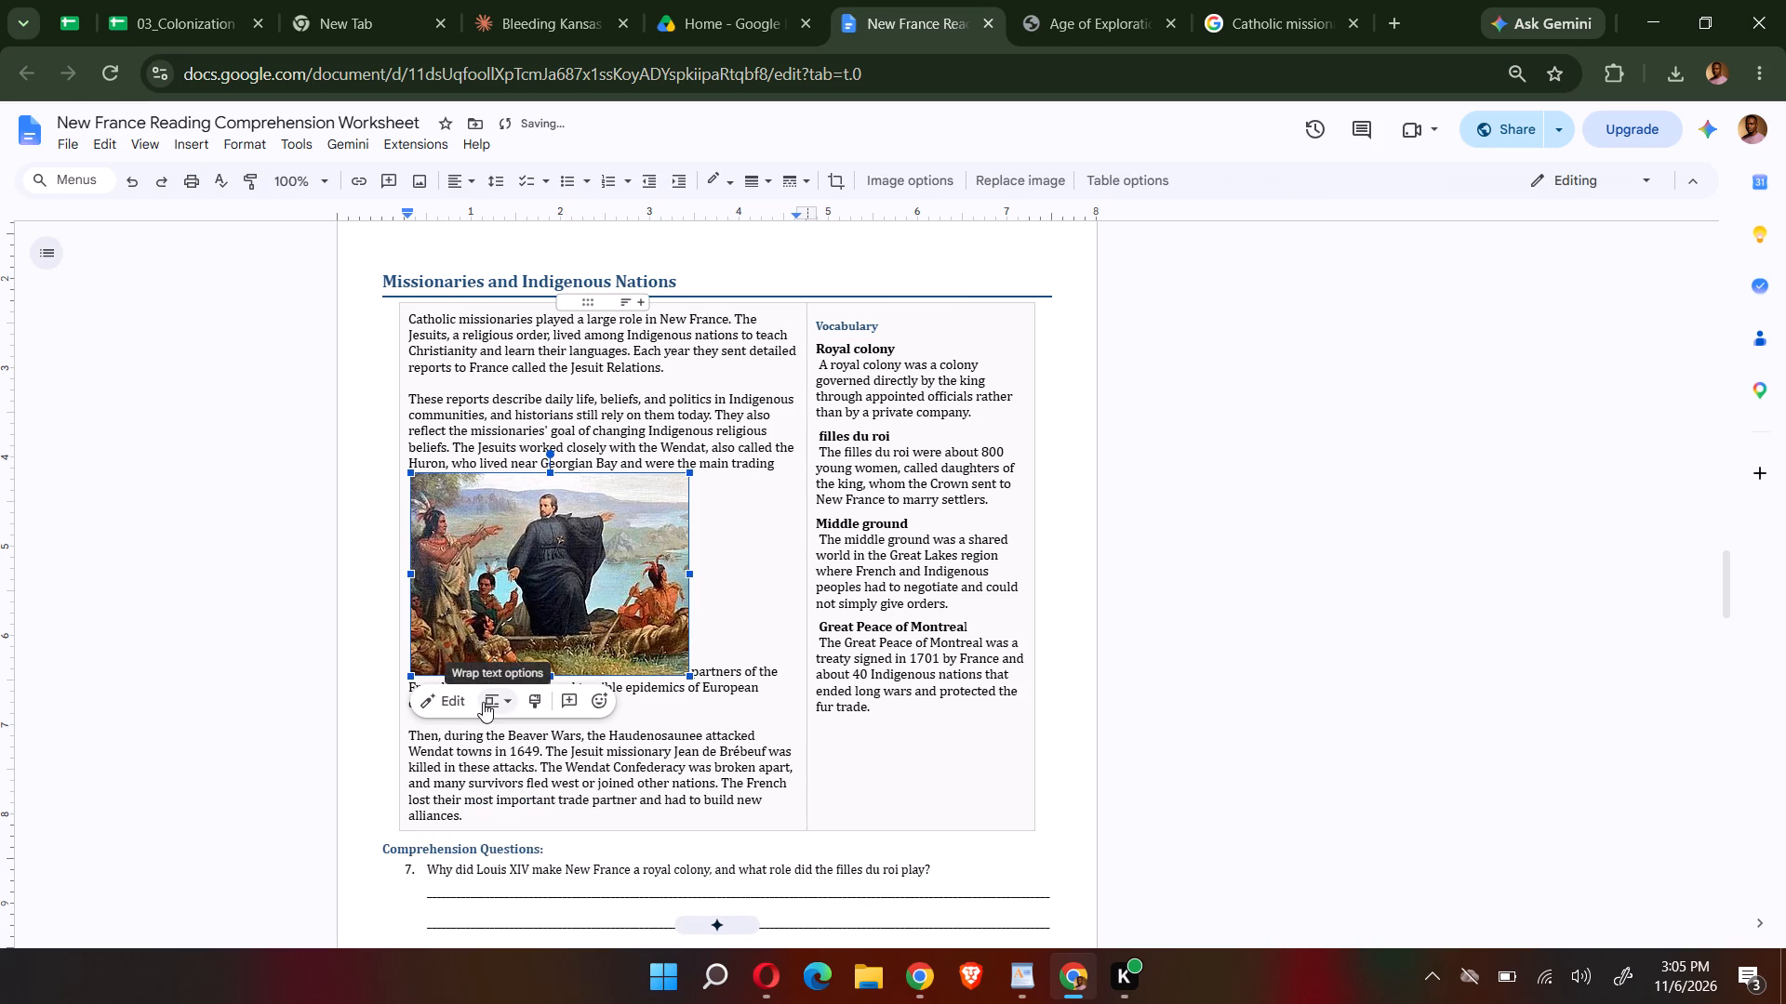
click(483, 702)
click(556, 770)
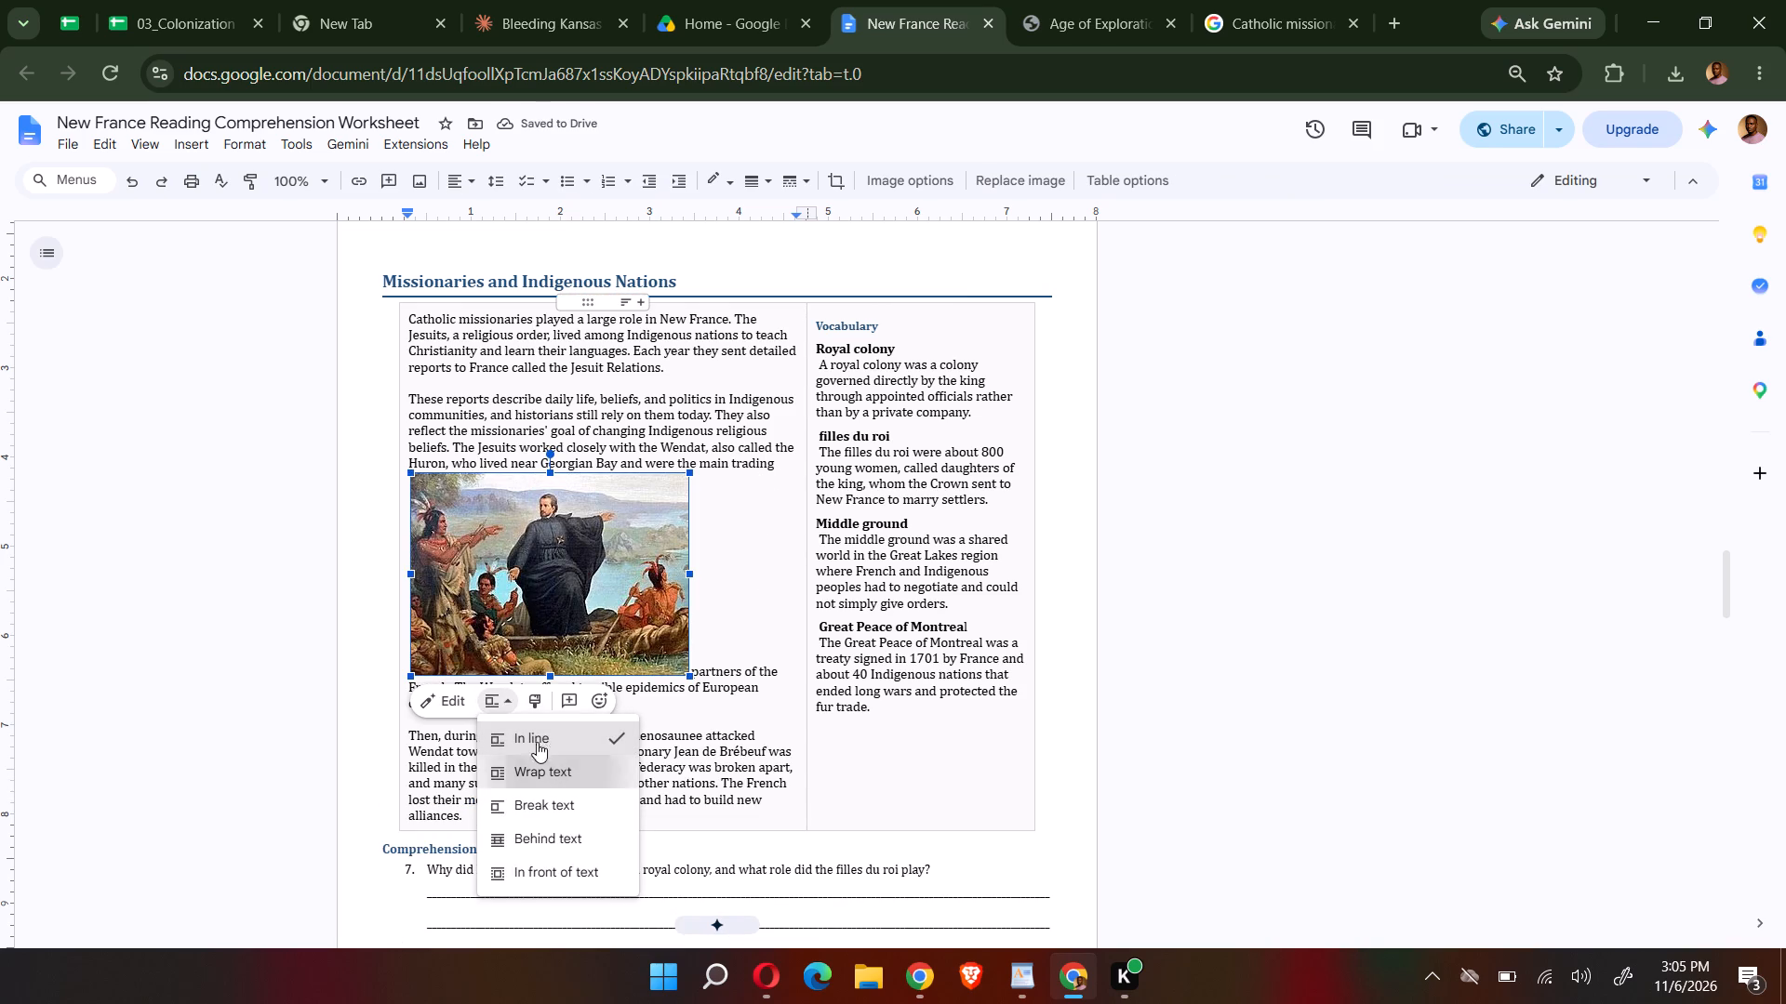
Shrink the Jesuit picture and move it to the passage cell's right edge, beside the second and third paragraphs.
drag(407, 676, 484, 617)
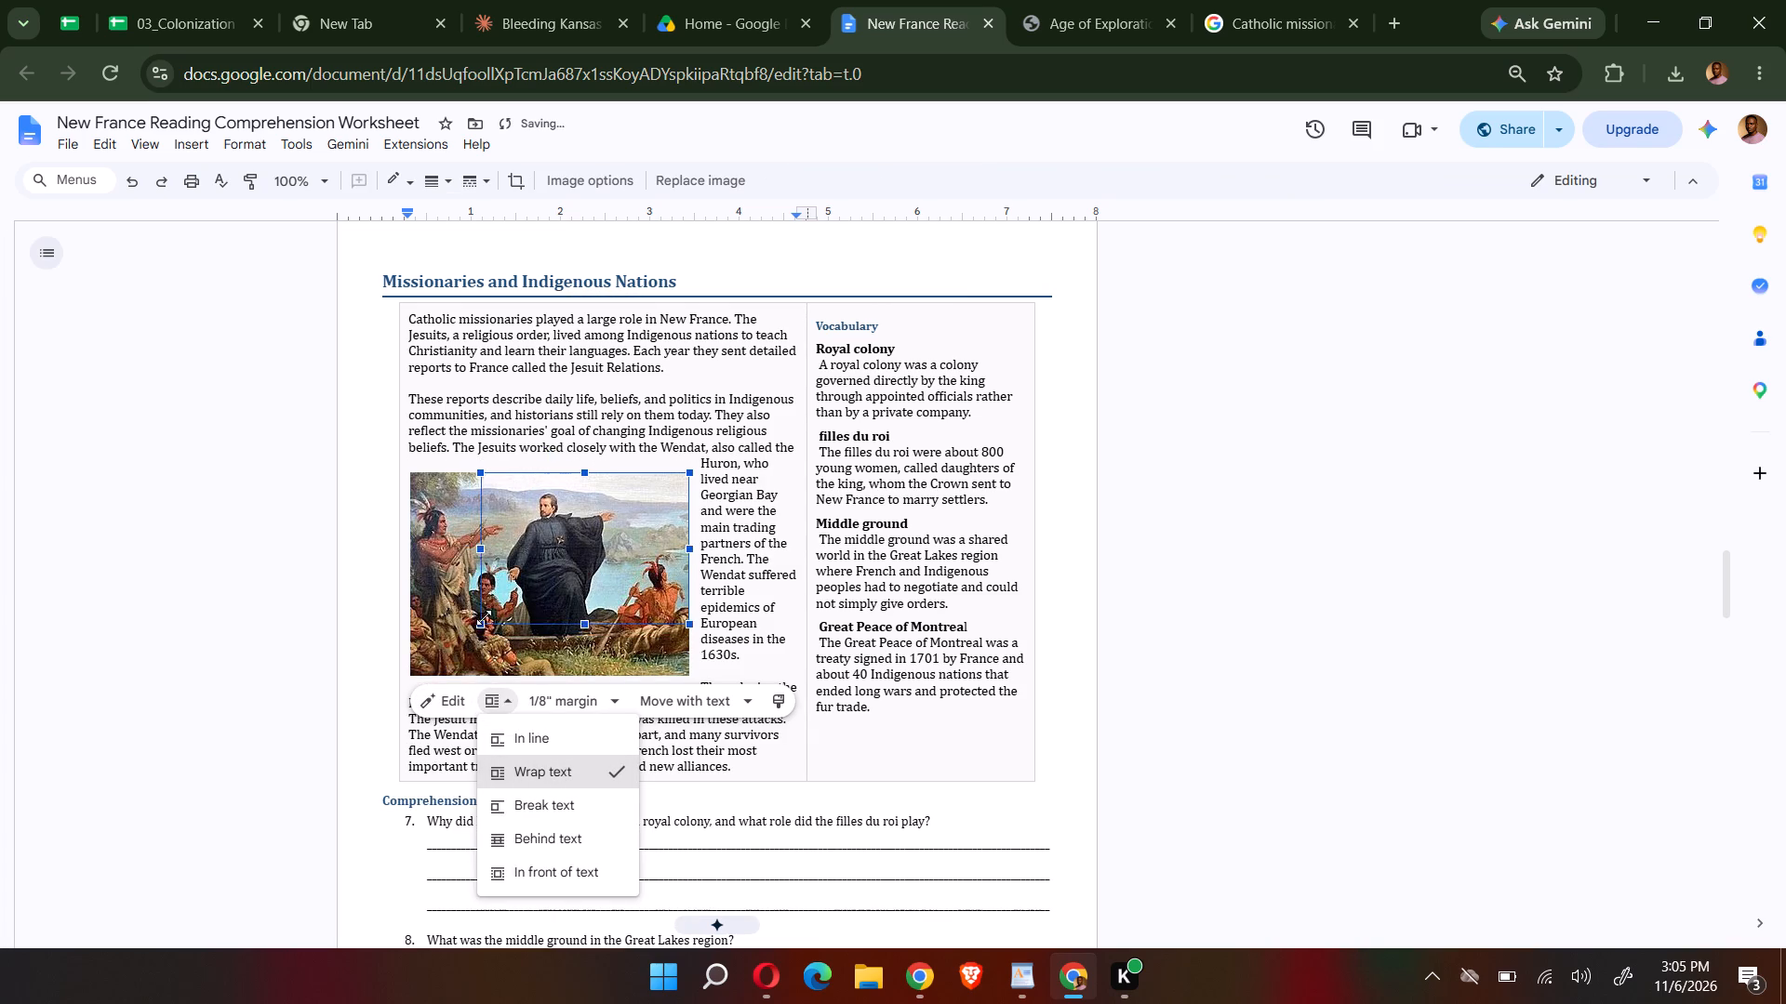
drag(484, 617, 492, 613)
drag(598, 552, 716, 517)
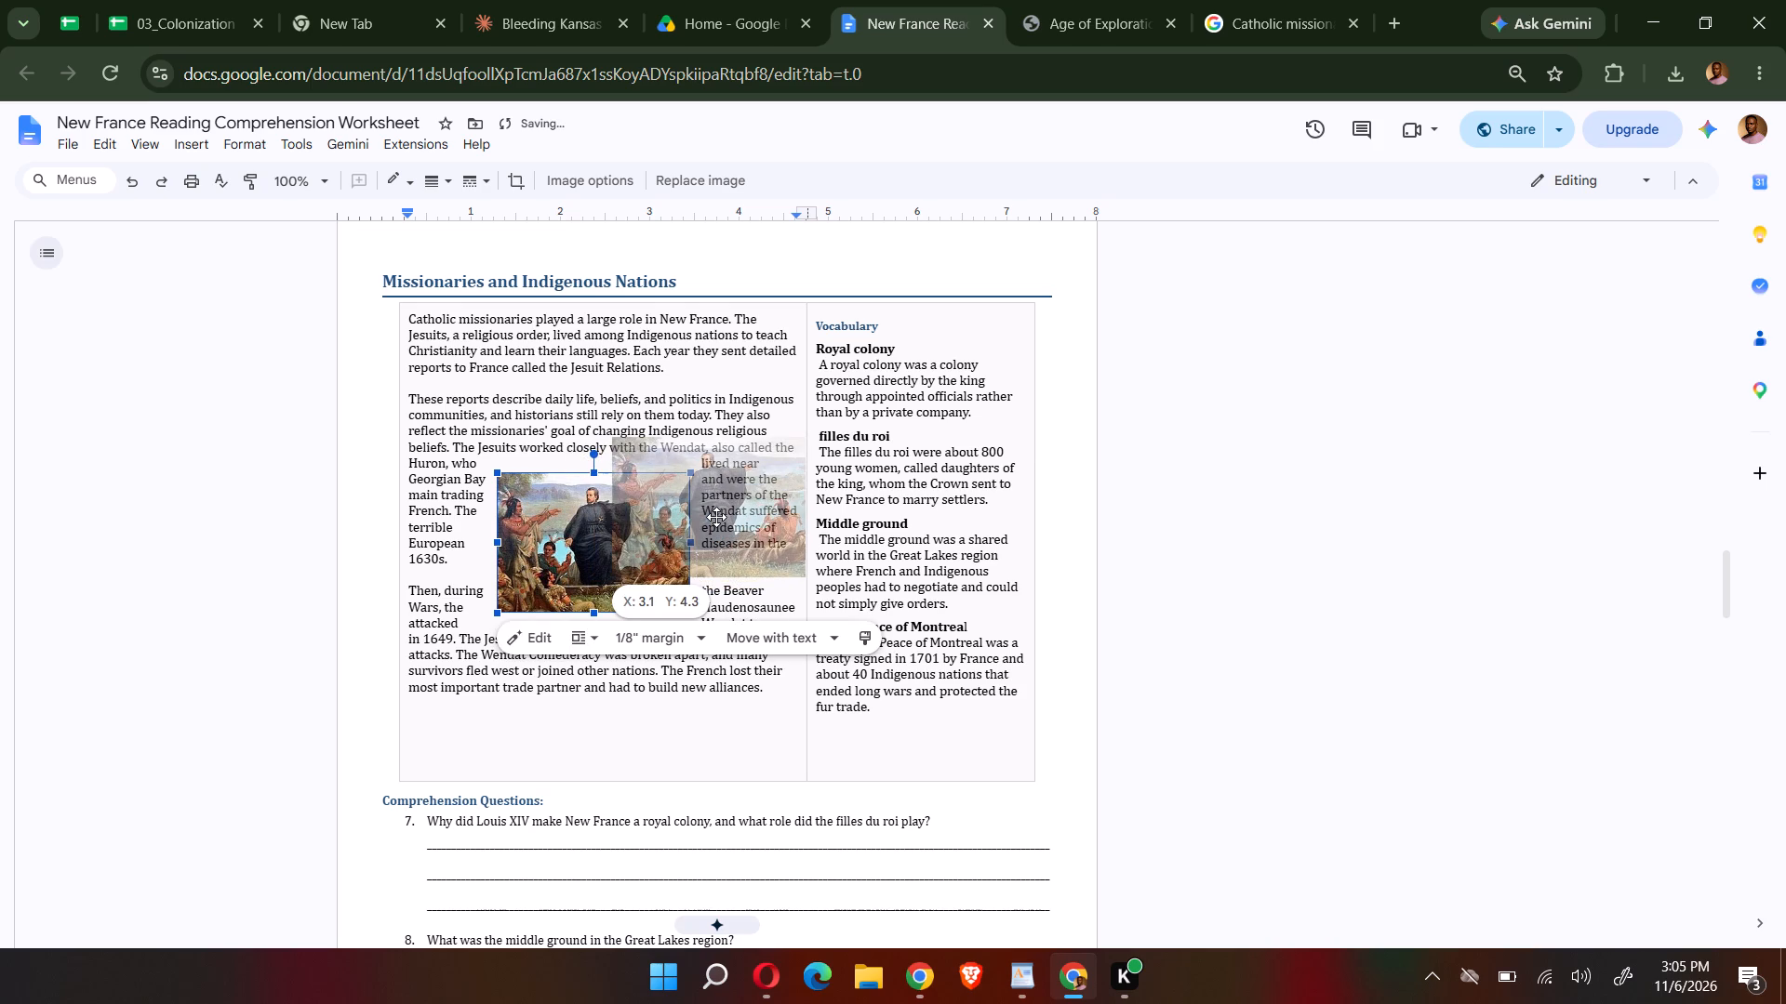
drag(716, 517, 719, 545)
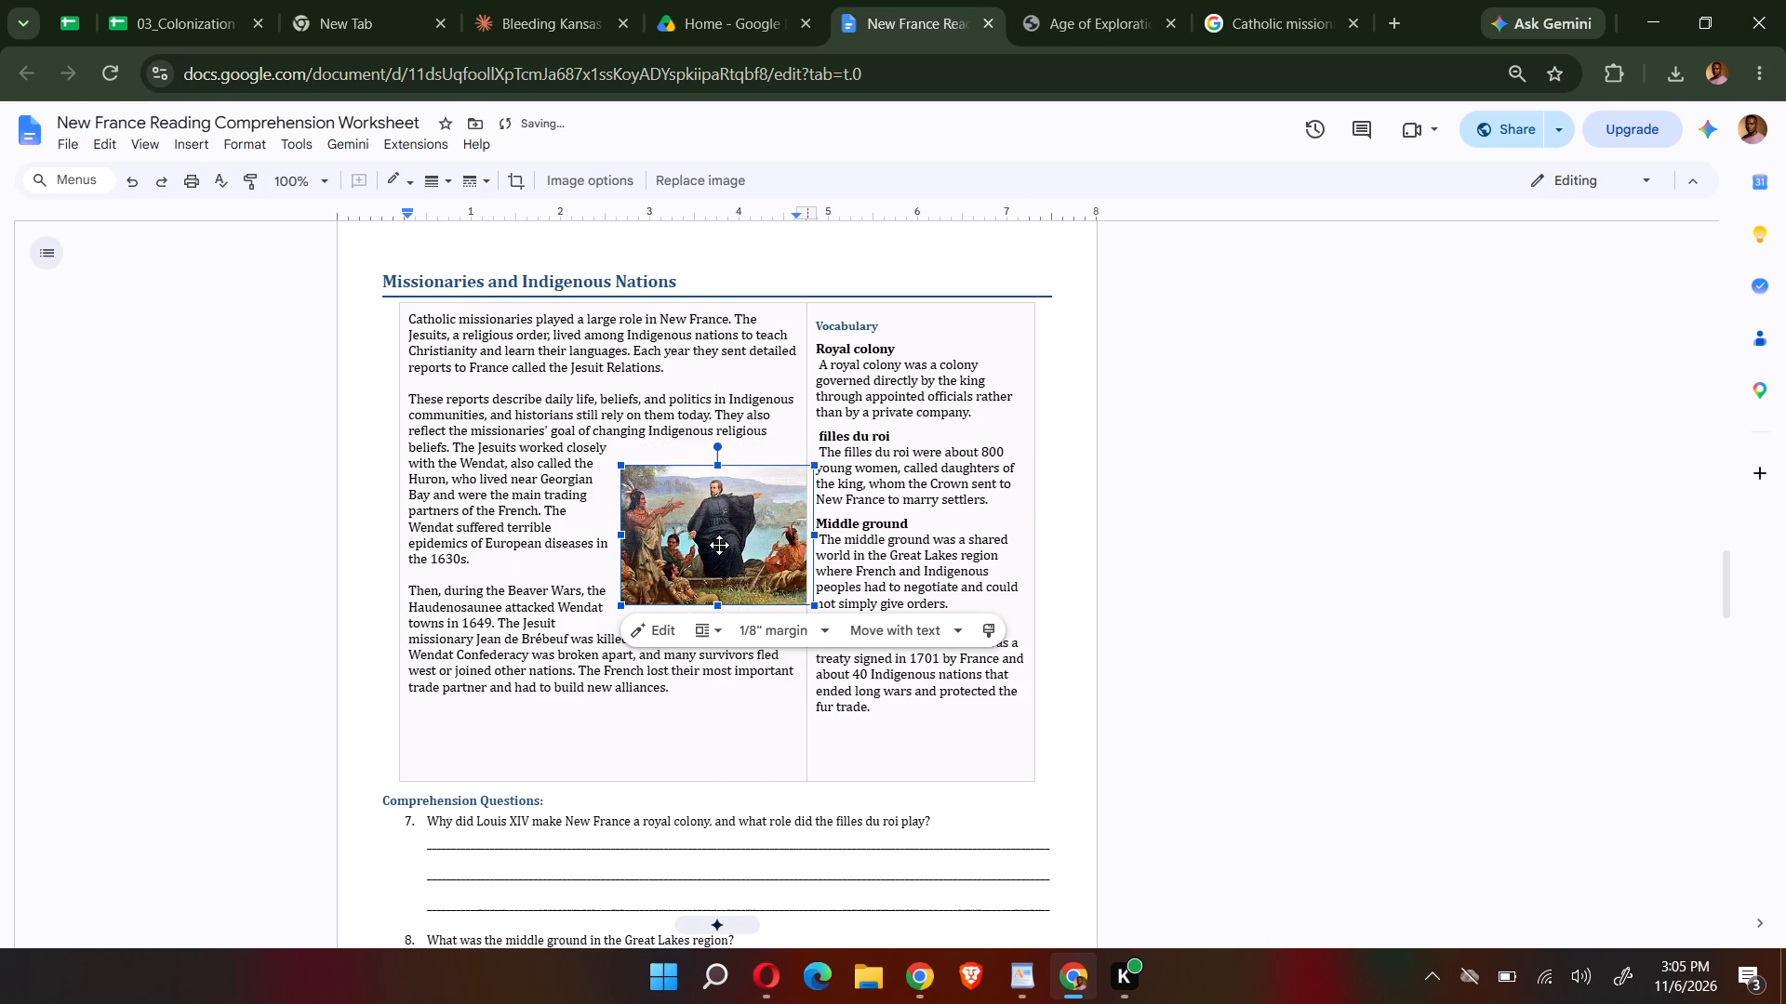
click(1199, 390)
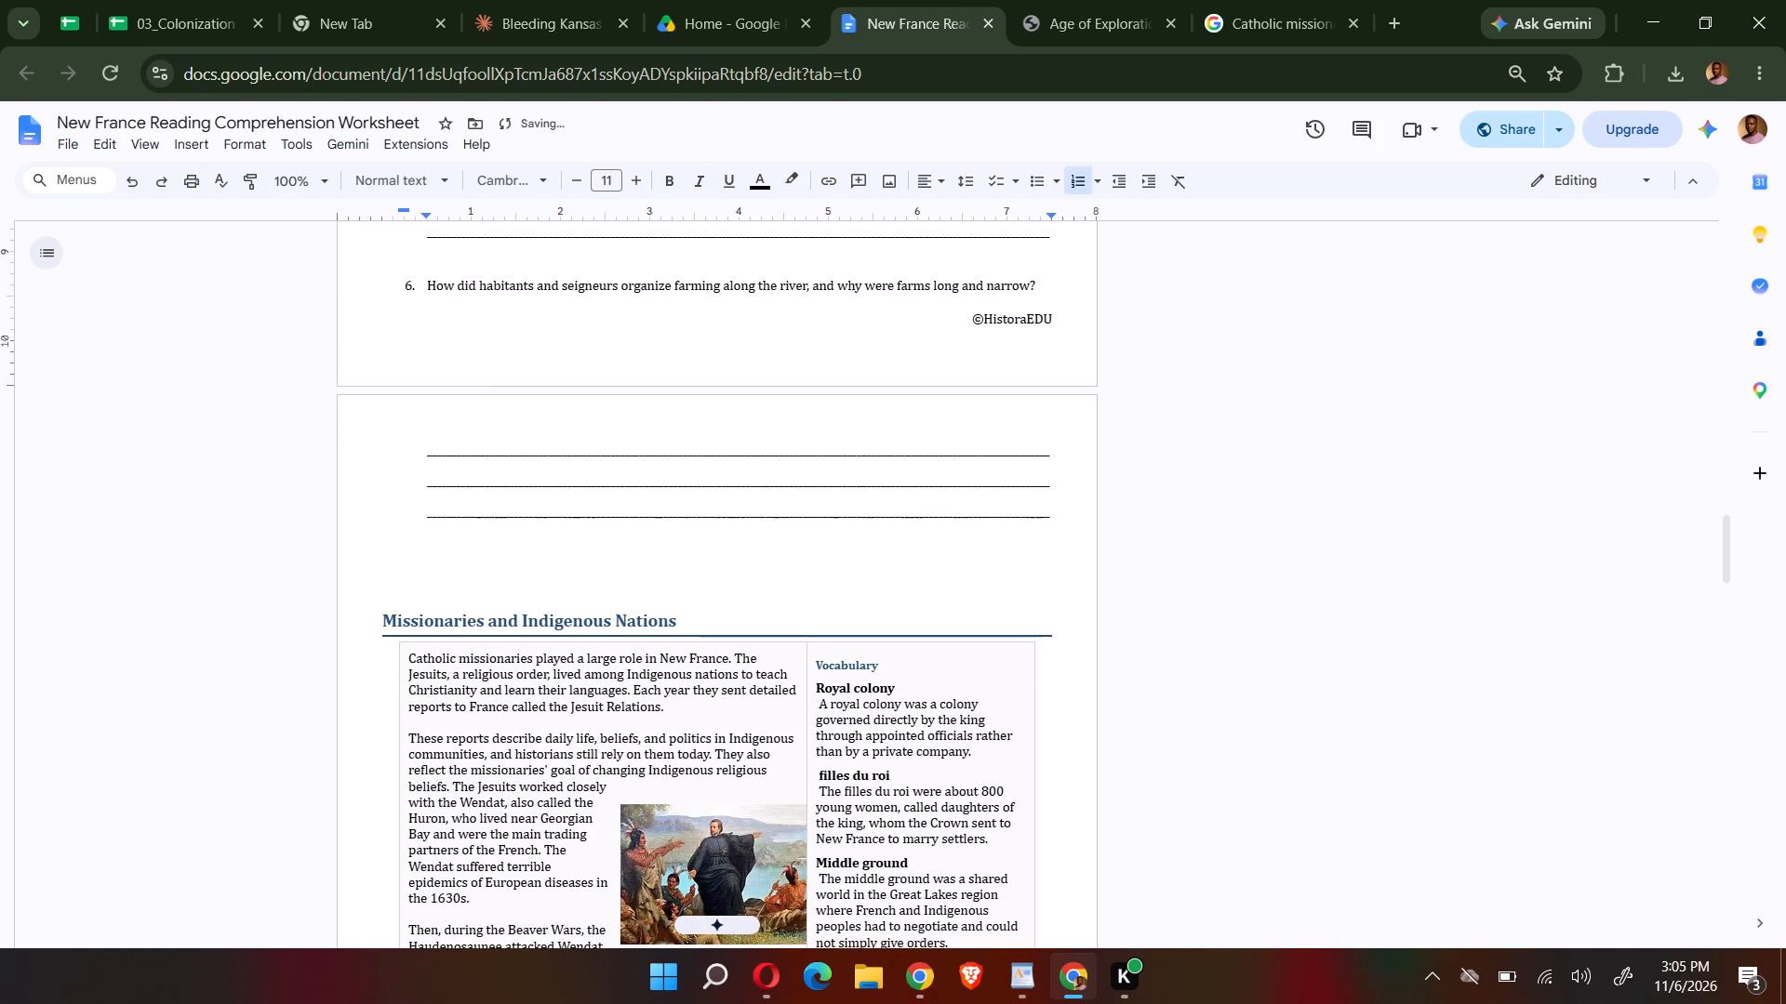
Delete the four old Section 3 vocabulary entries, from "Royal colony" through "Great Peace of Montreal", keeping the Vocabulary heading.
scroll(974, 627, down, 3)
drag(900, 714, 846, 548)
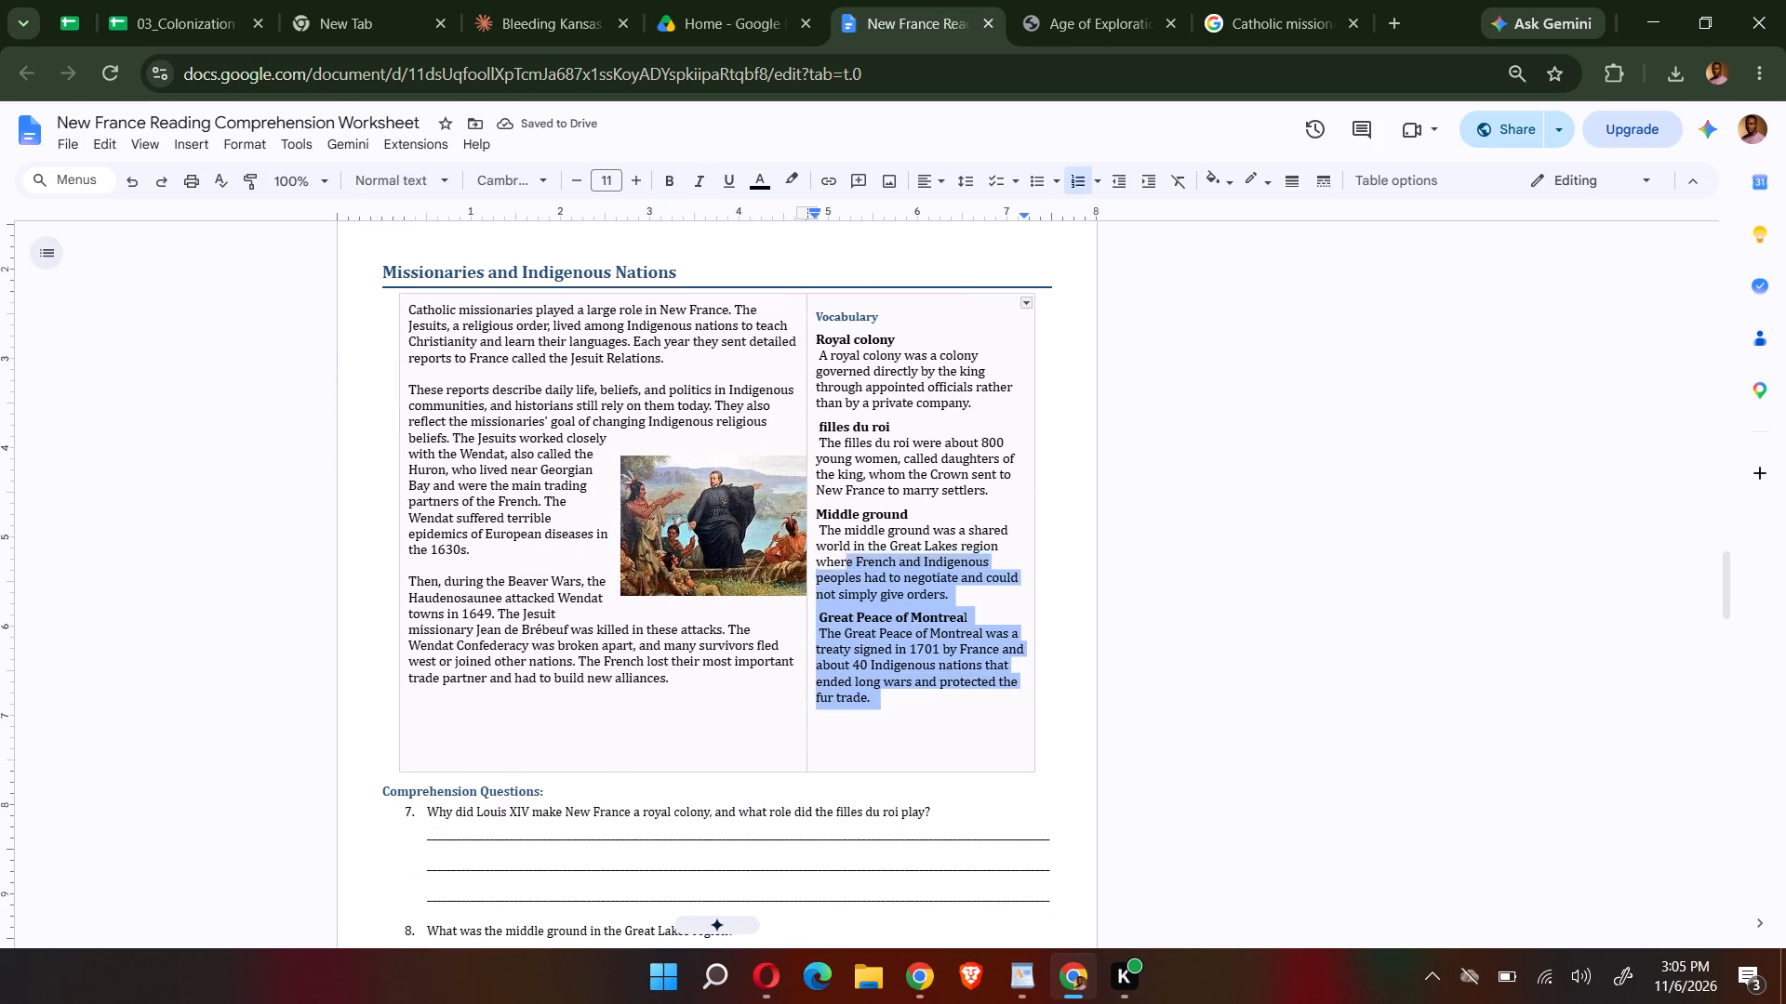
drag(846, 548, 817, 338)
key(BackSpace)
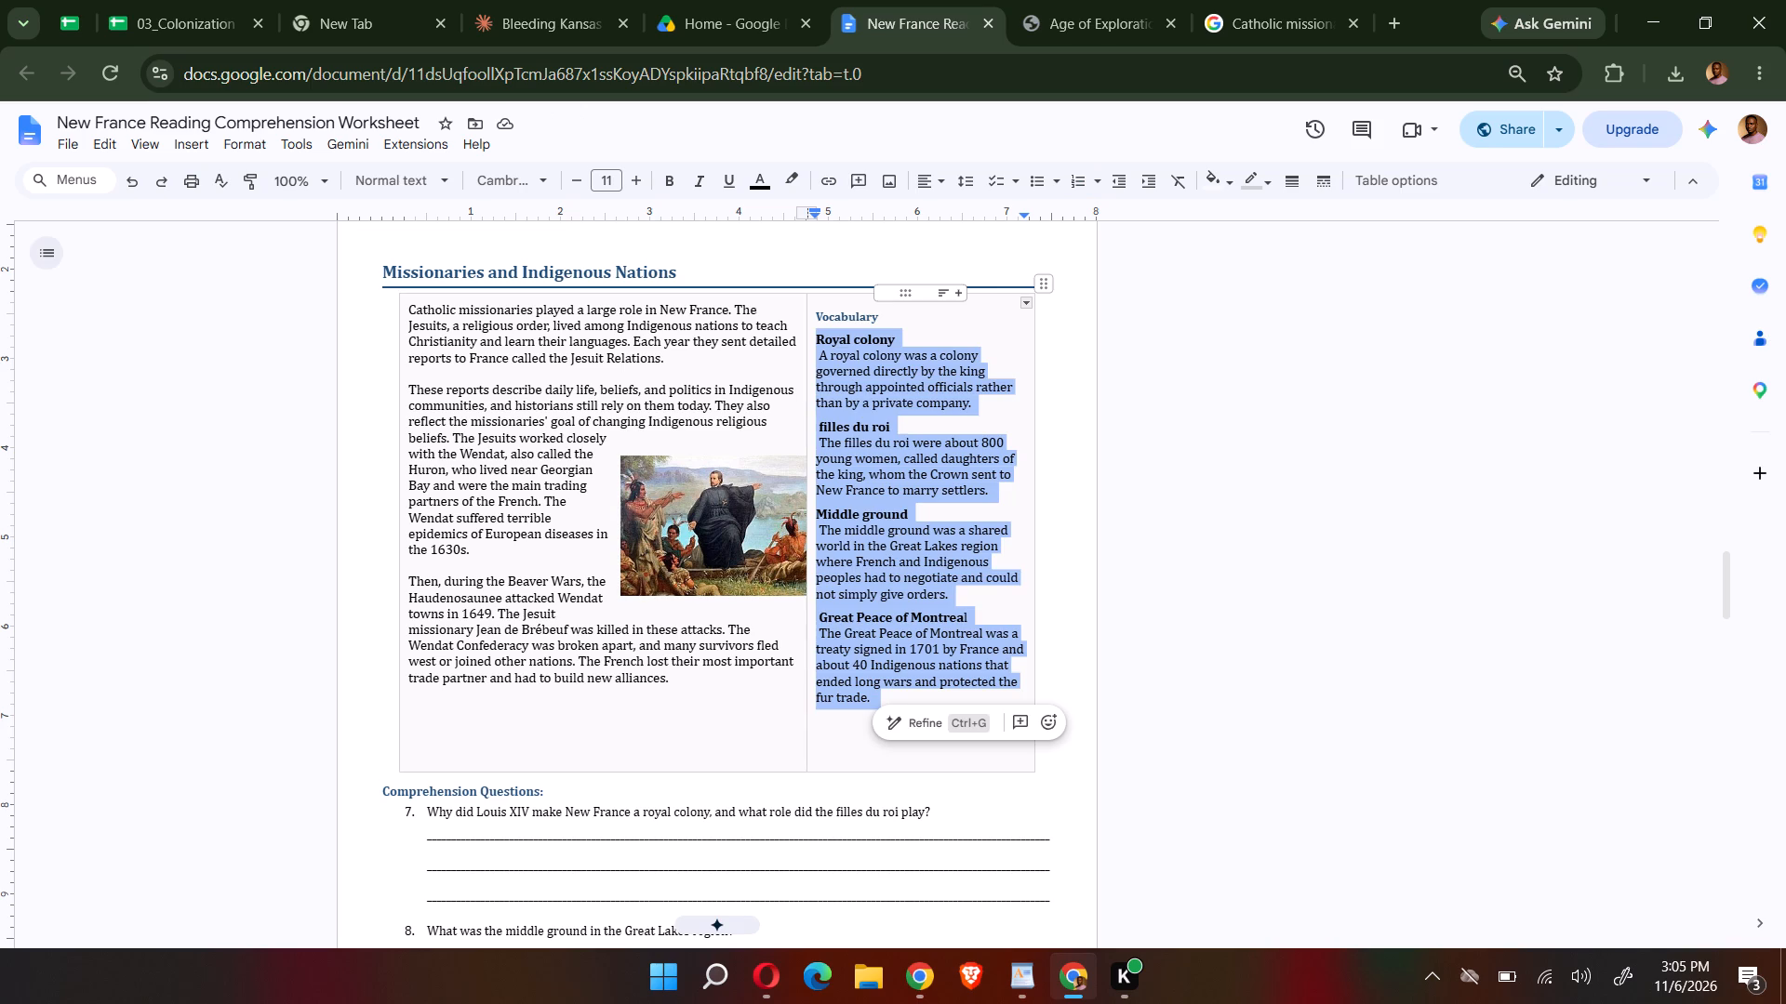
Copy the Jesuits vocabulary entry from Section 3 of the revised PDF and paste it under the worksheet's Vocabulary heading.
click(1054, 23)
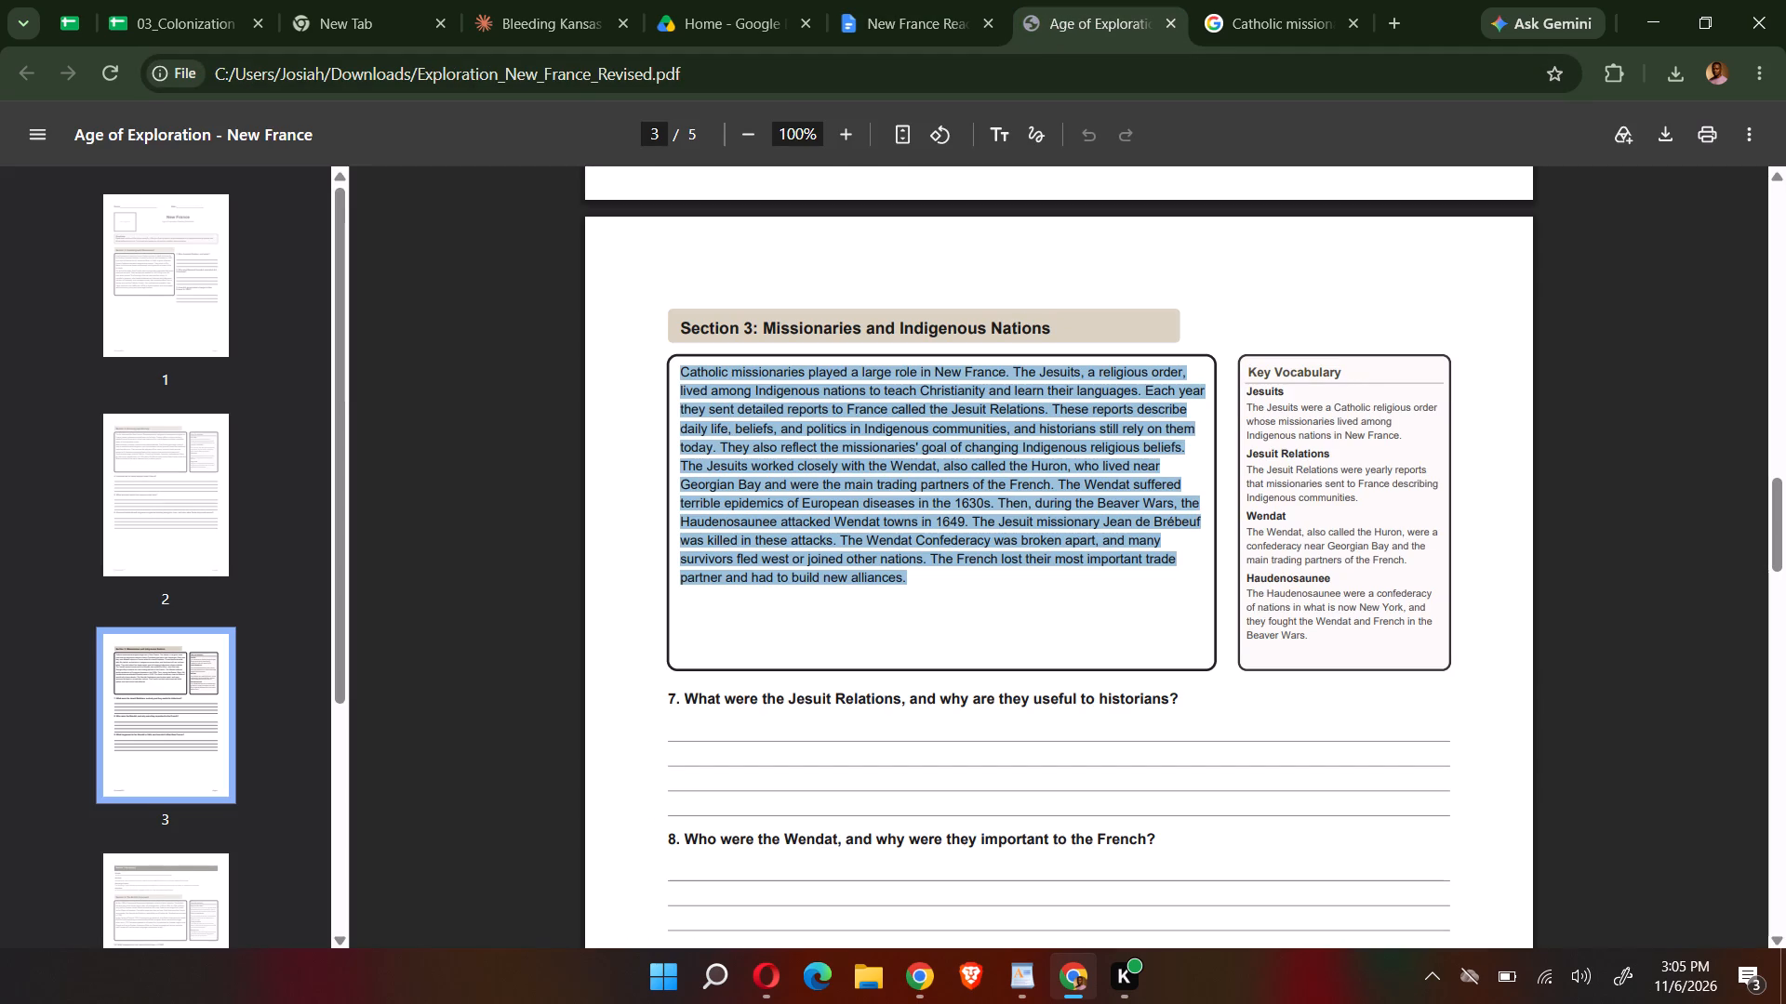
drag(1326, 641, 1254, 487)
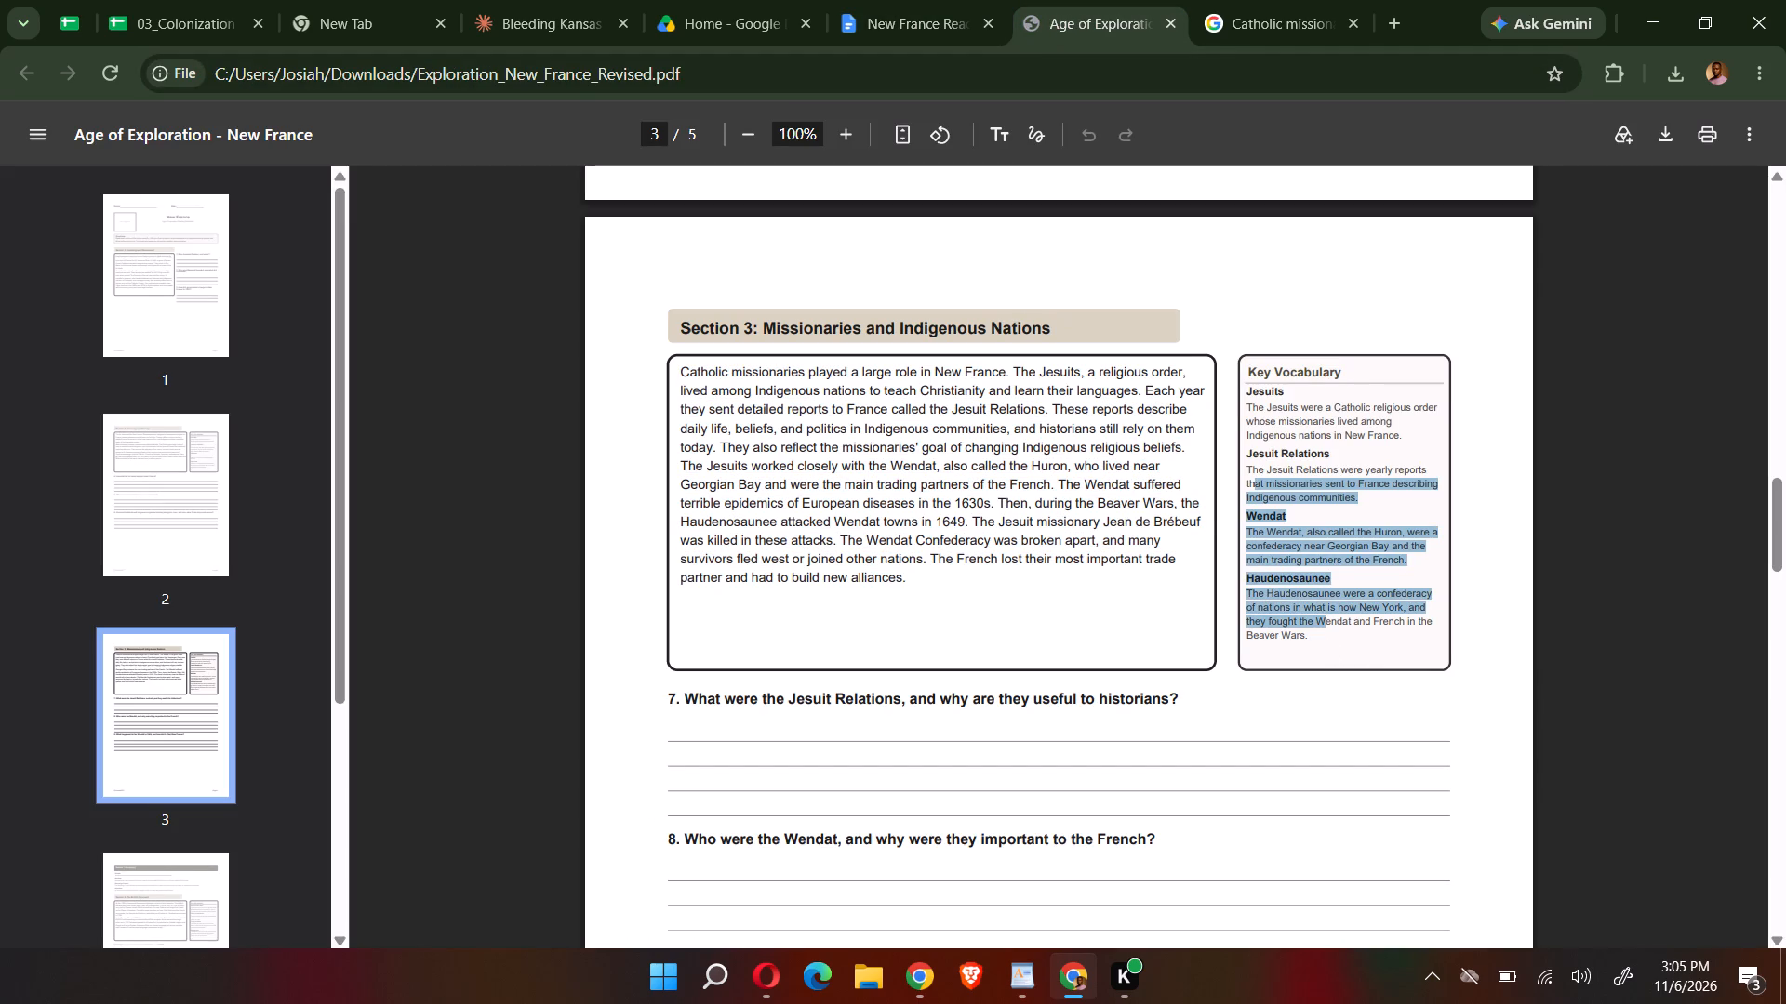
drag(1406, 440, 1233, 396)
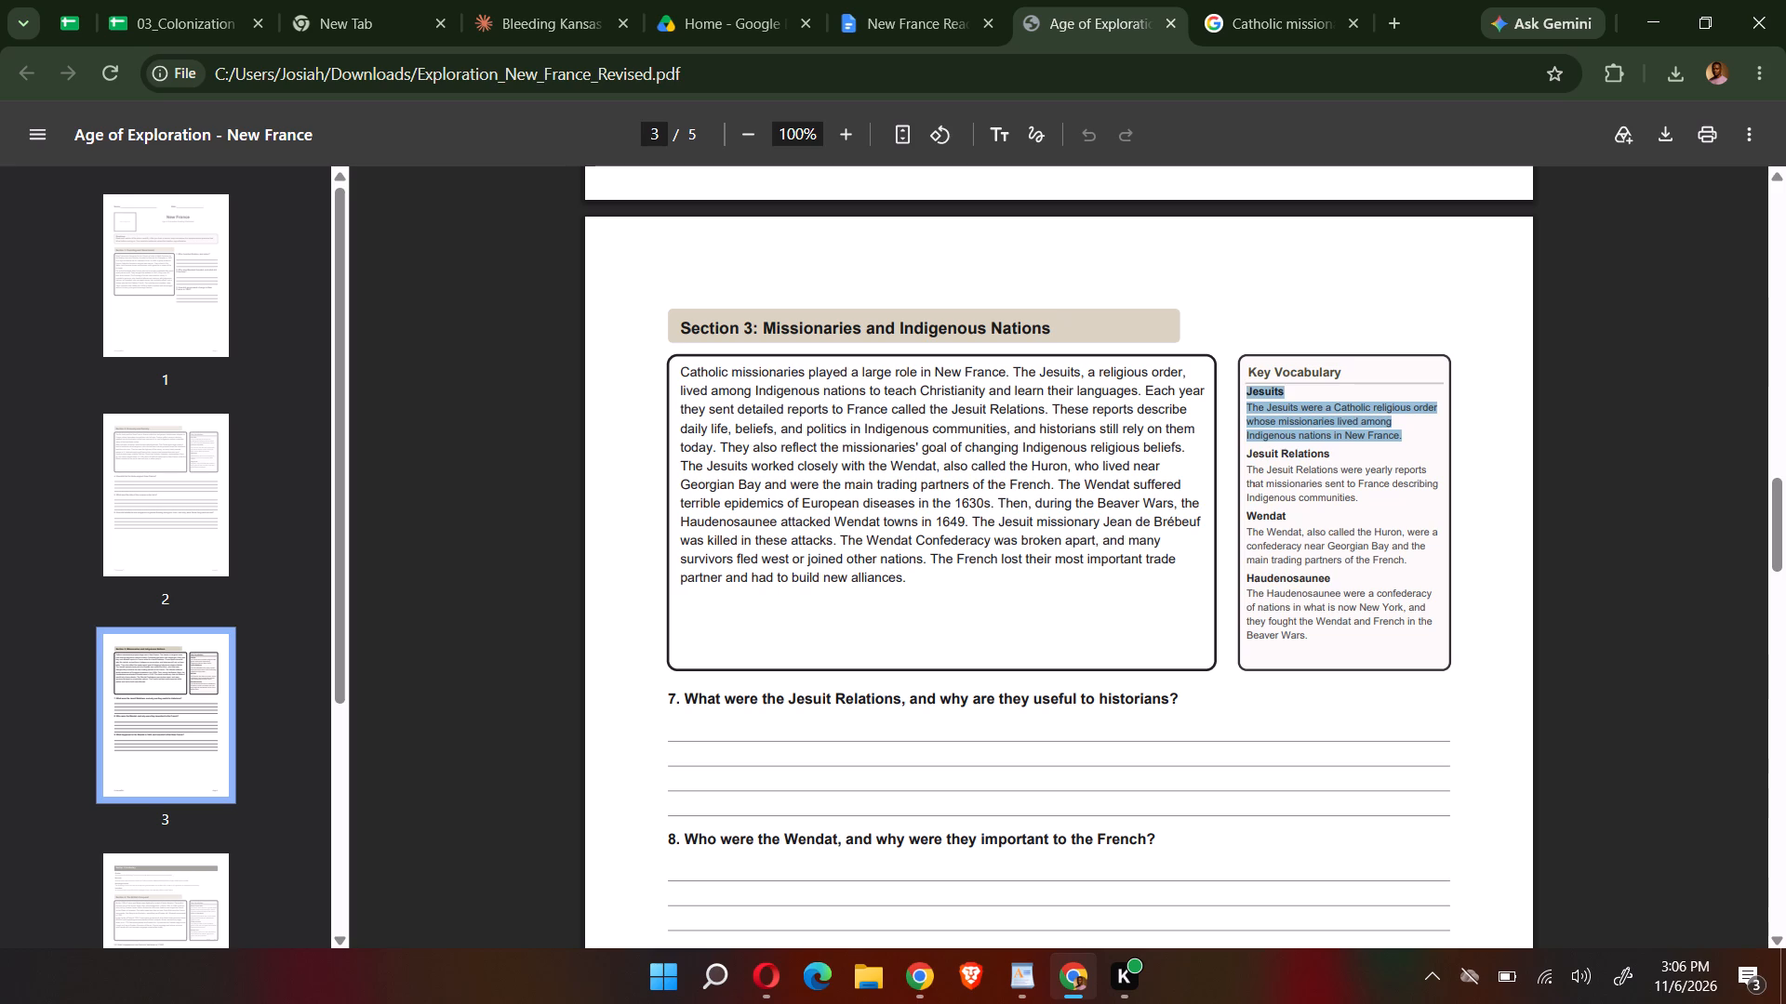
key(ctrl+c)
click(912, 14)
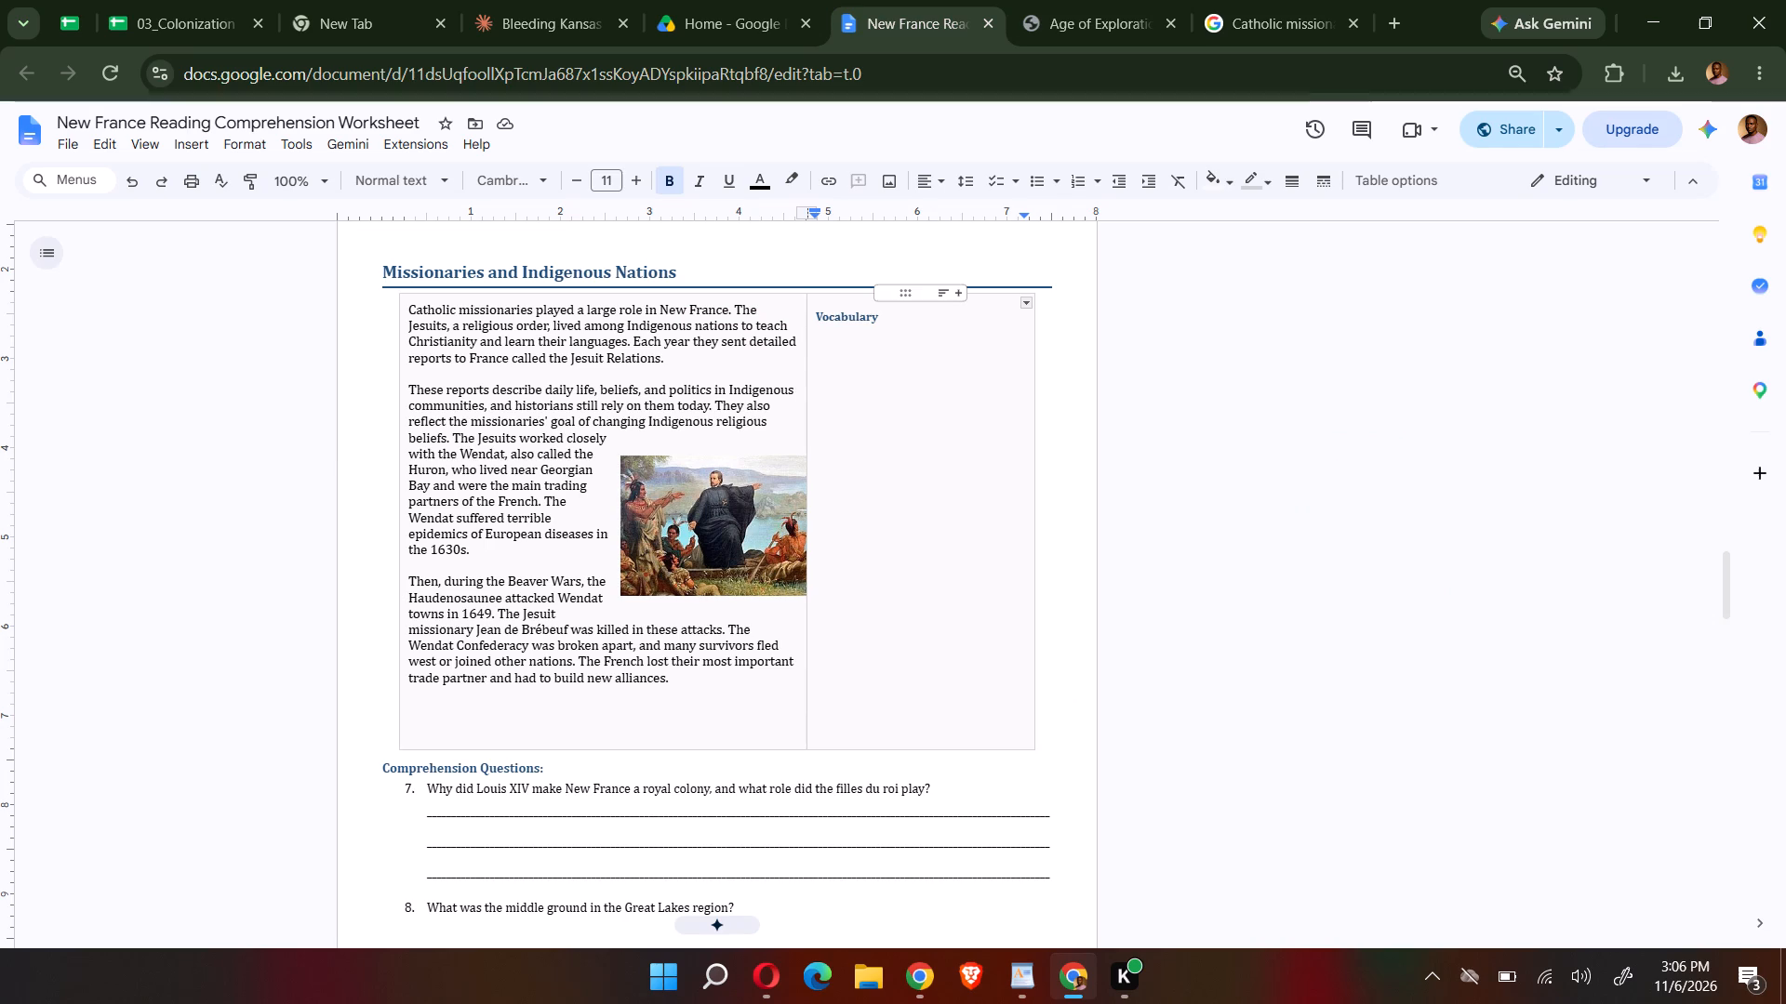
key(ctrl+v)
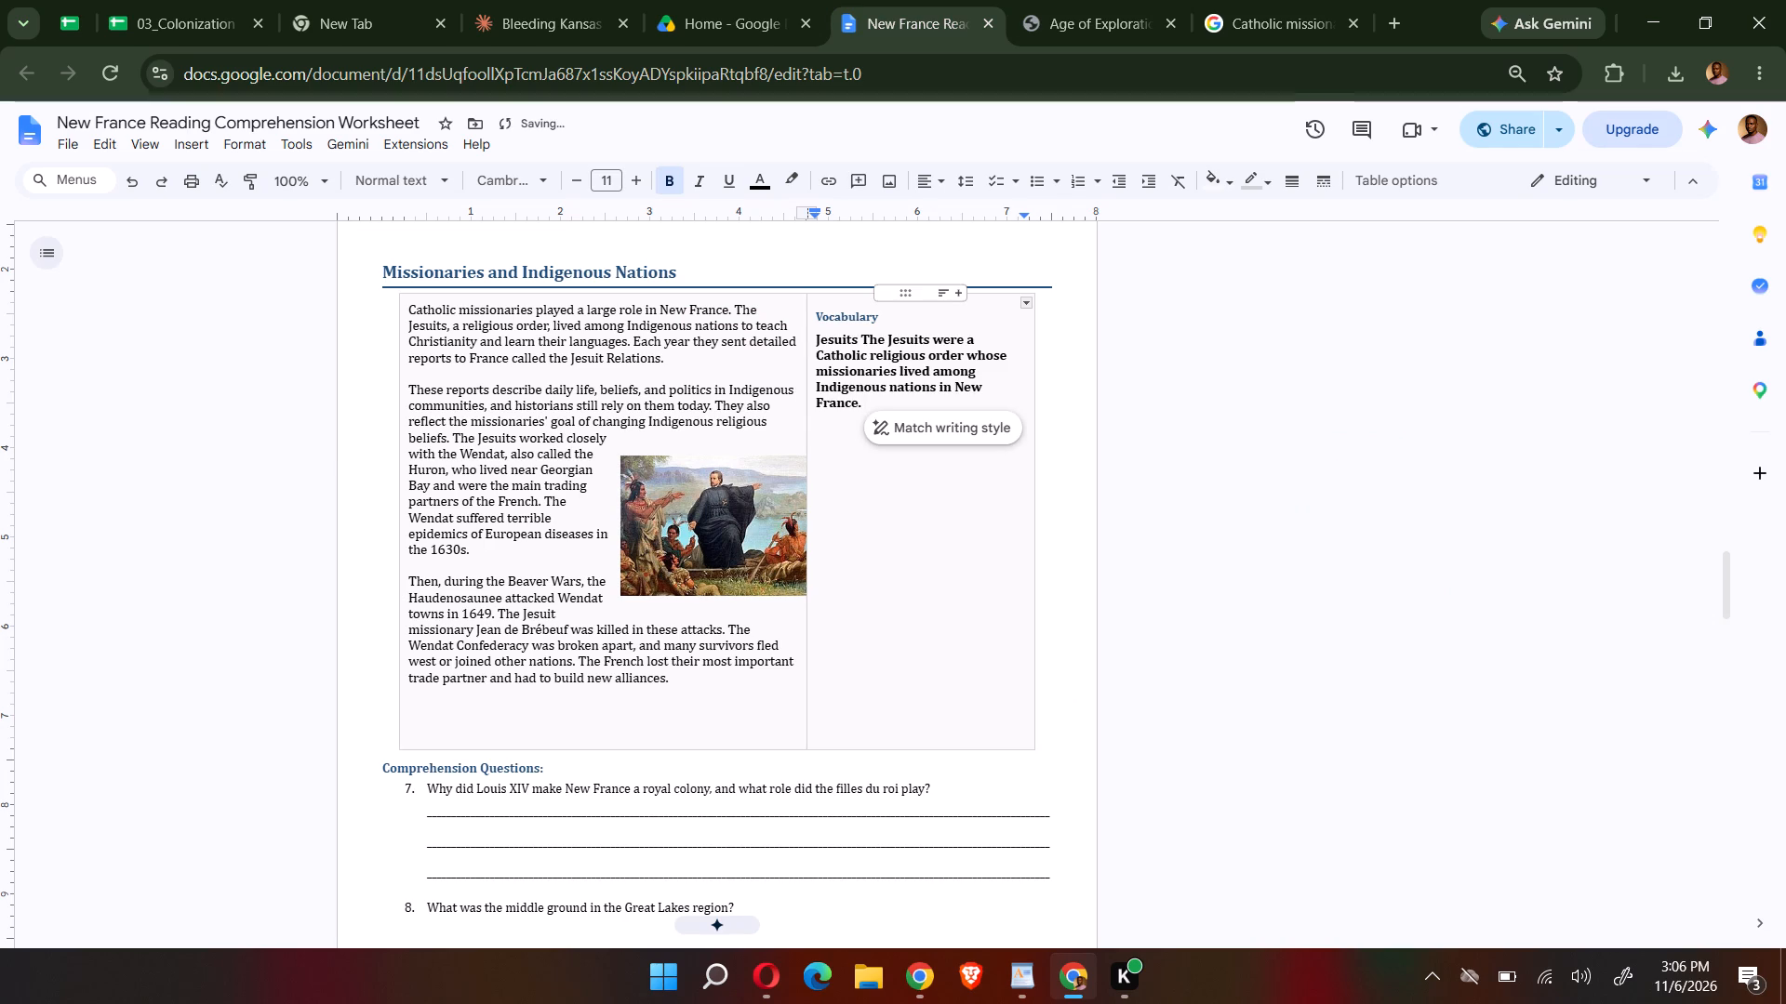
Remove bold from the Jesuits definition and break it onto its own line below the bold term.
drag(875, 404, 818, 332)
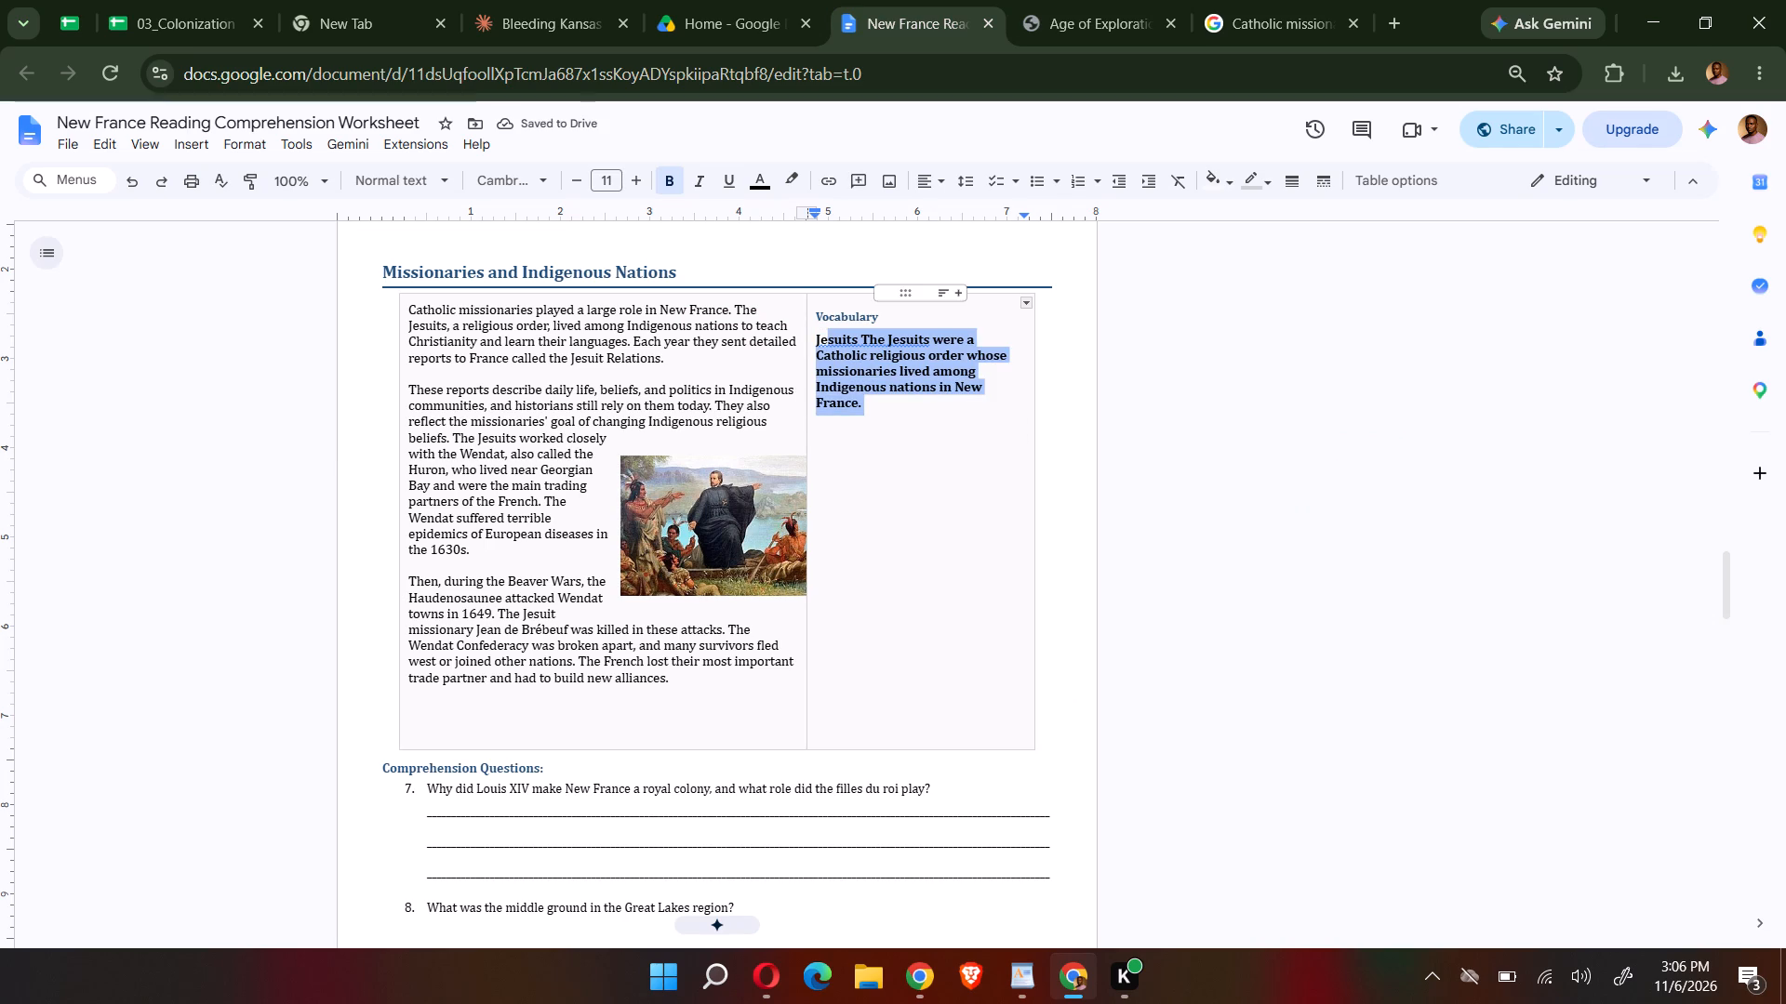
drag(818, 332, 862, 336)
click(674, 176)
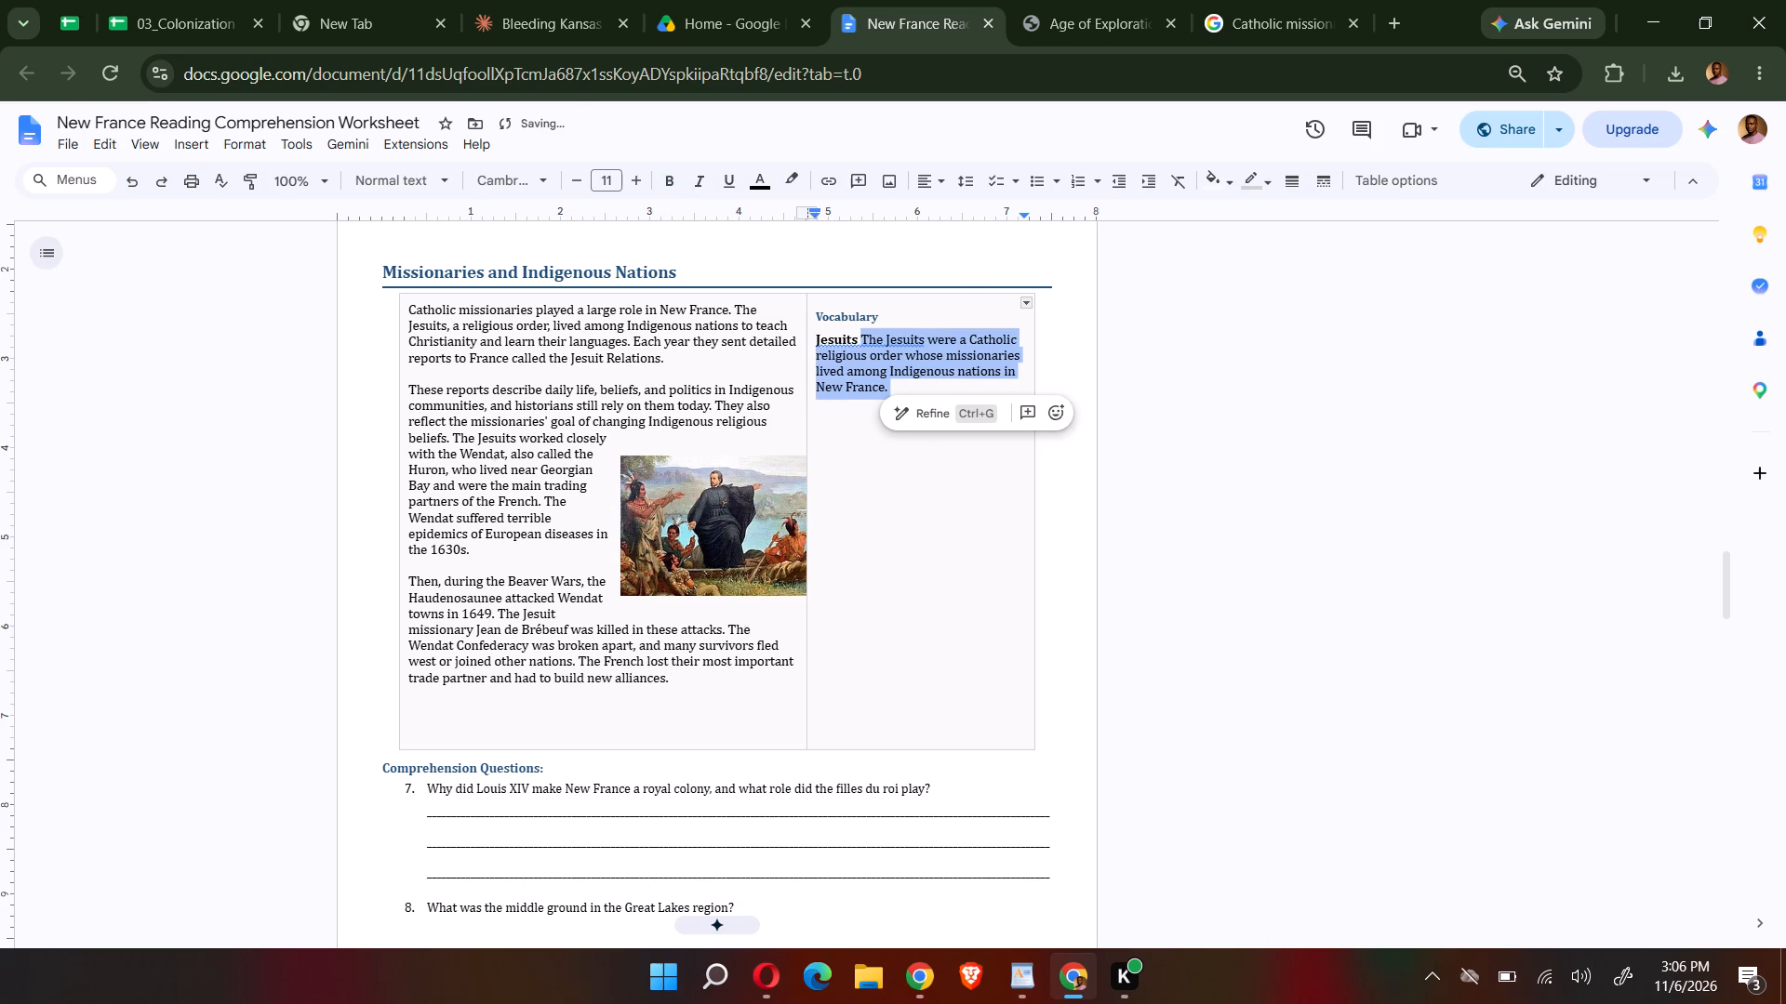
click(859, 337)
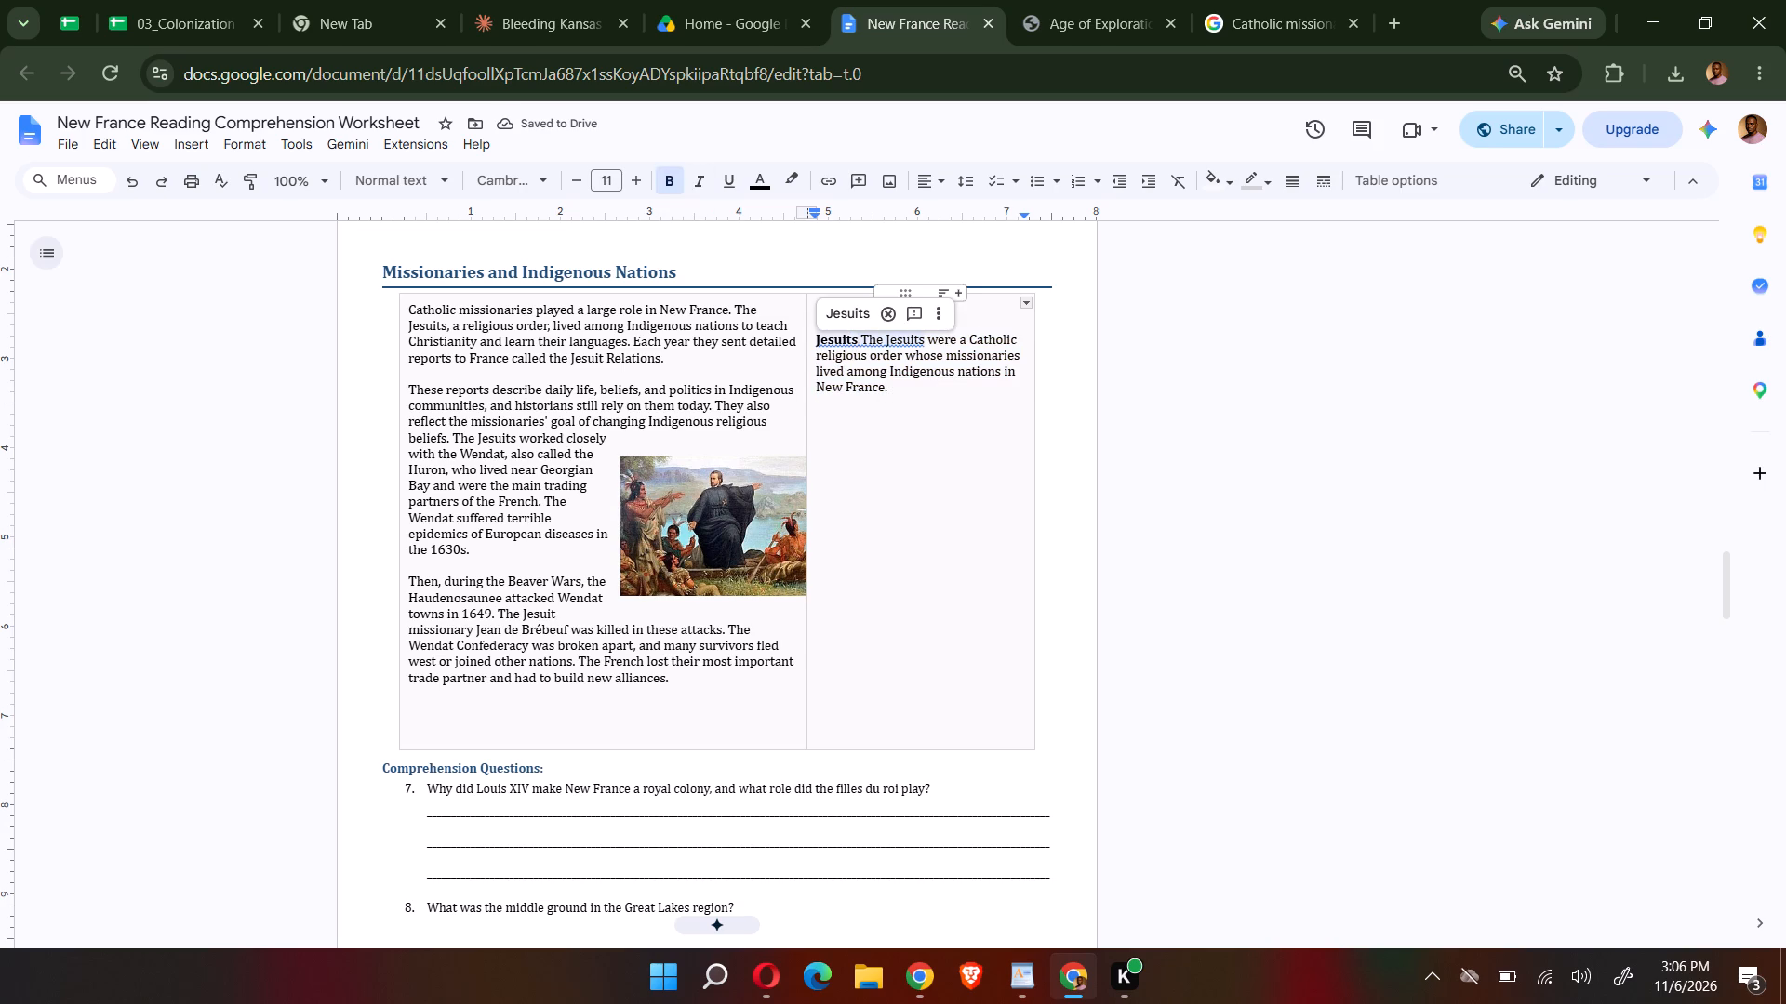
key(shift+Return)
Copy the Jesuit Relations entry from the PDF and paste it as a new paragraph below the Jesuits definition.
click(897, 406)
key(Return)
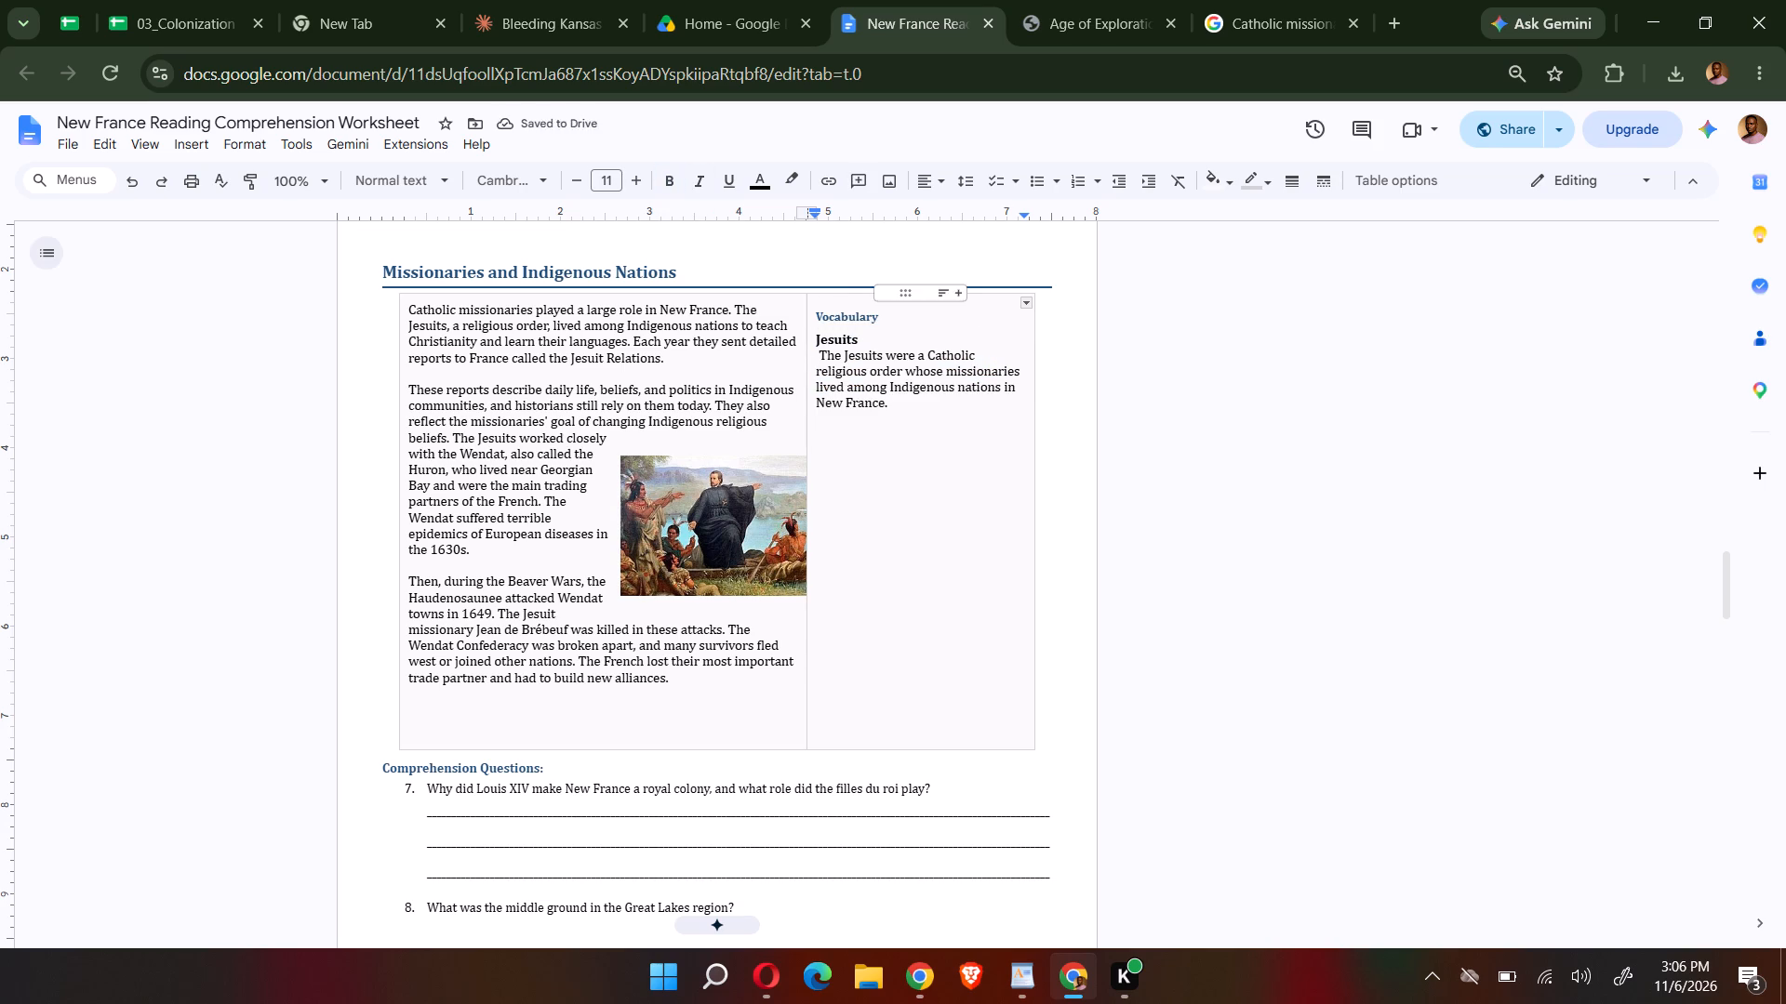
click(1056, 0)
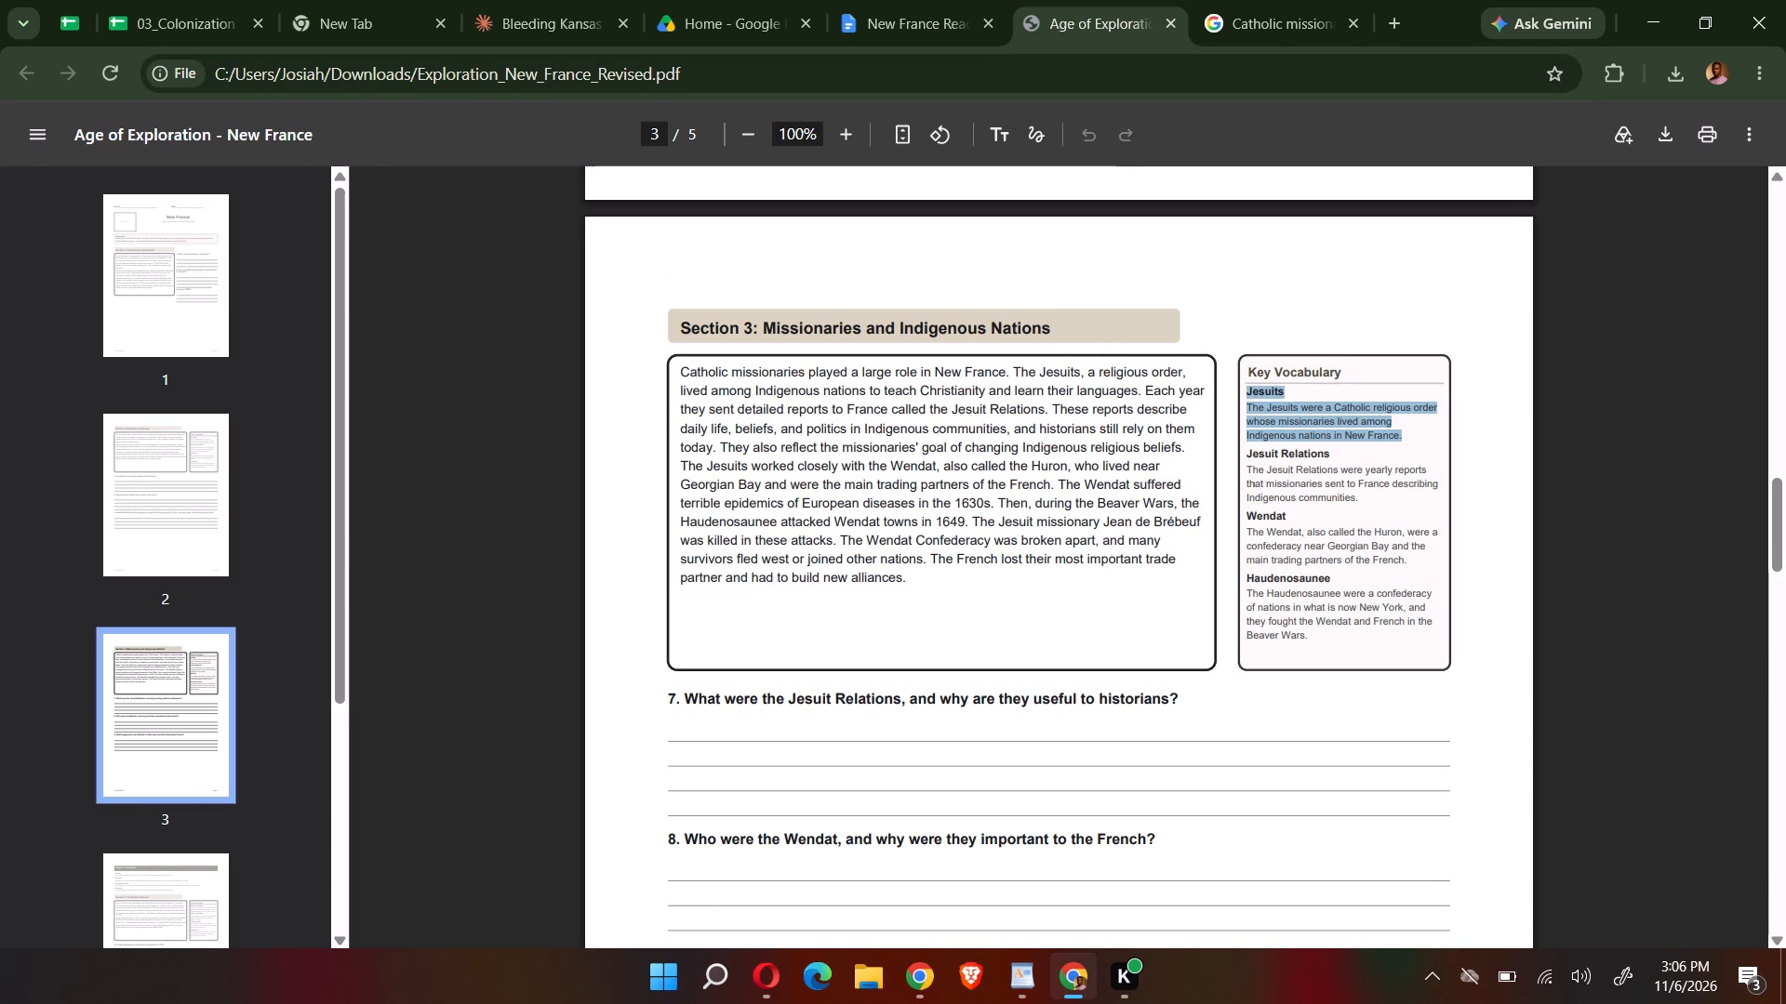
drag(1373, 504, 1233, 462)
key(ctrl+c)
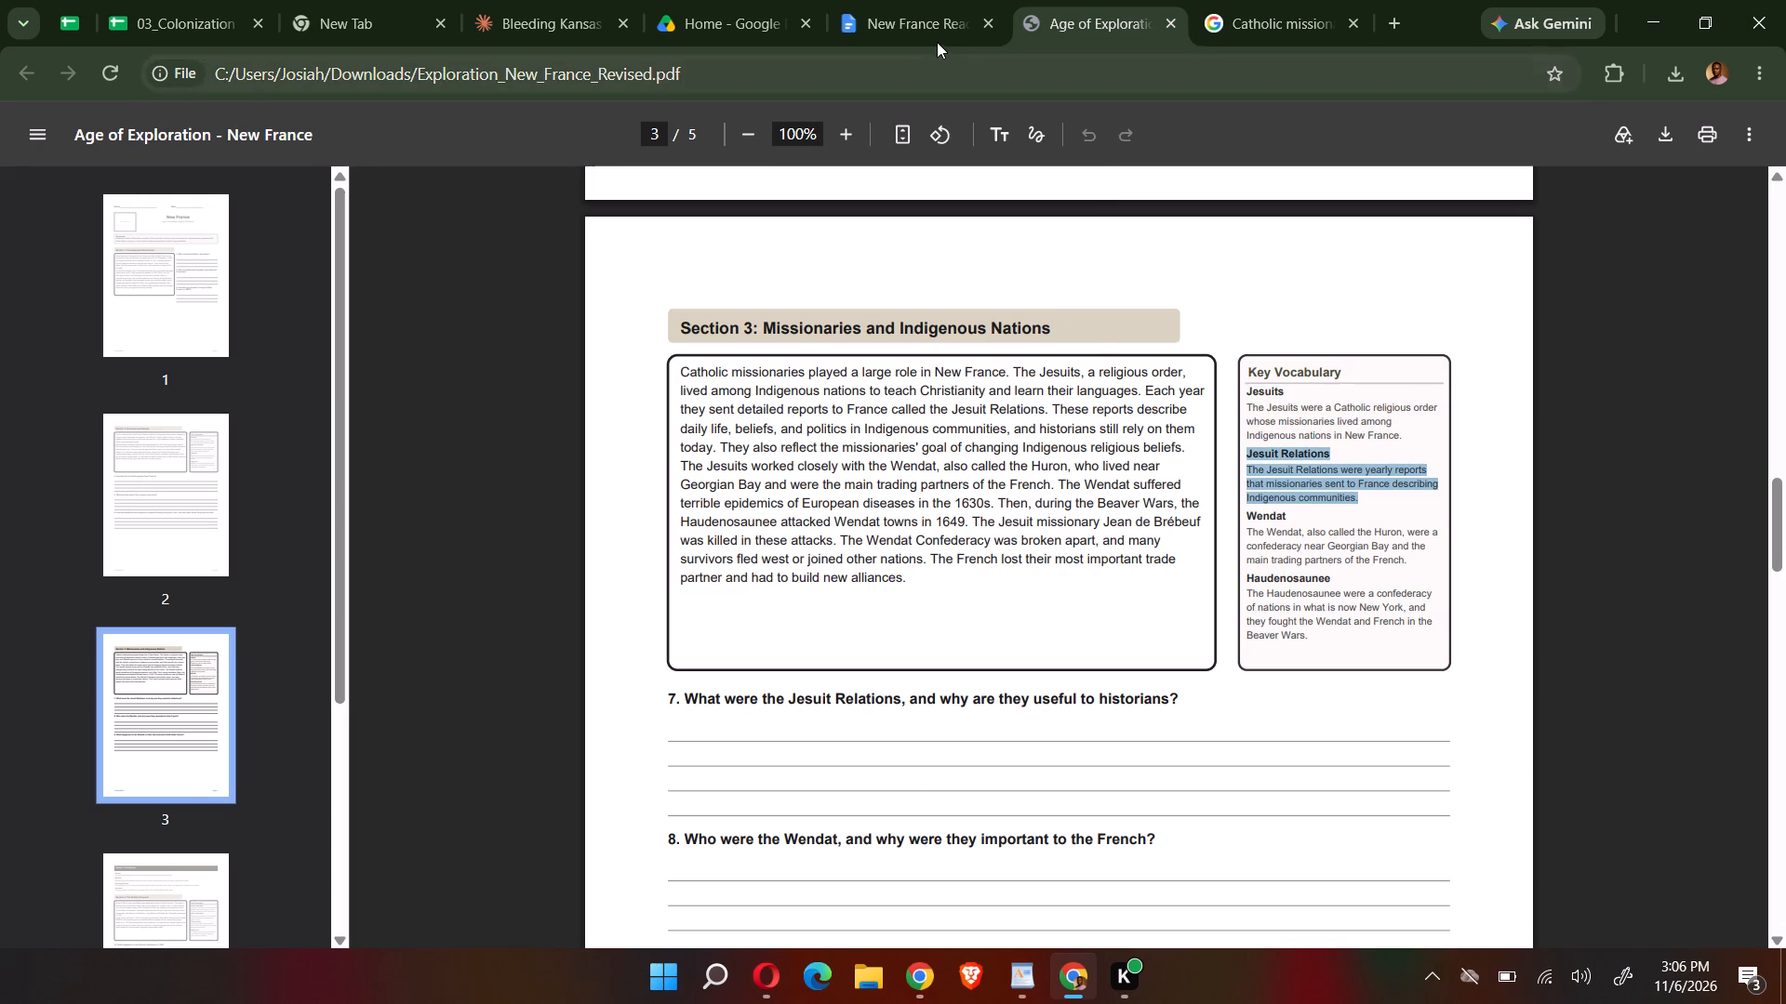
drag(899, 20, 903, 34)
key(ctrl+v)
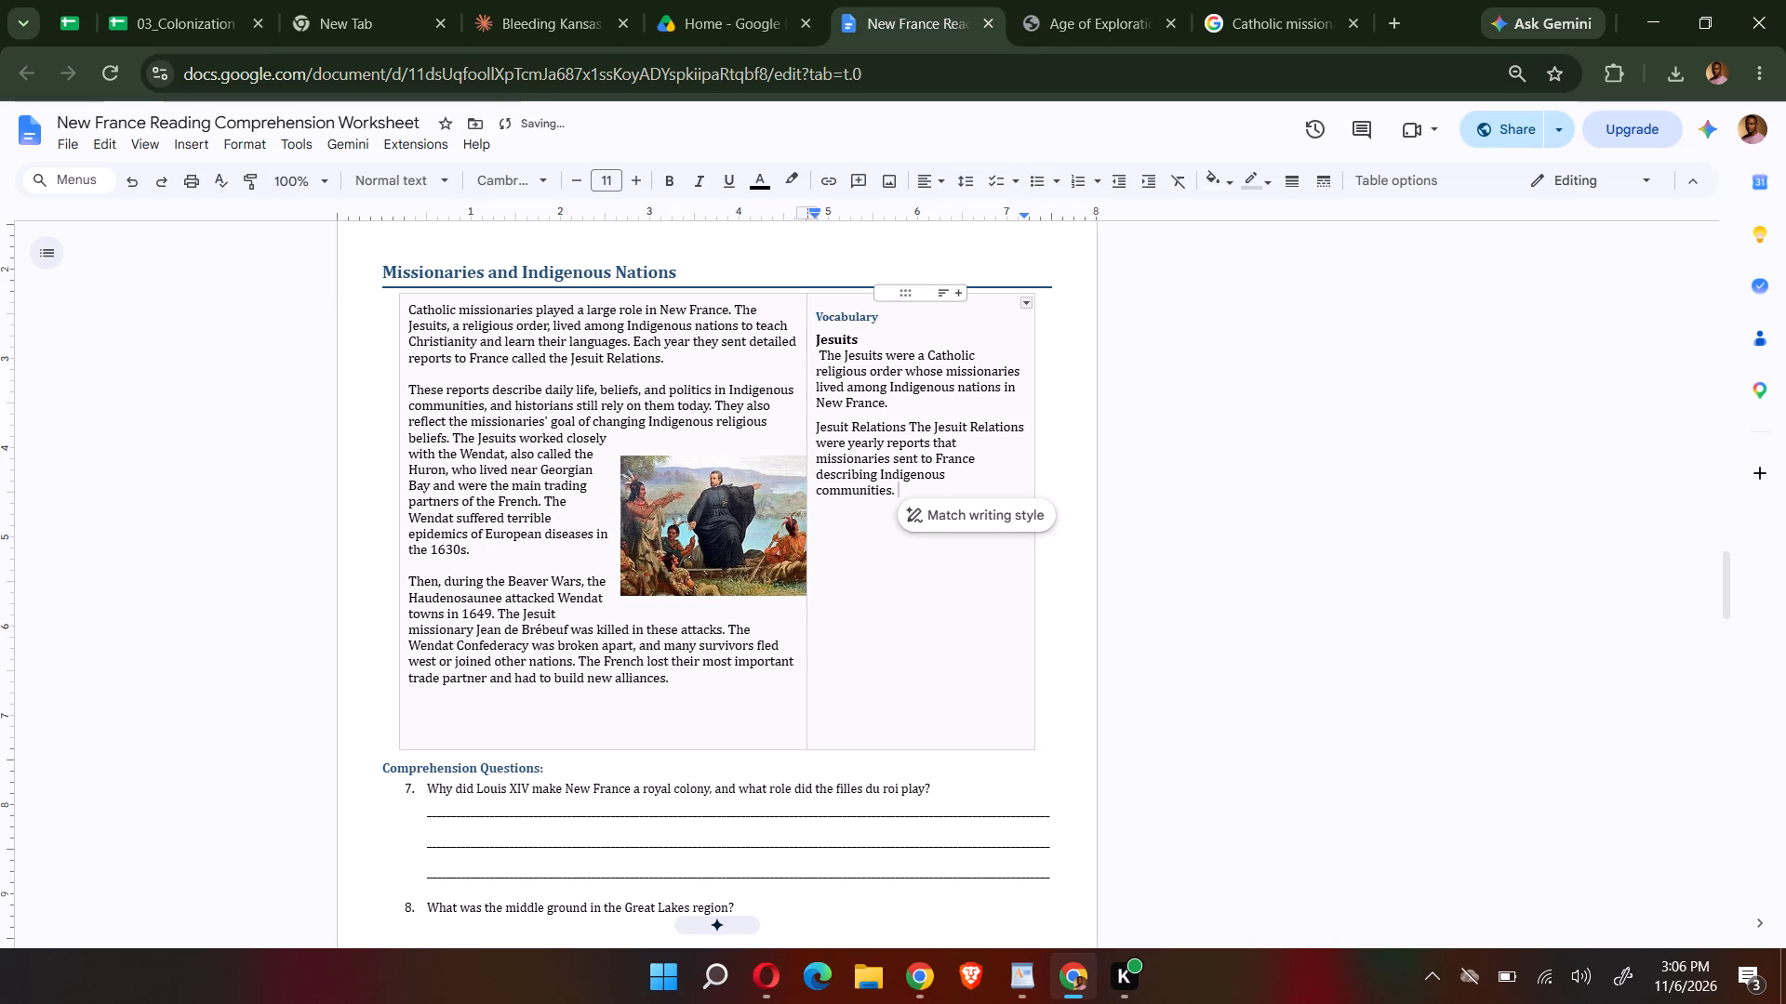
Make the term "Jesuit Relations" bold, without italics, and break its definition onto the line below.
drag(906, 429, 806, 430)
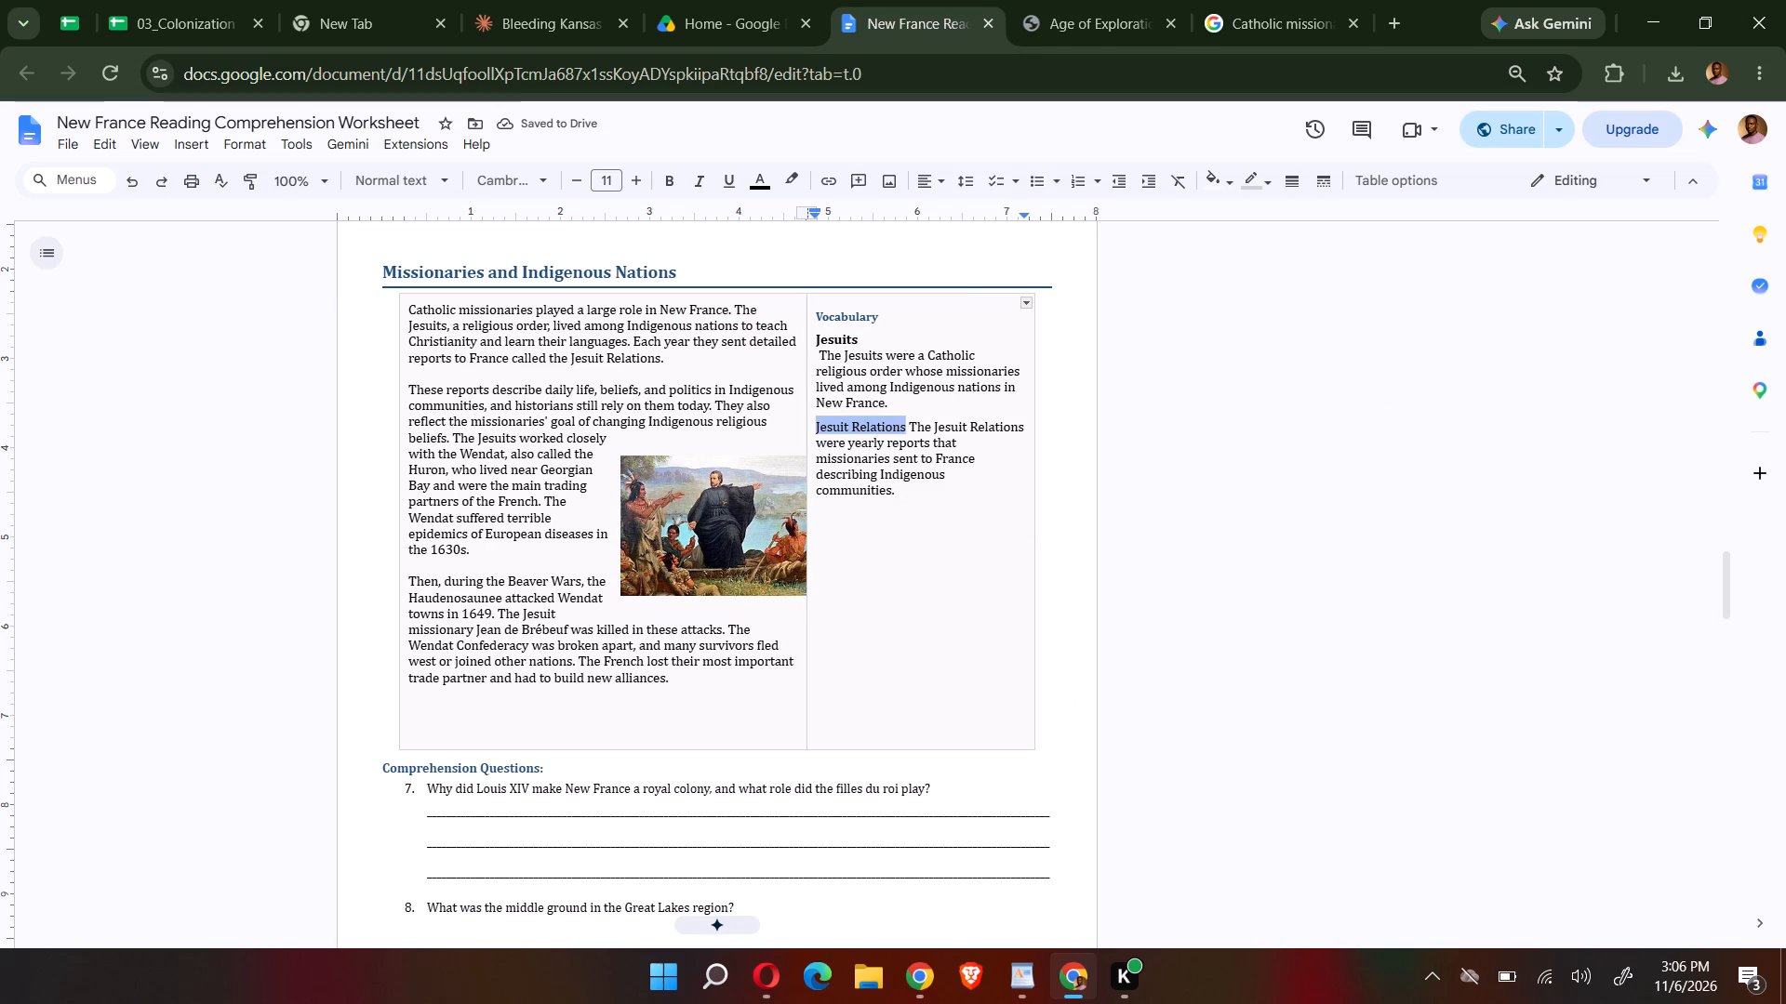
drag(667, 178, 700, 193)
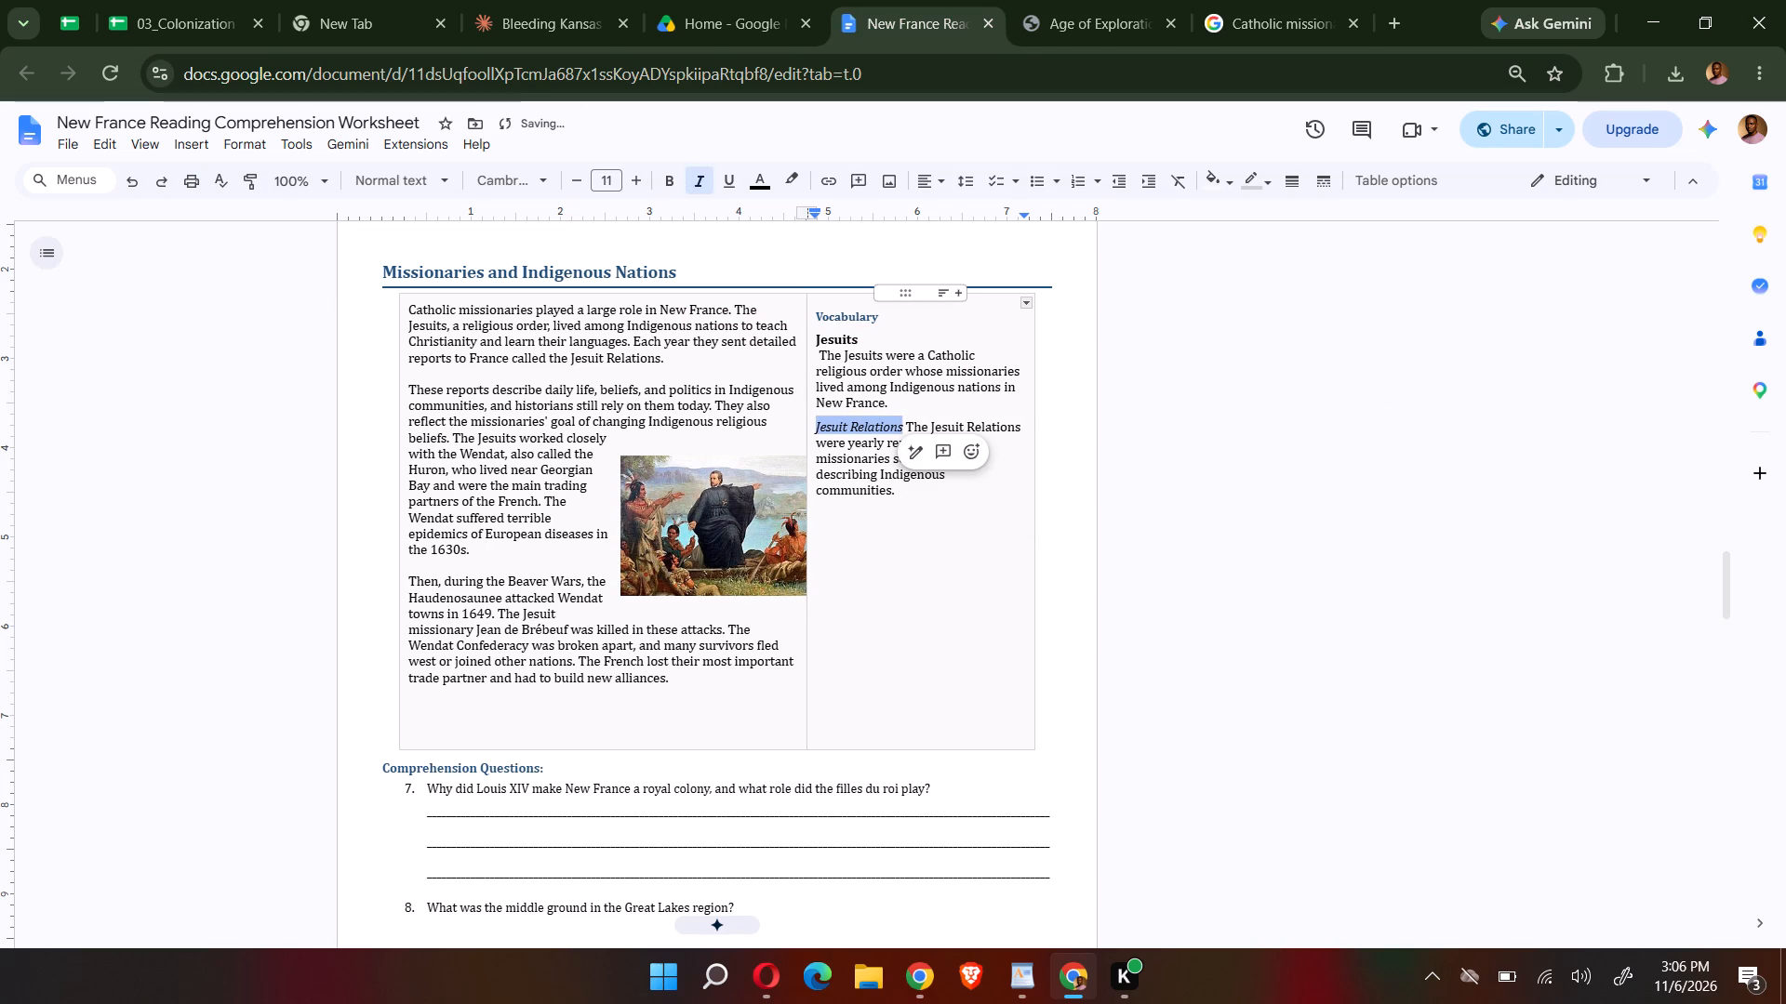
click(701, 186)
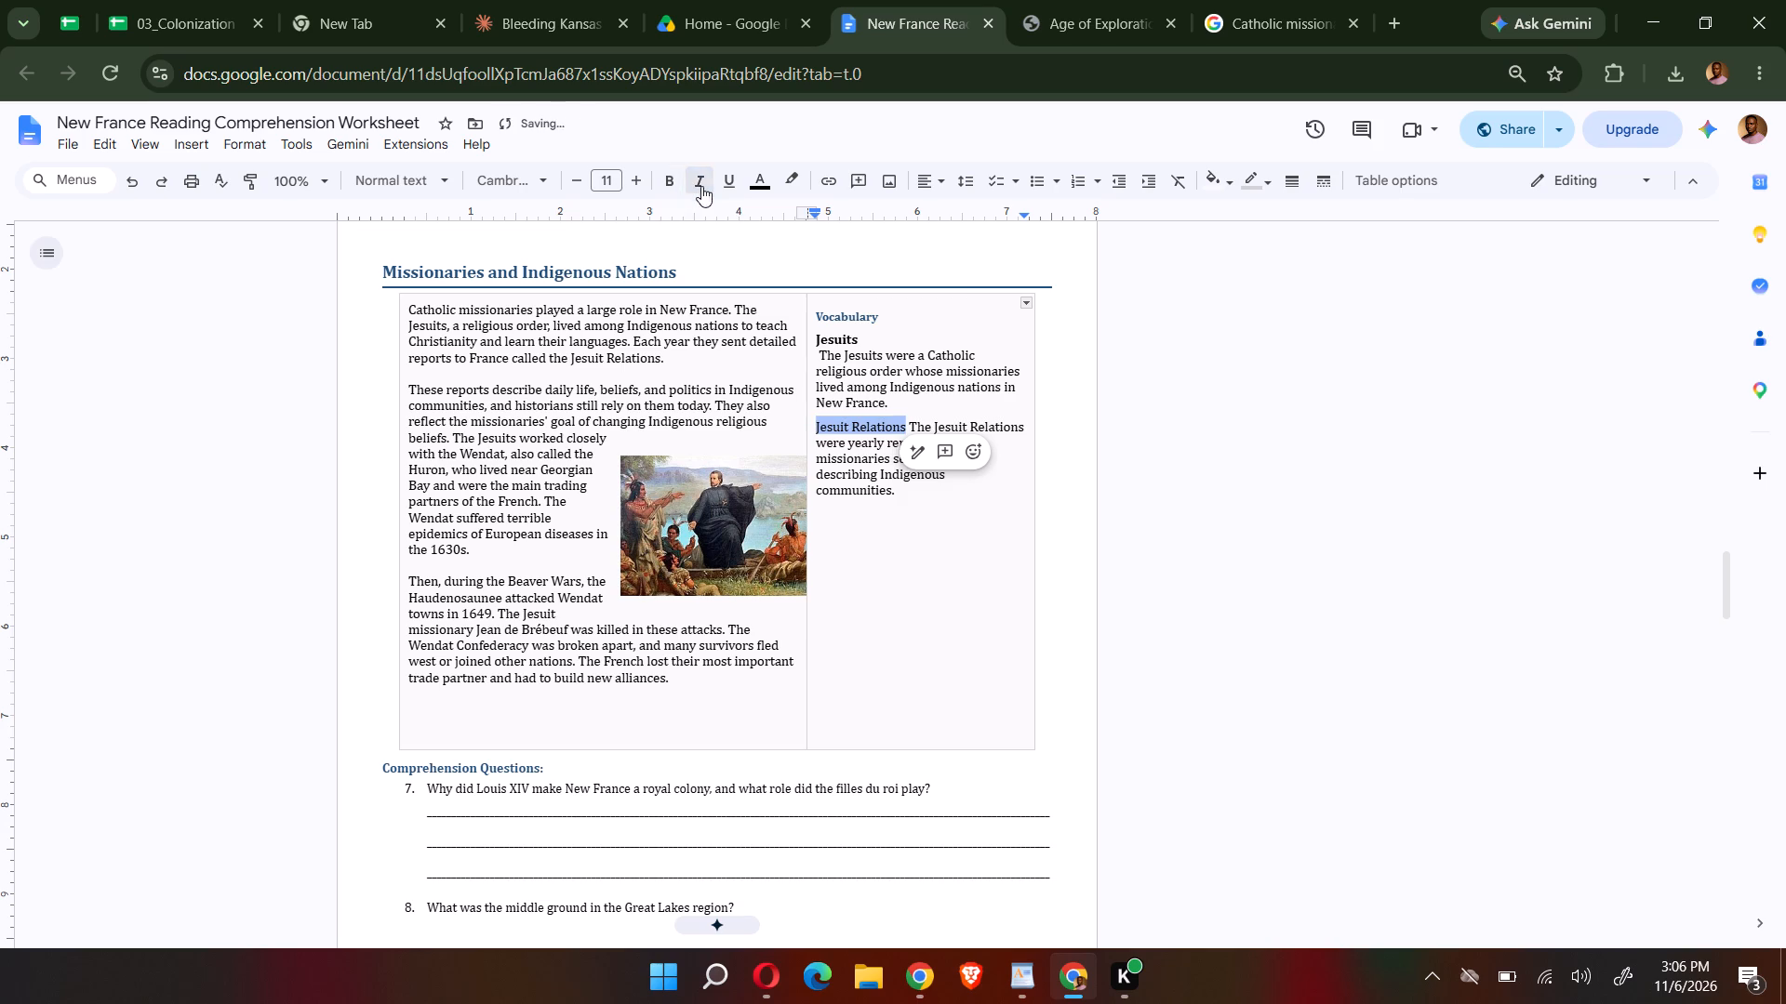
click(675, 183)
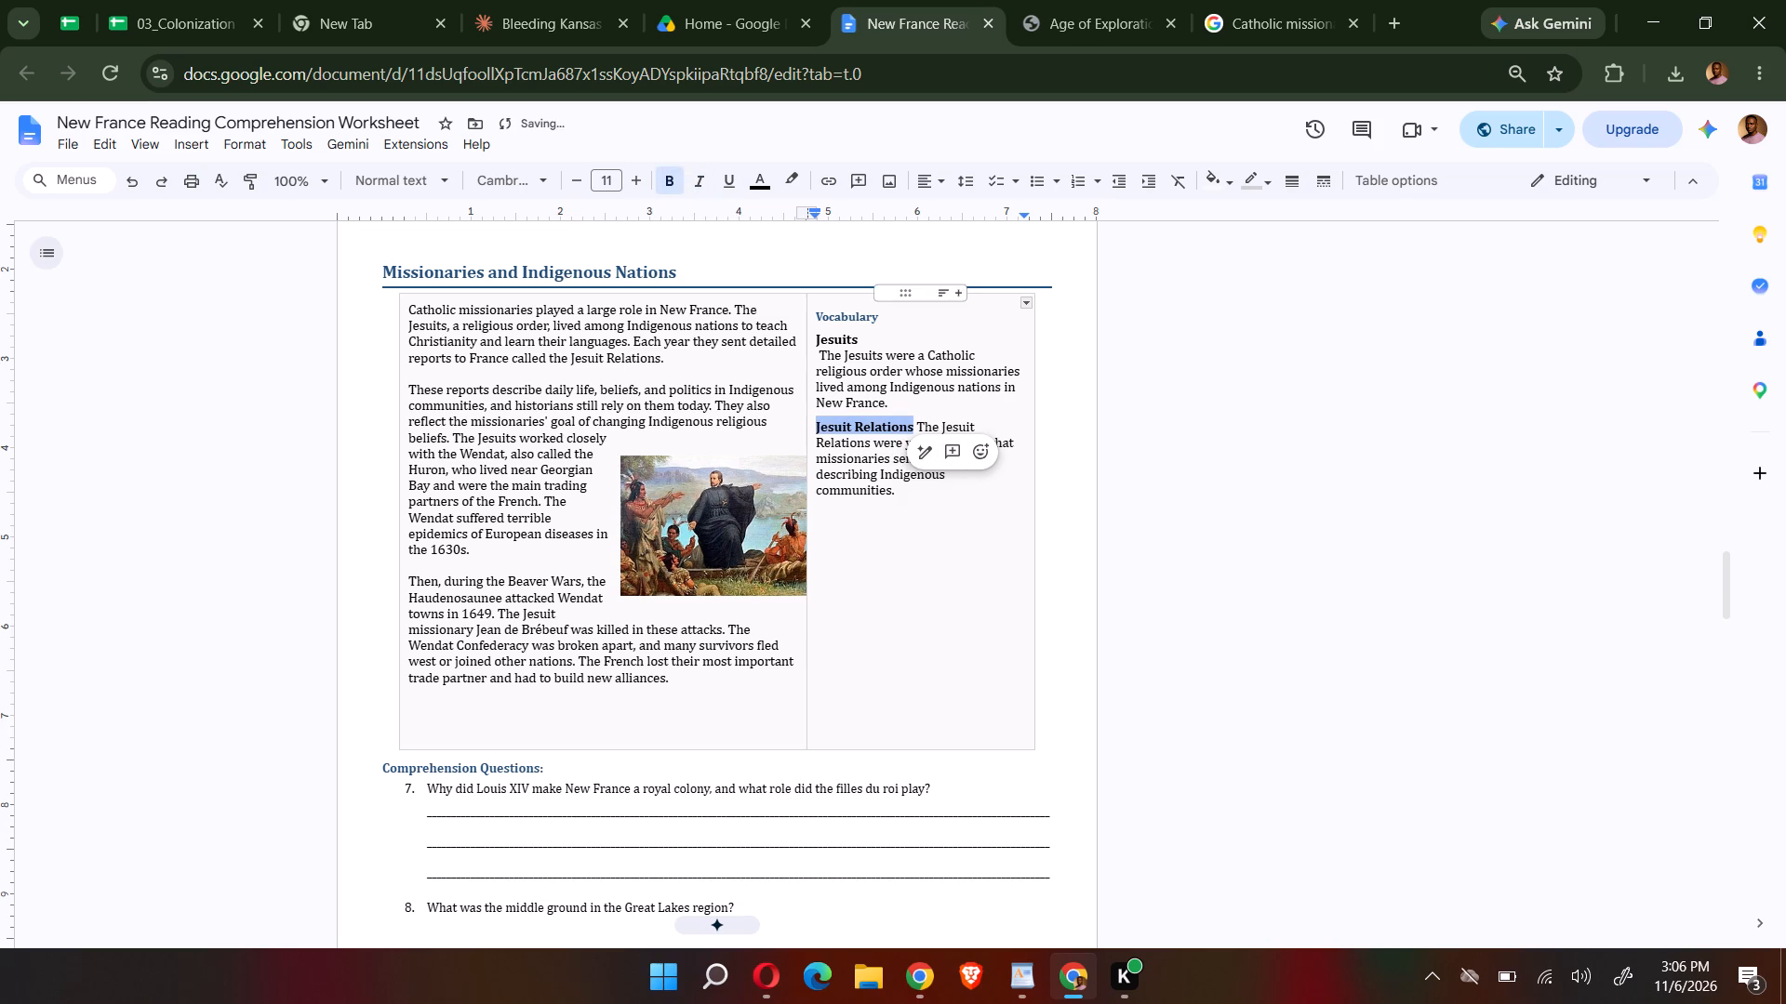
click(914, 428)
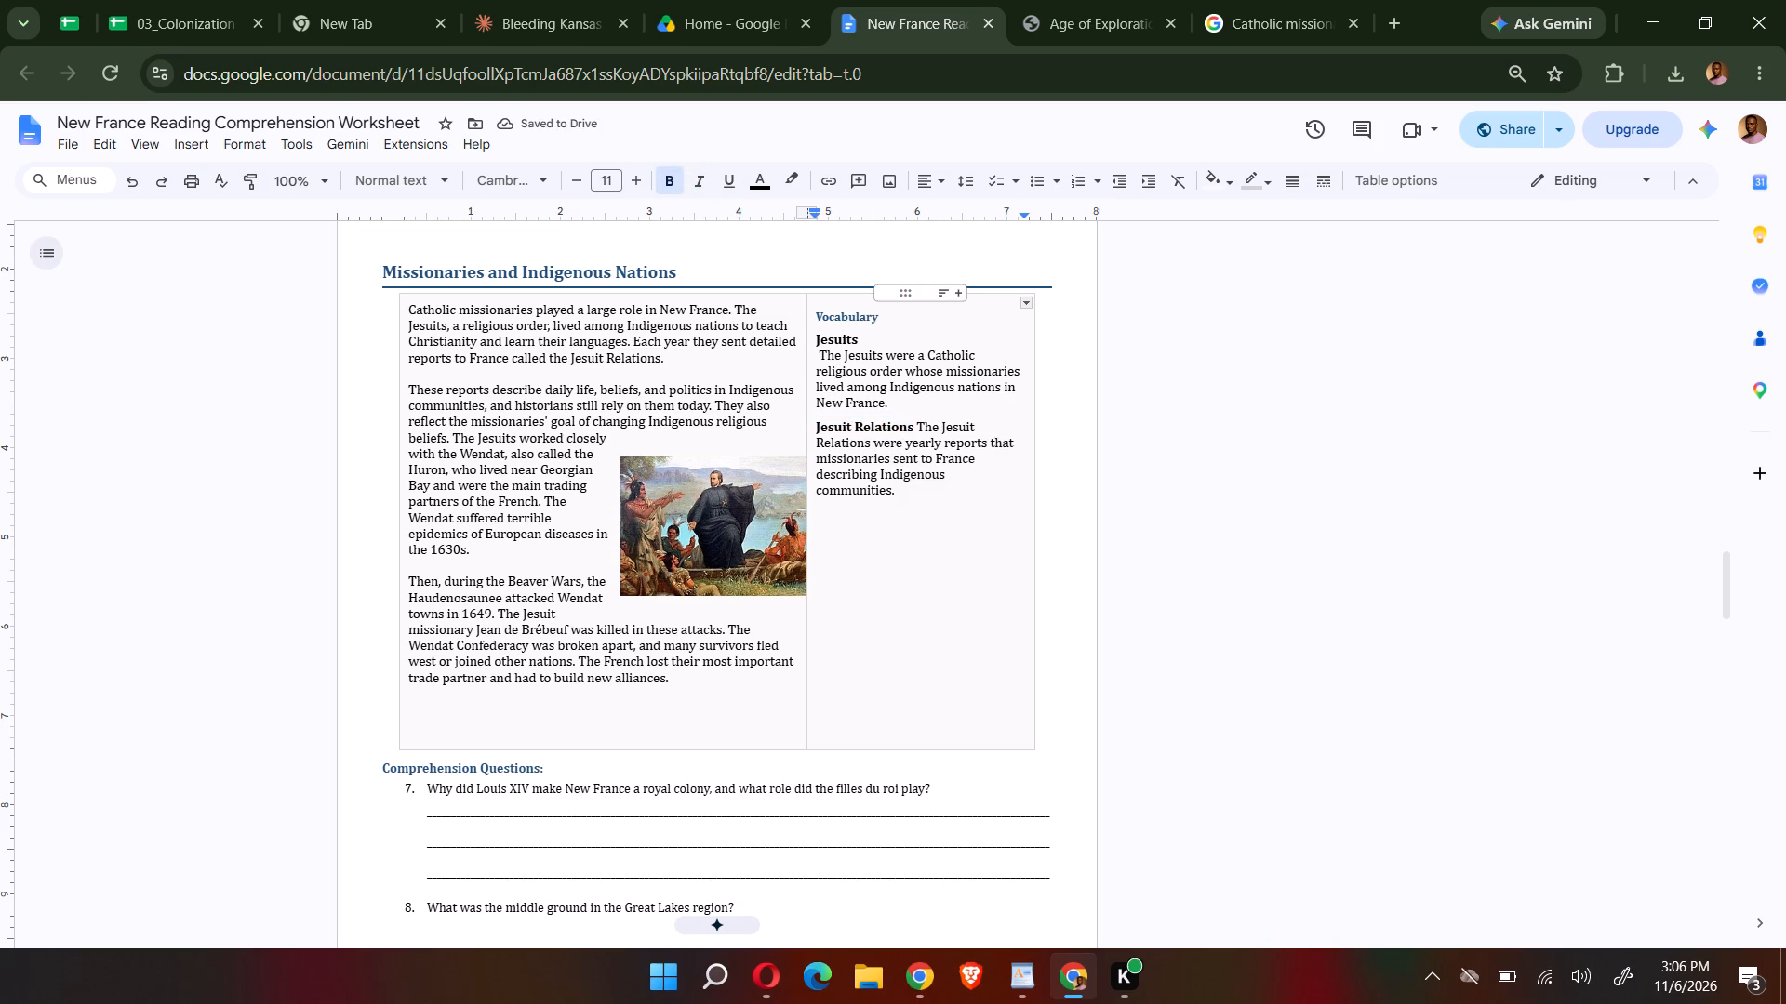
key(shift+Return)
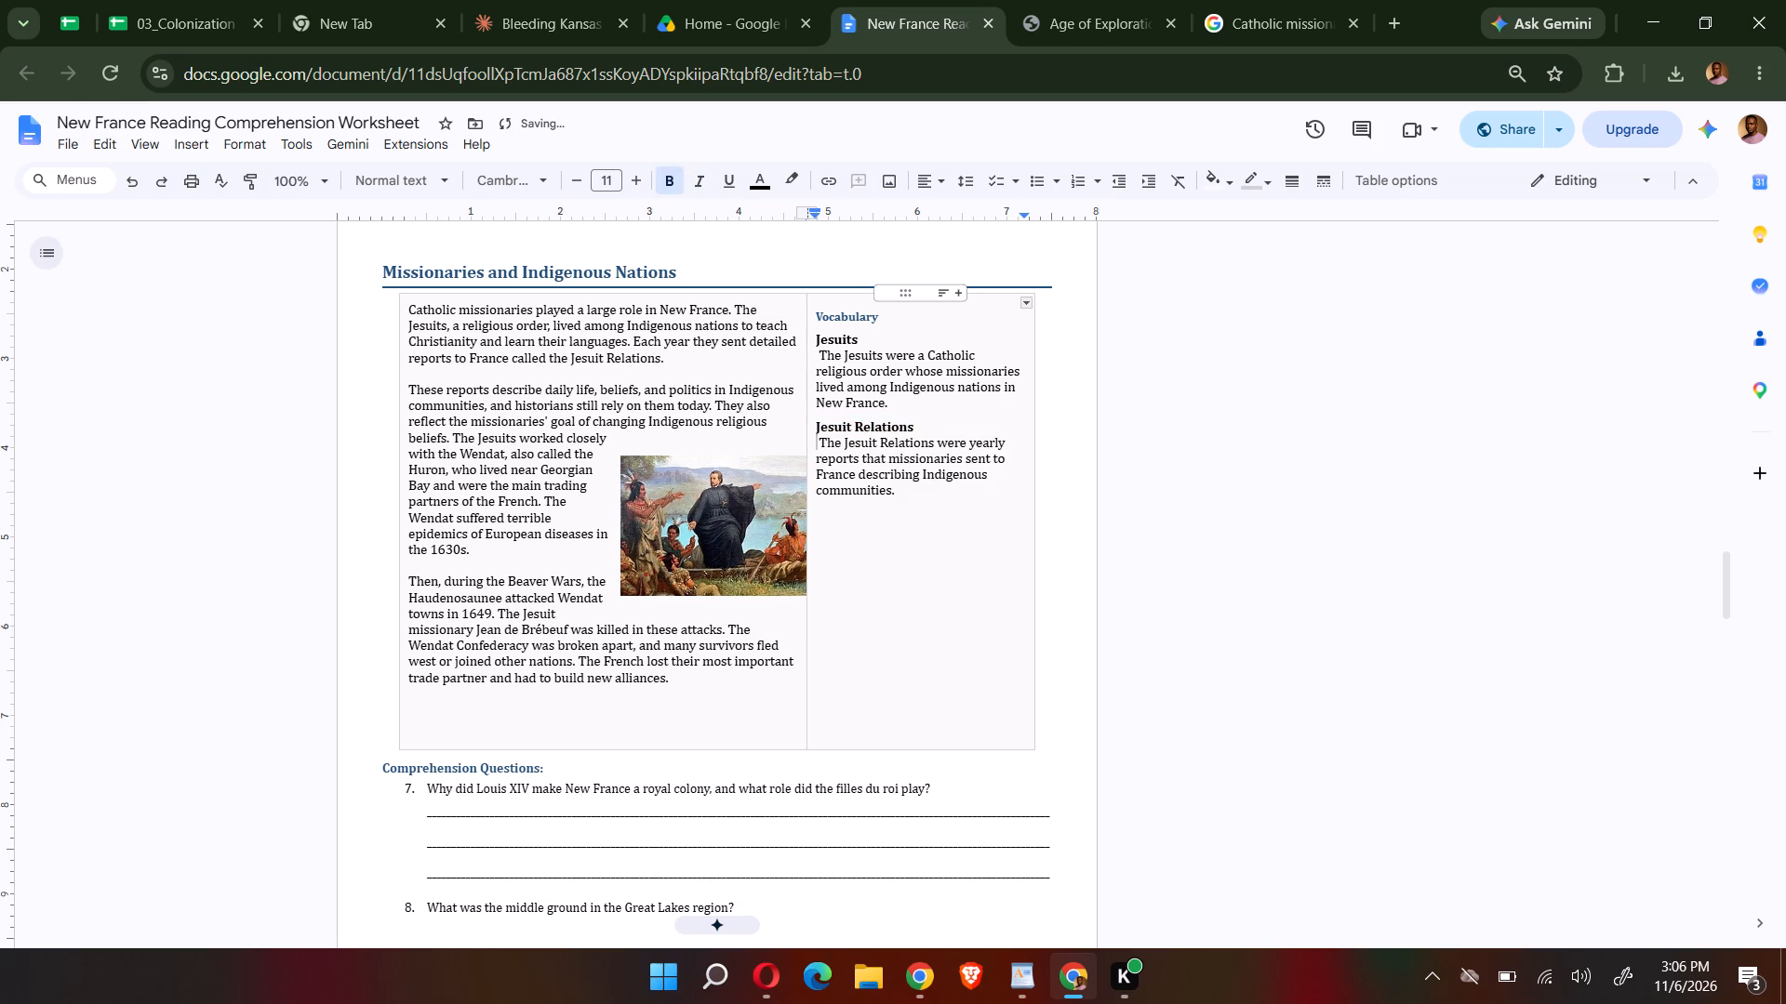
Copy the complete Wendat entry from the PDF and paste it as a new paragraph below the Jesuit Relations definition.
click(912, 495)
key(Return)
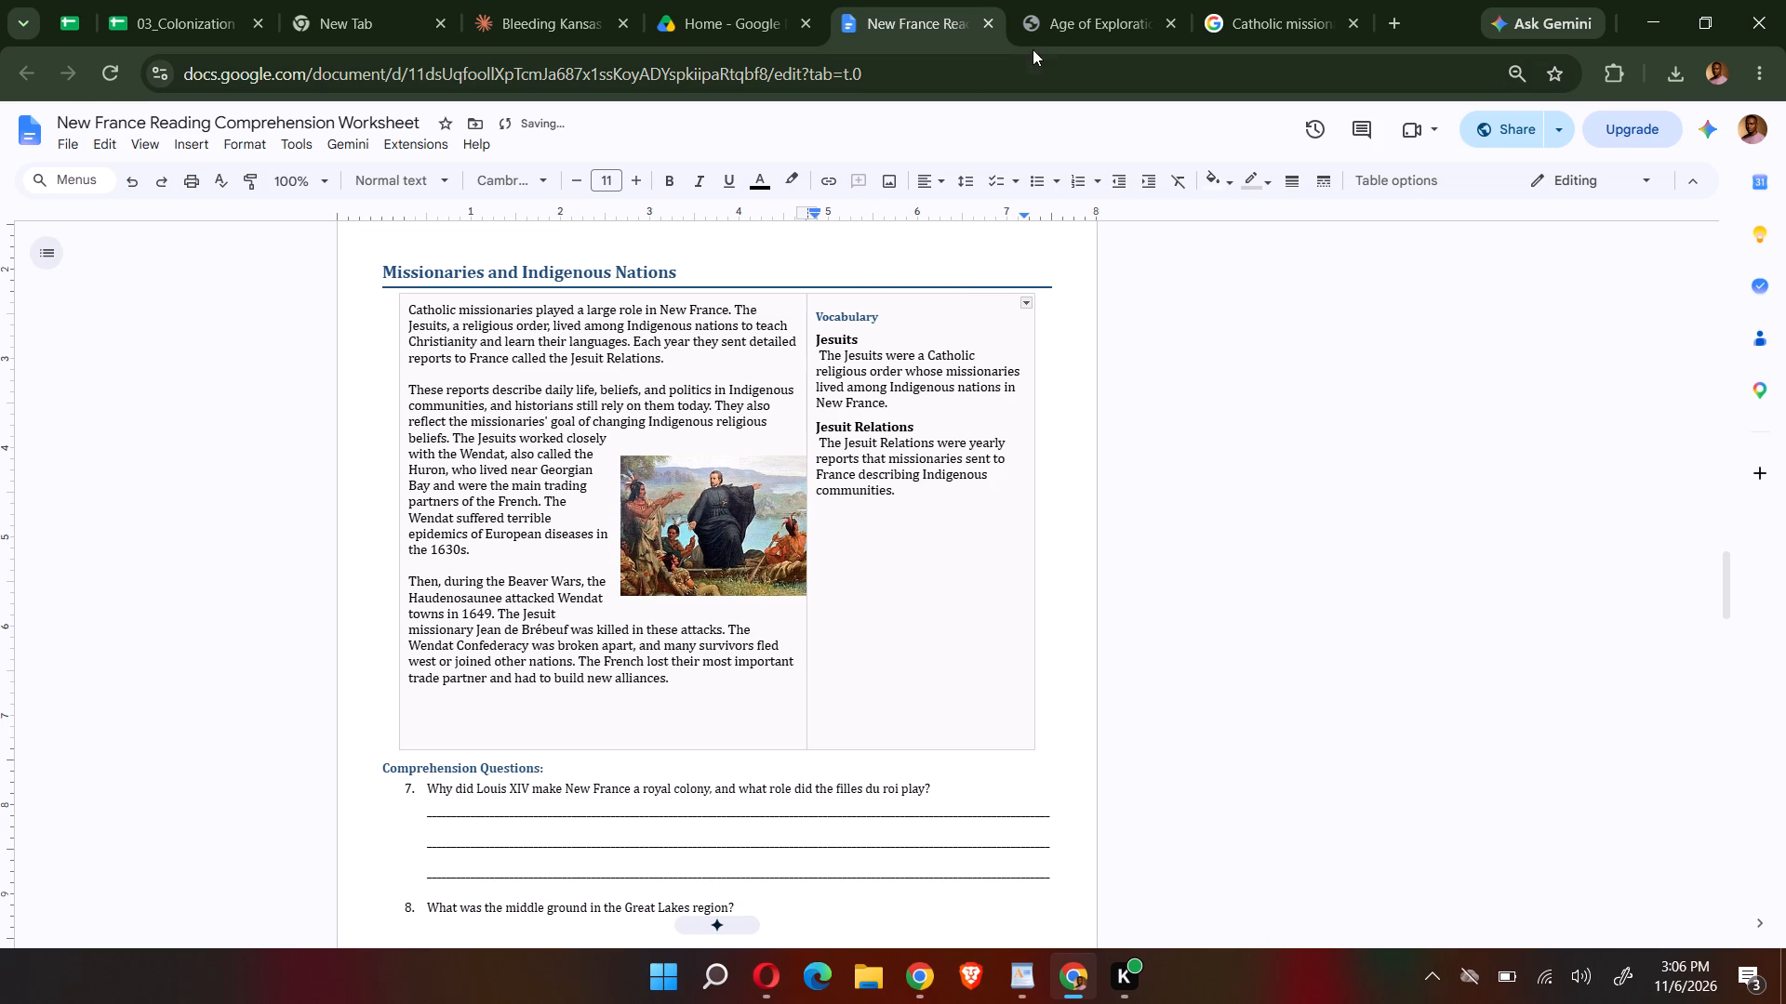
click(1068, 16)
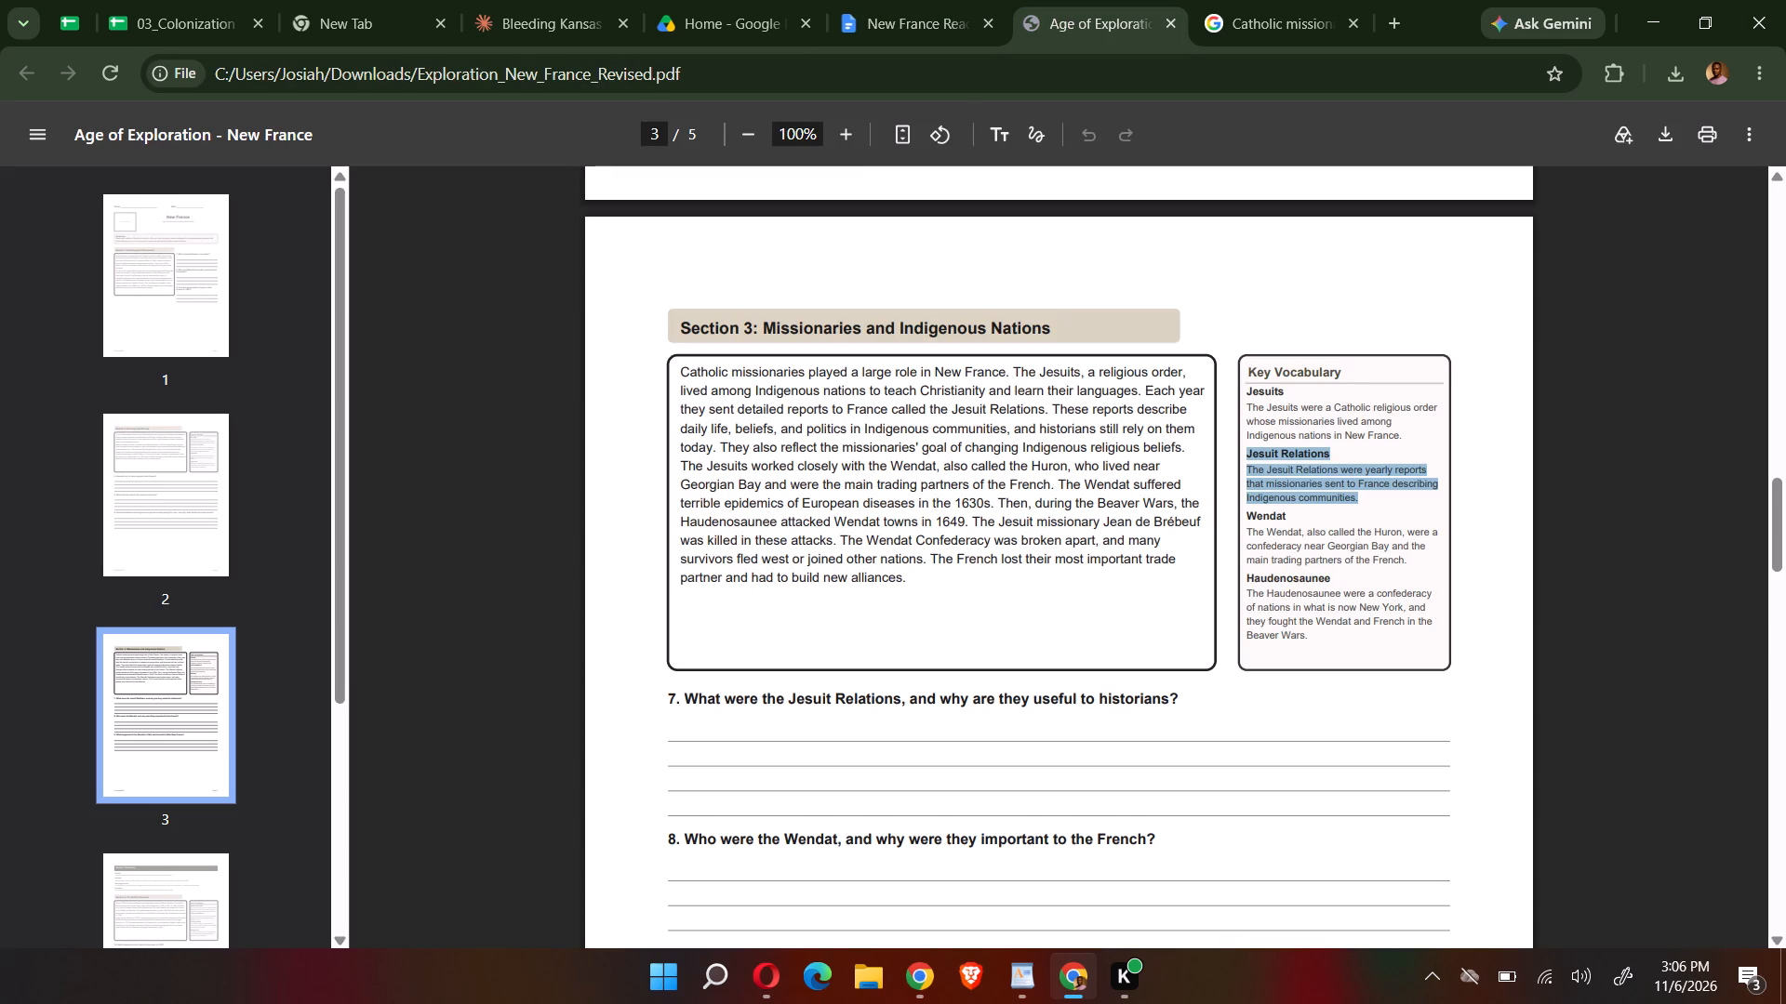
drag(1413, 557, 1286, 530)
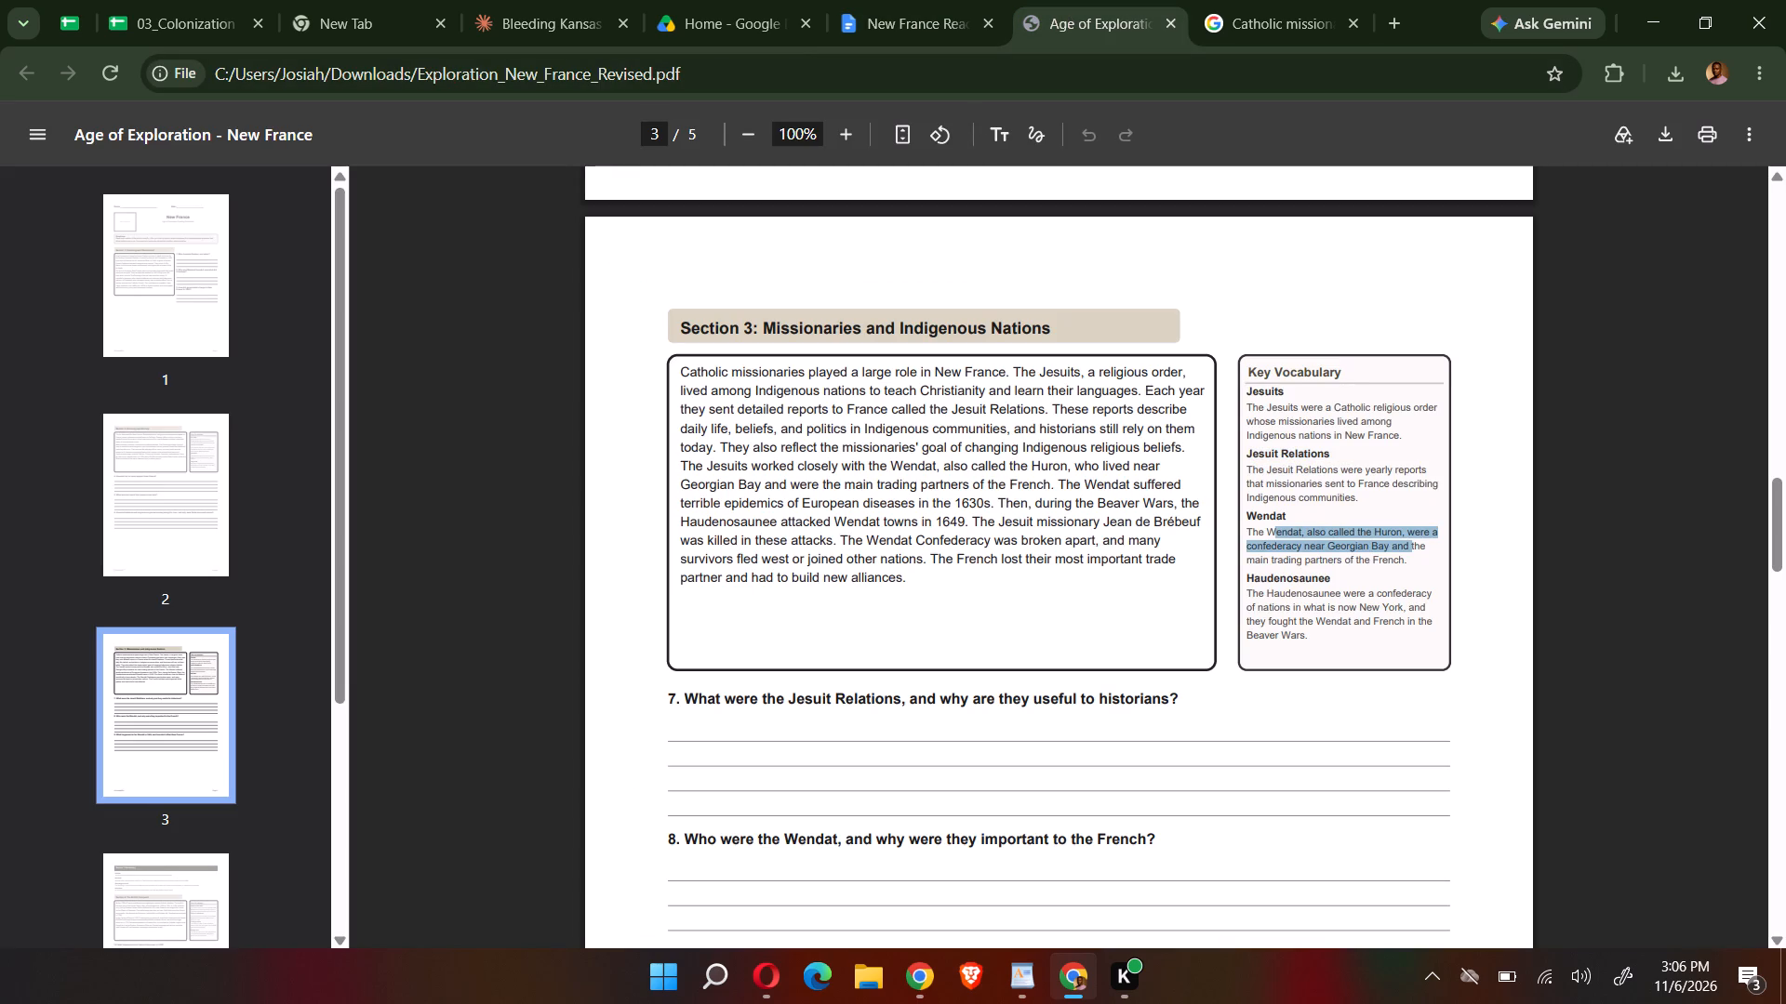
drag(1420, 561, 1310, 546)
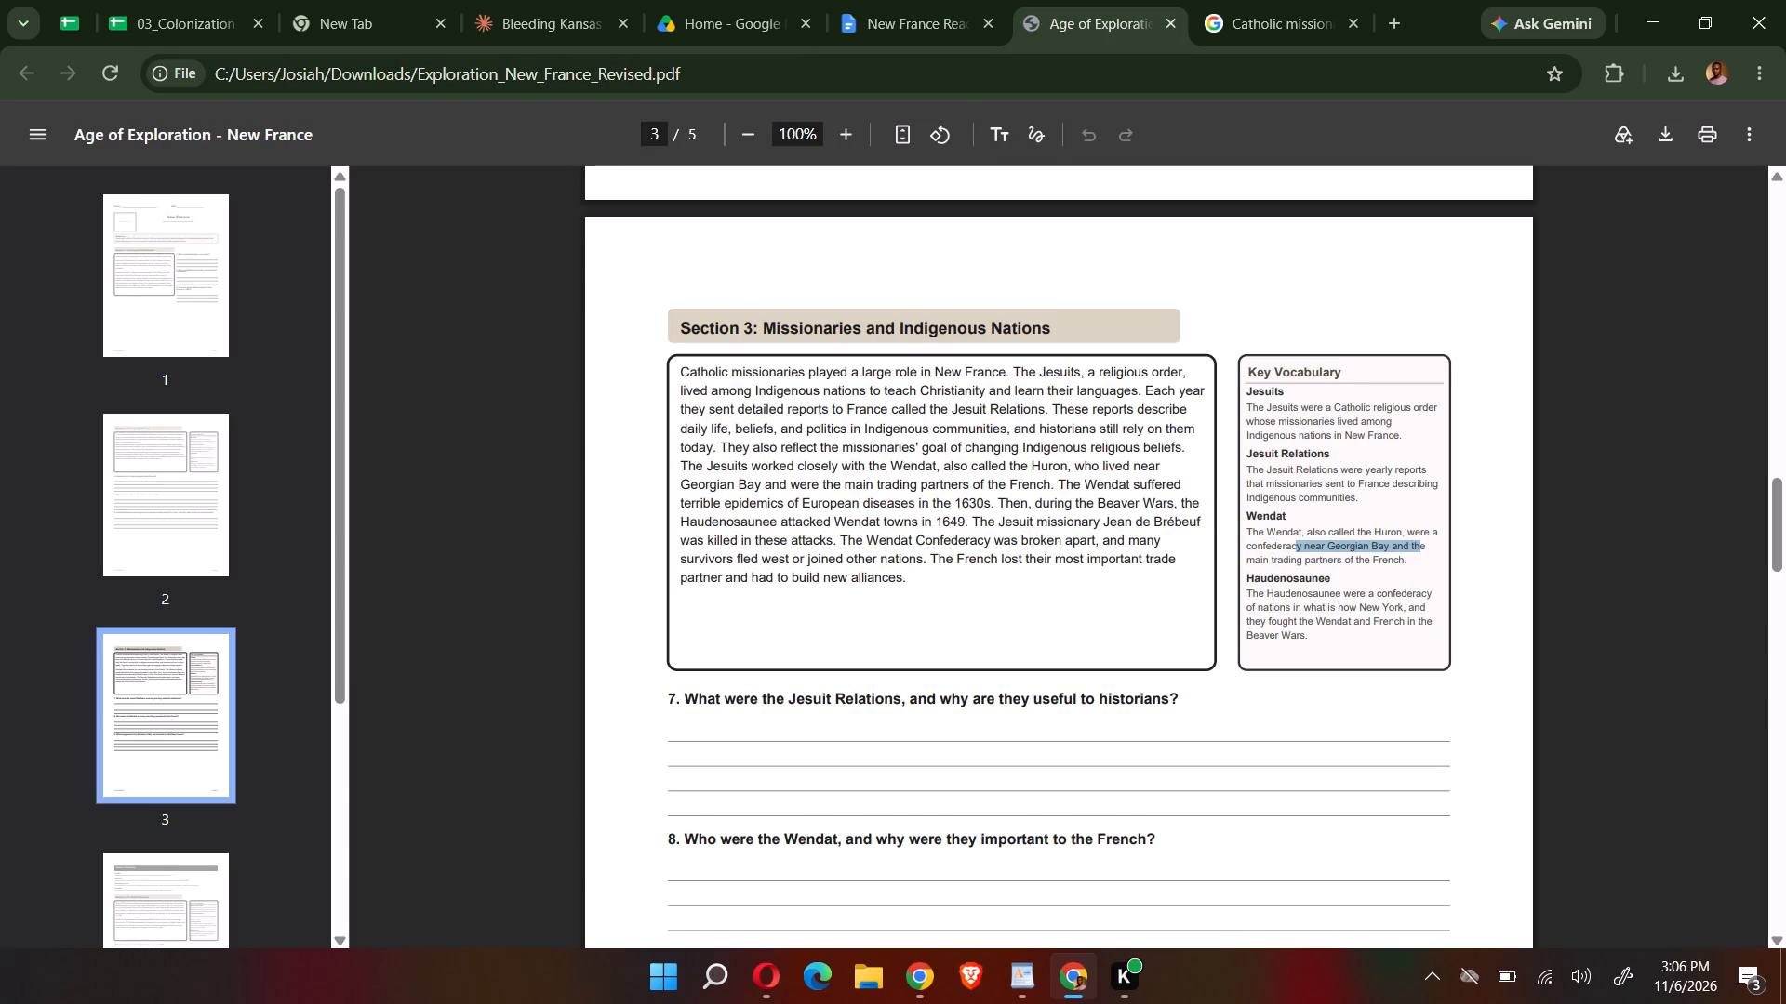
click(1411, 558)
drag(1411, 558, 1343, 551)
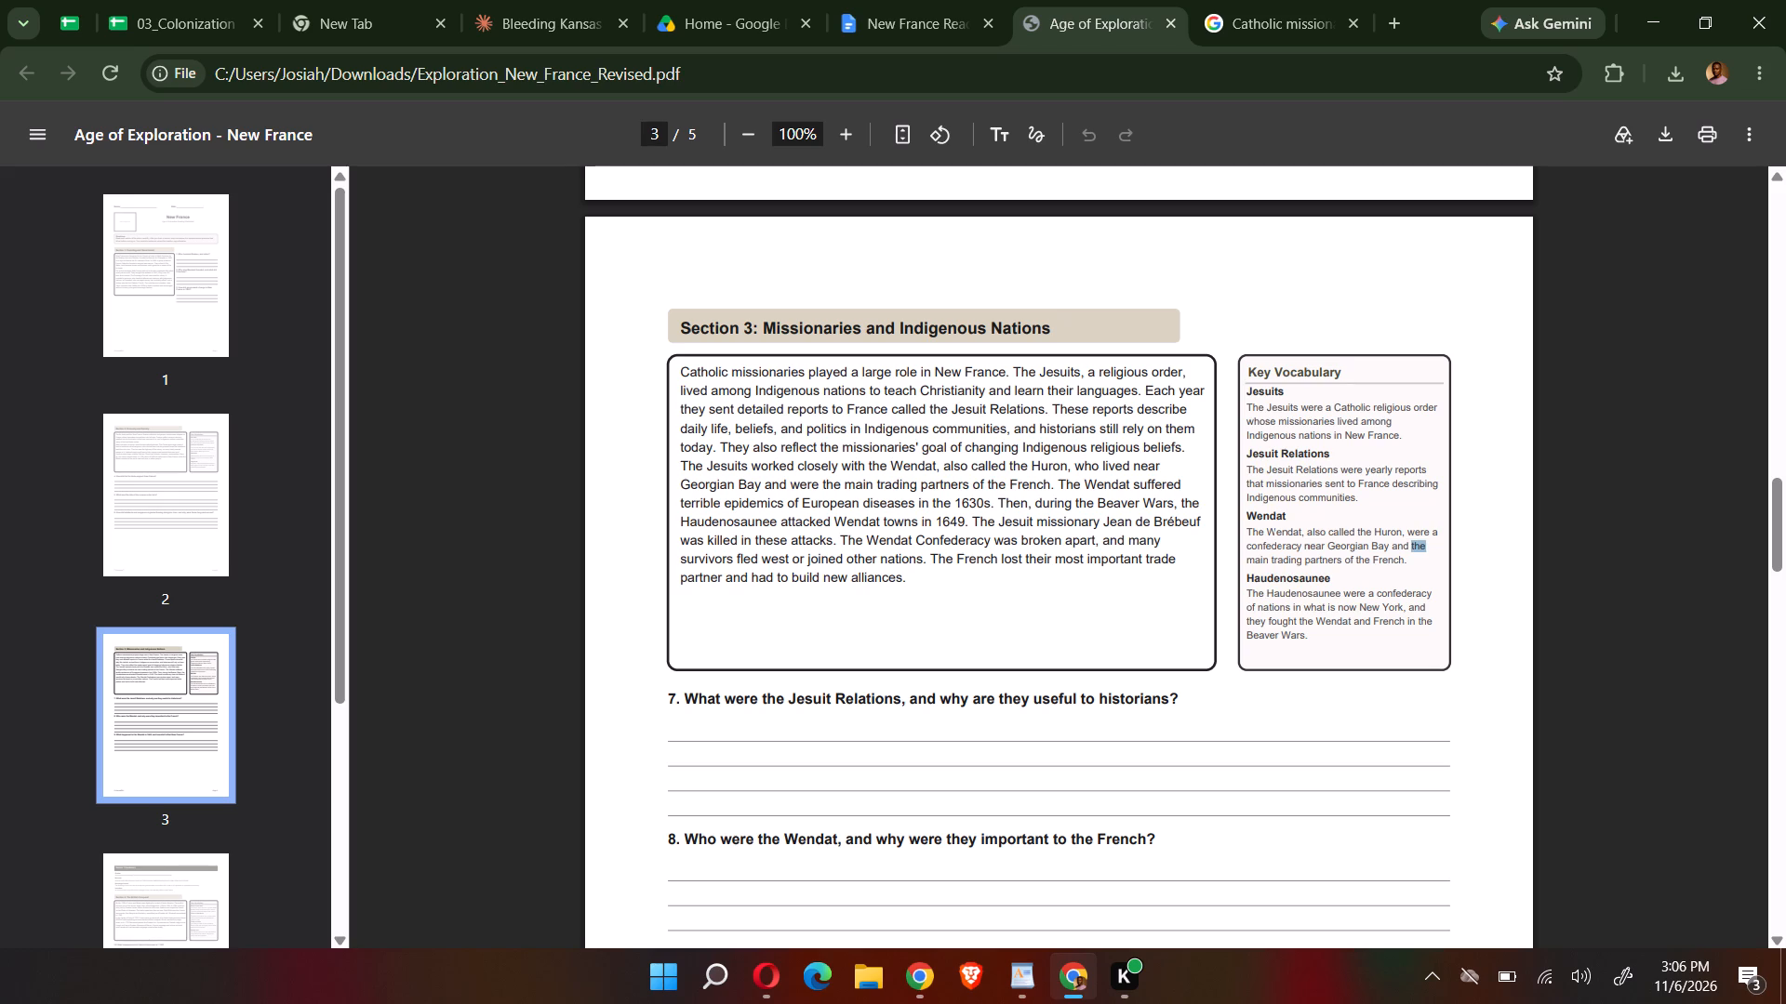
click(1409, 567)
drag(1409, 564, 1317, 549)
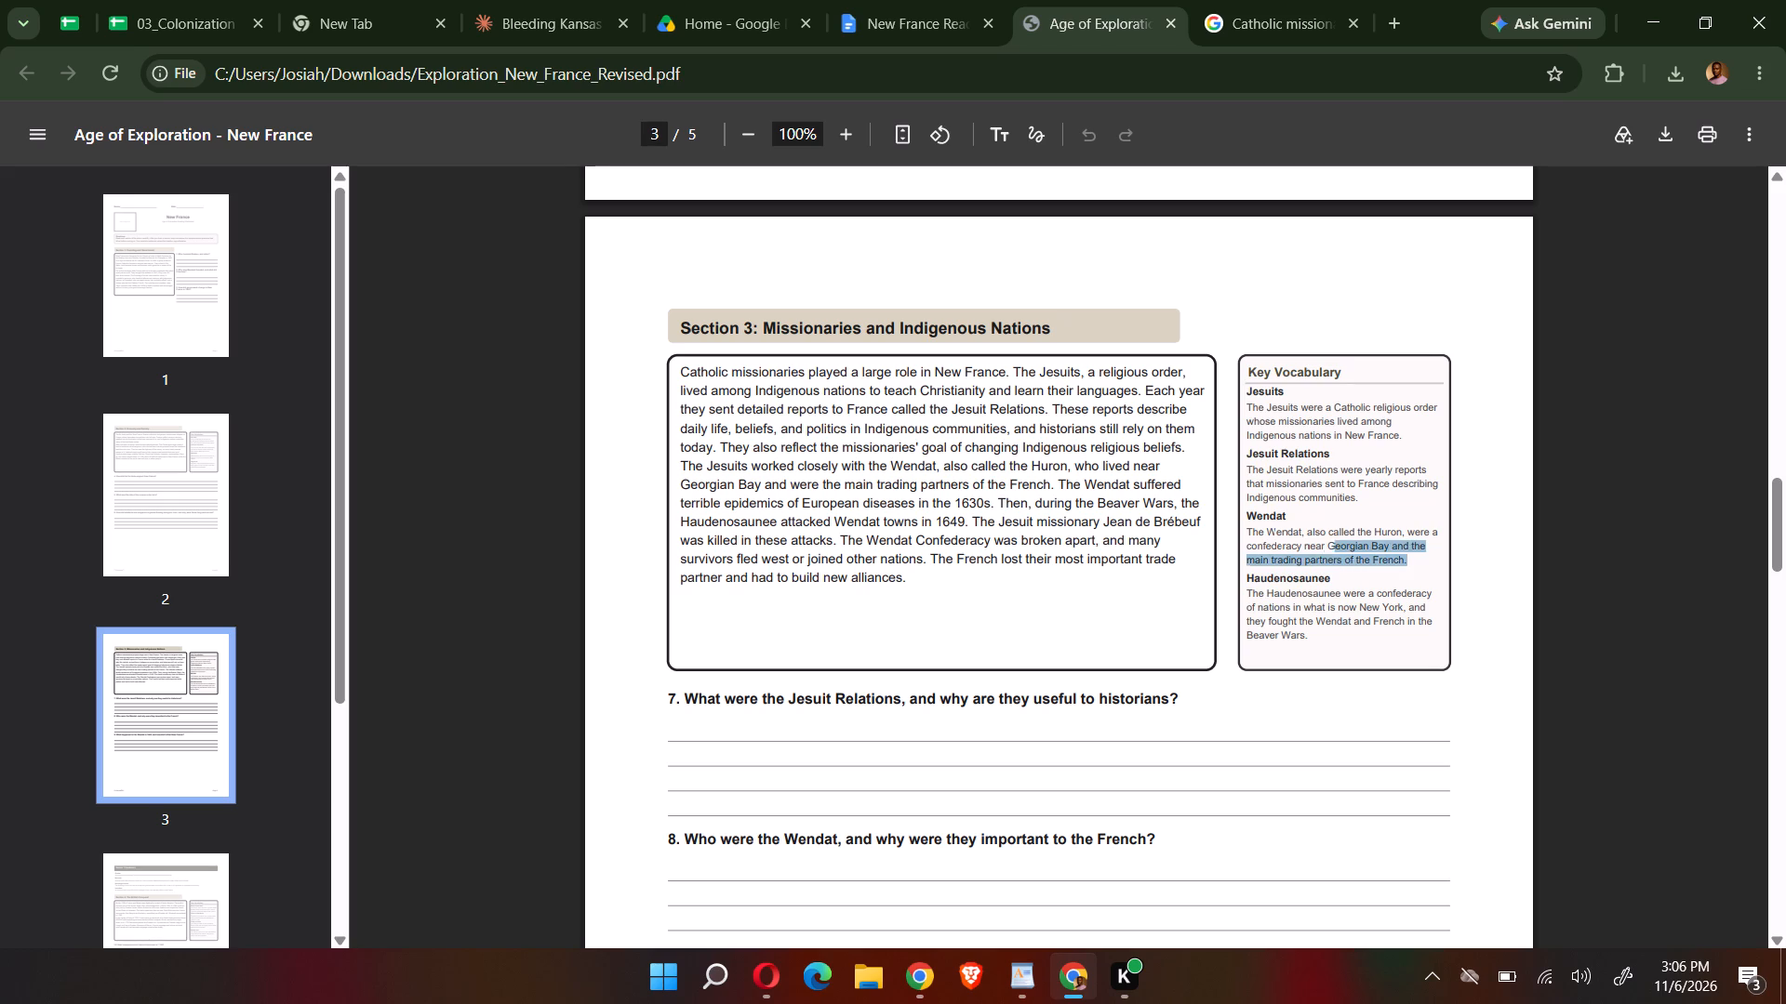
drag(1317, 549, 1237, 516)
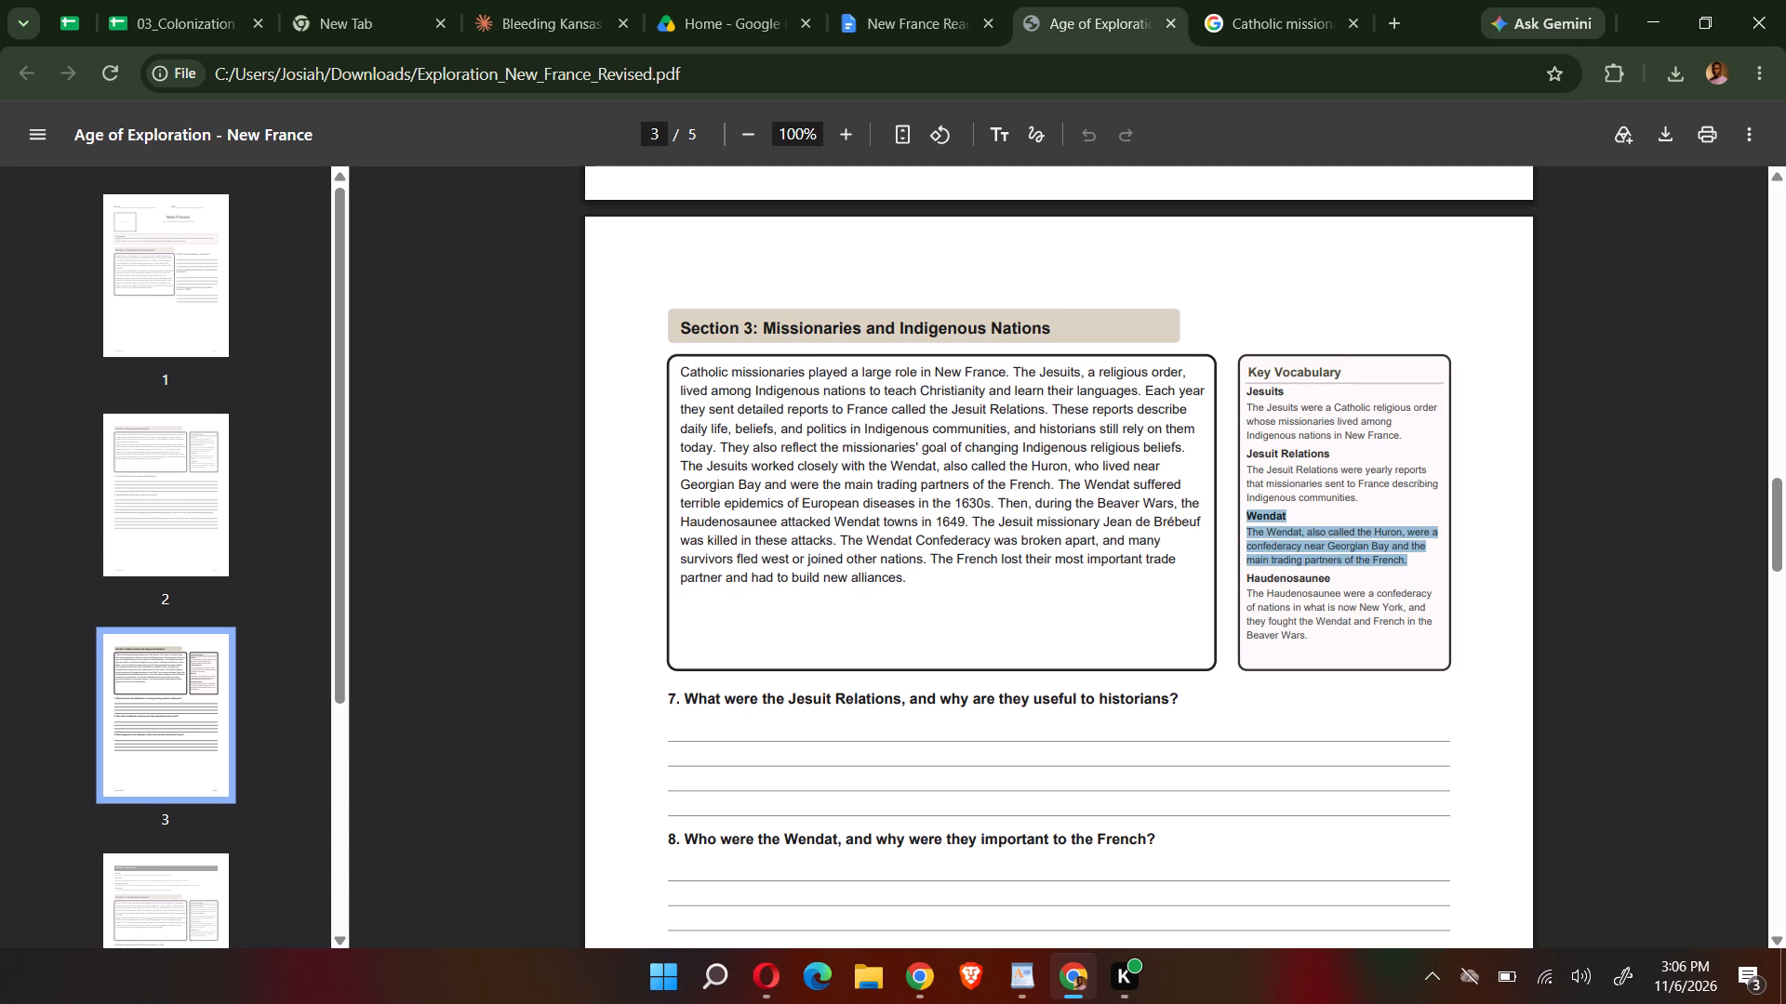
key(ctrl+c)
click(906, 25)
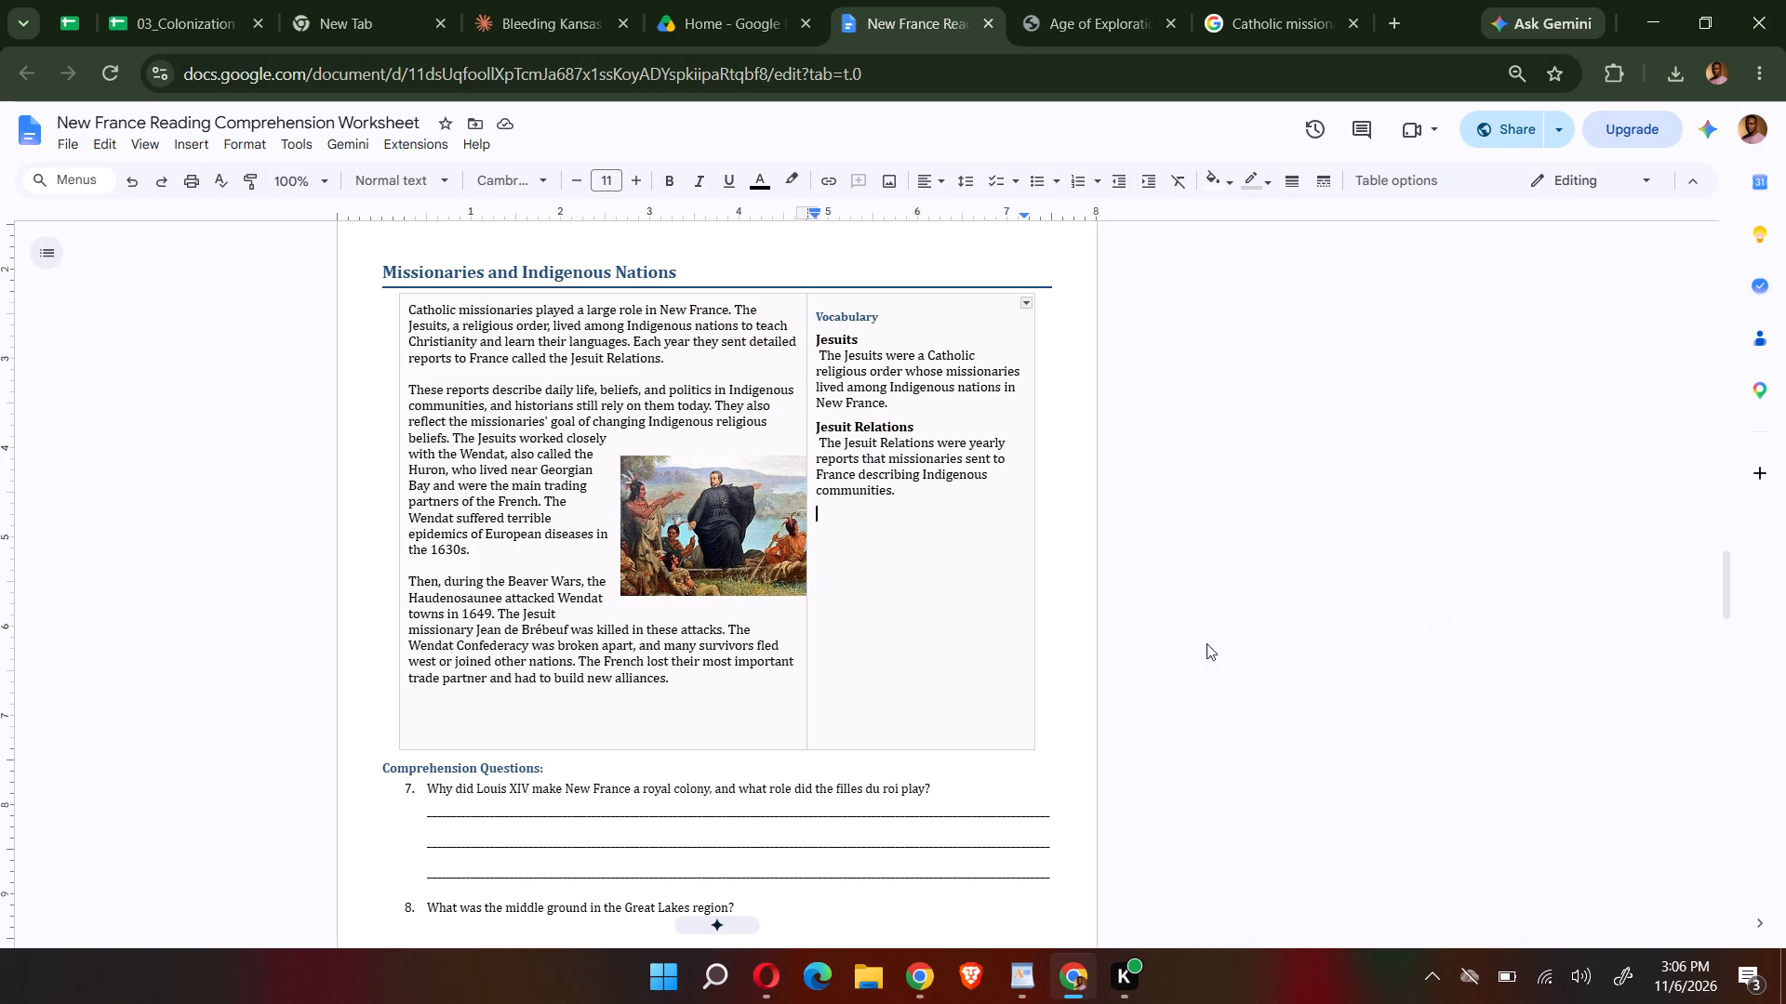
key(ctrl+v)
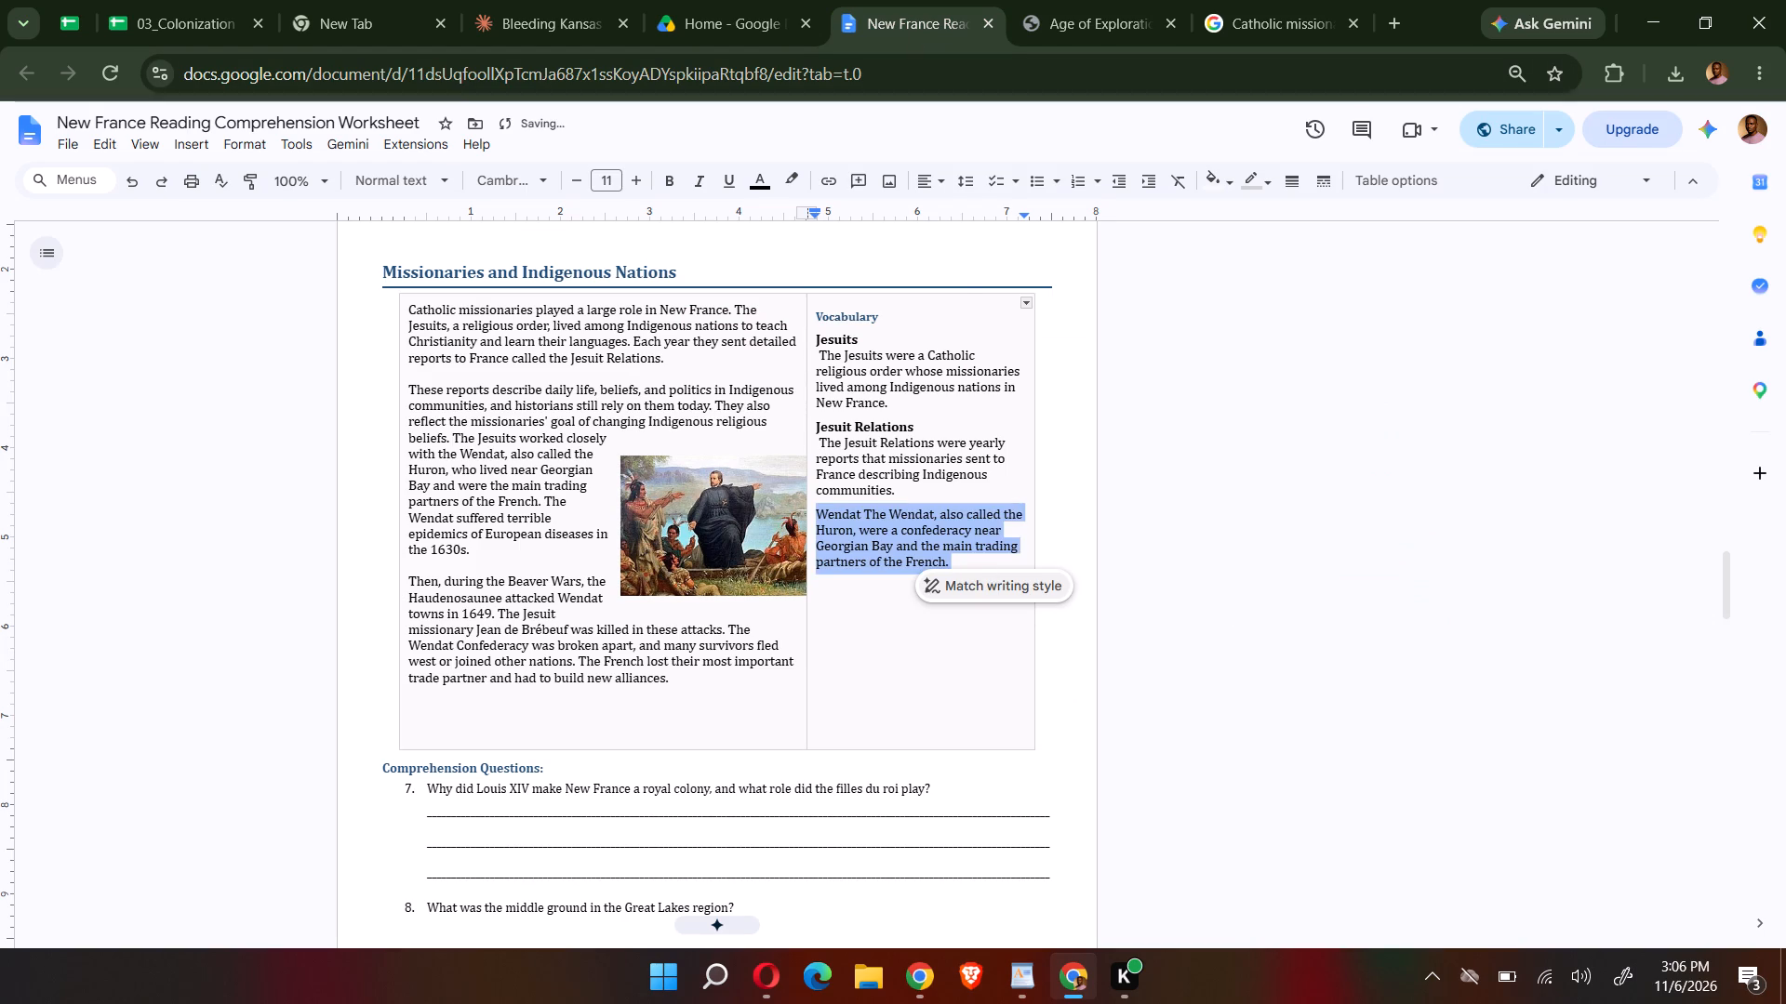
Make the term "Wendat" bold and break its definition onto the line below.
drag(862, 513, 809, 513)
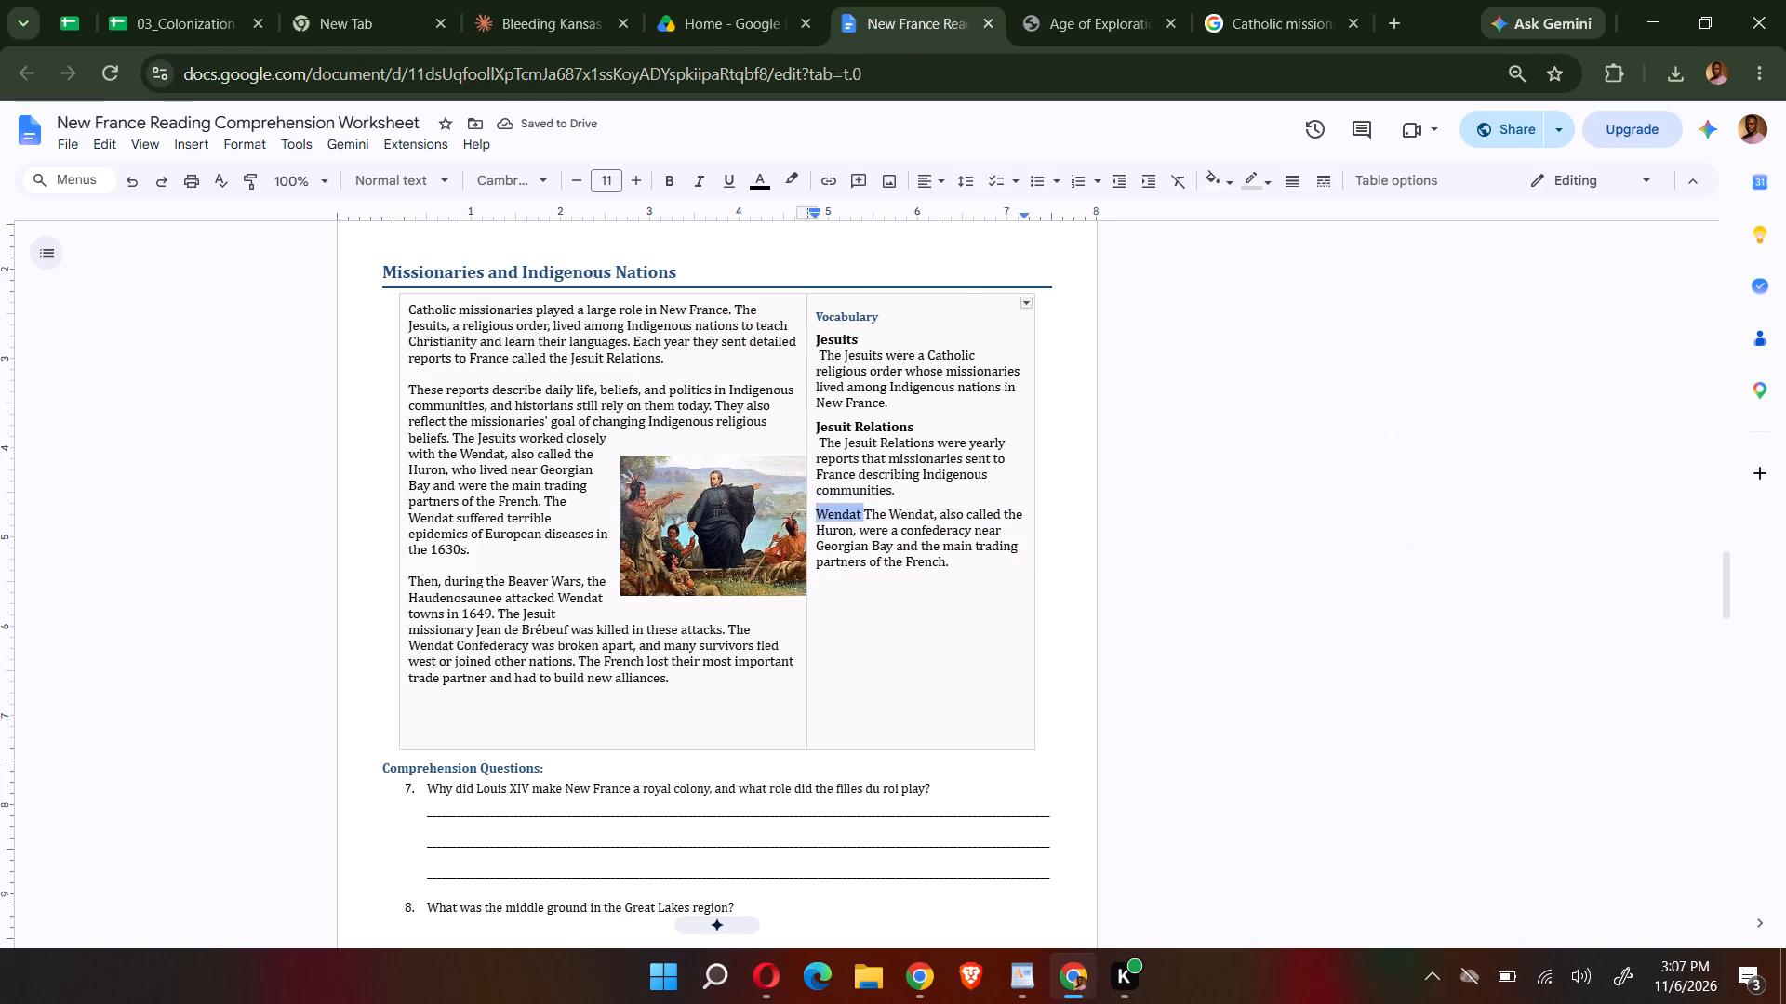
drag(809, 513, 806, 513)
click(672, 188)
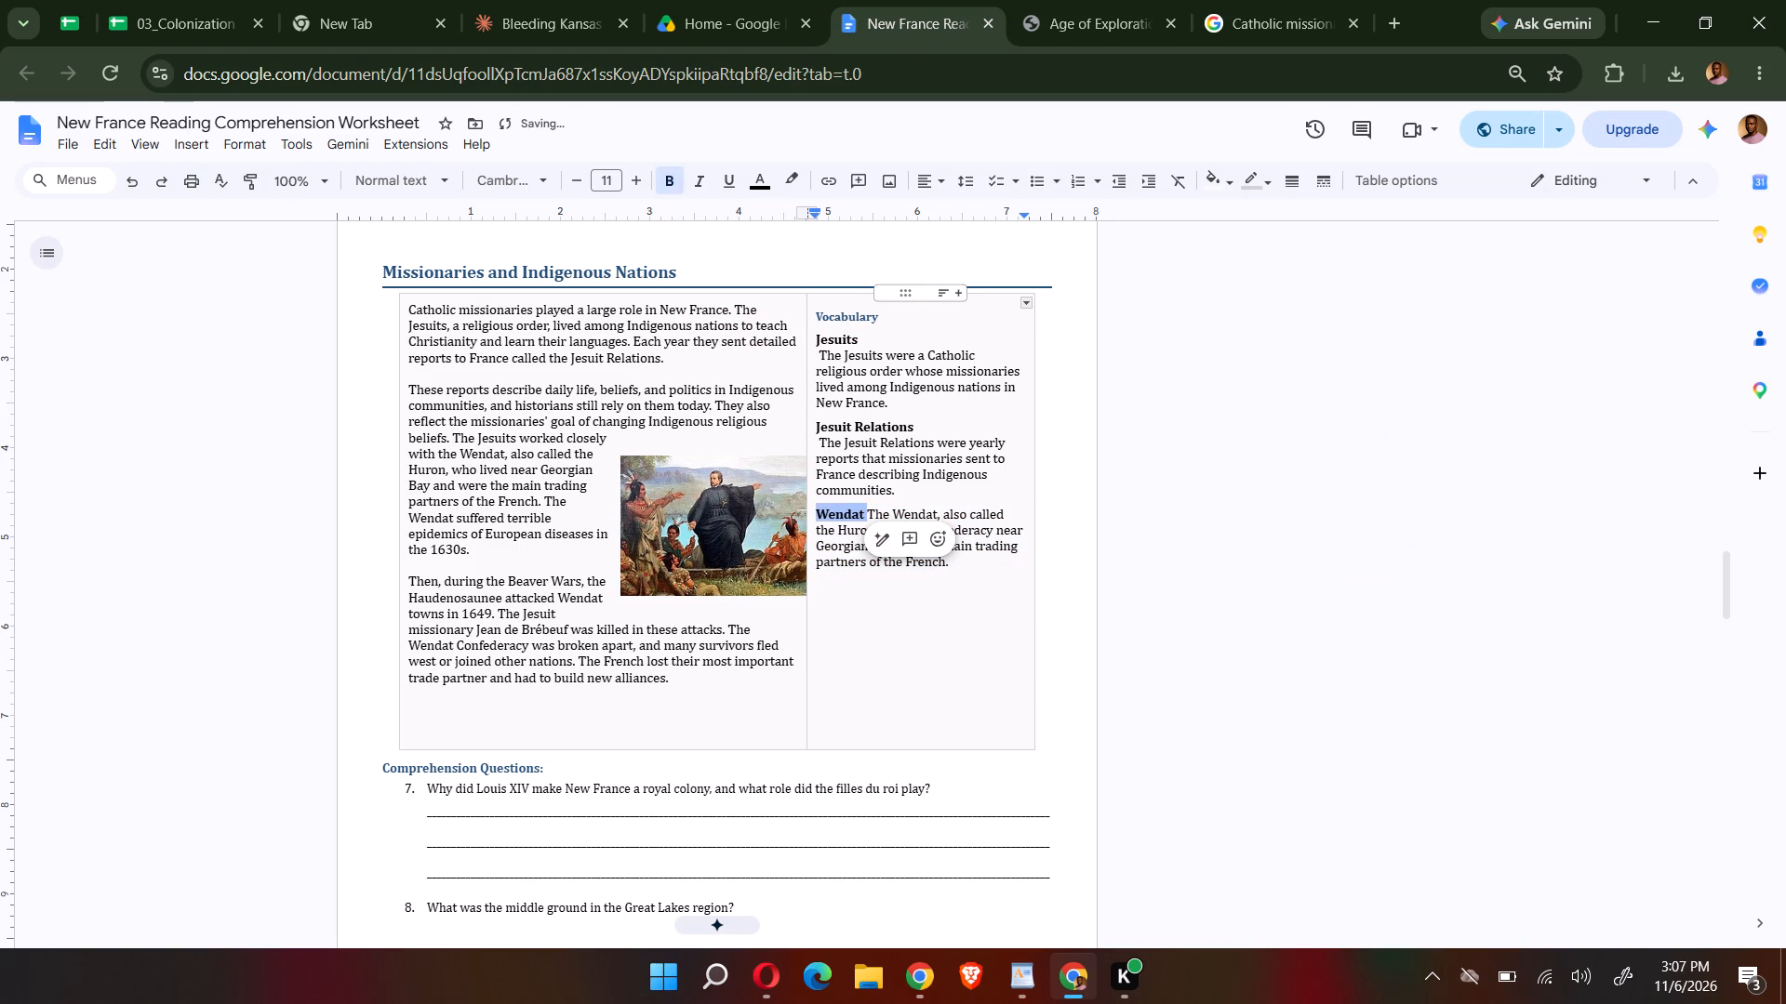
click(866, 514)
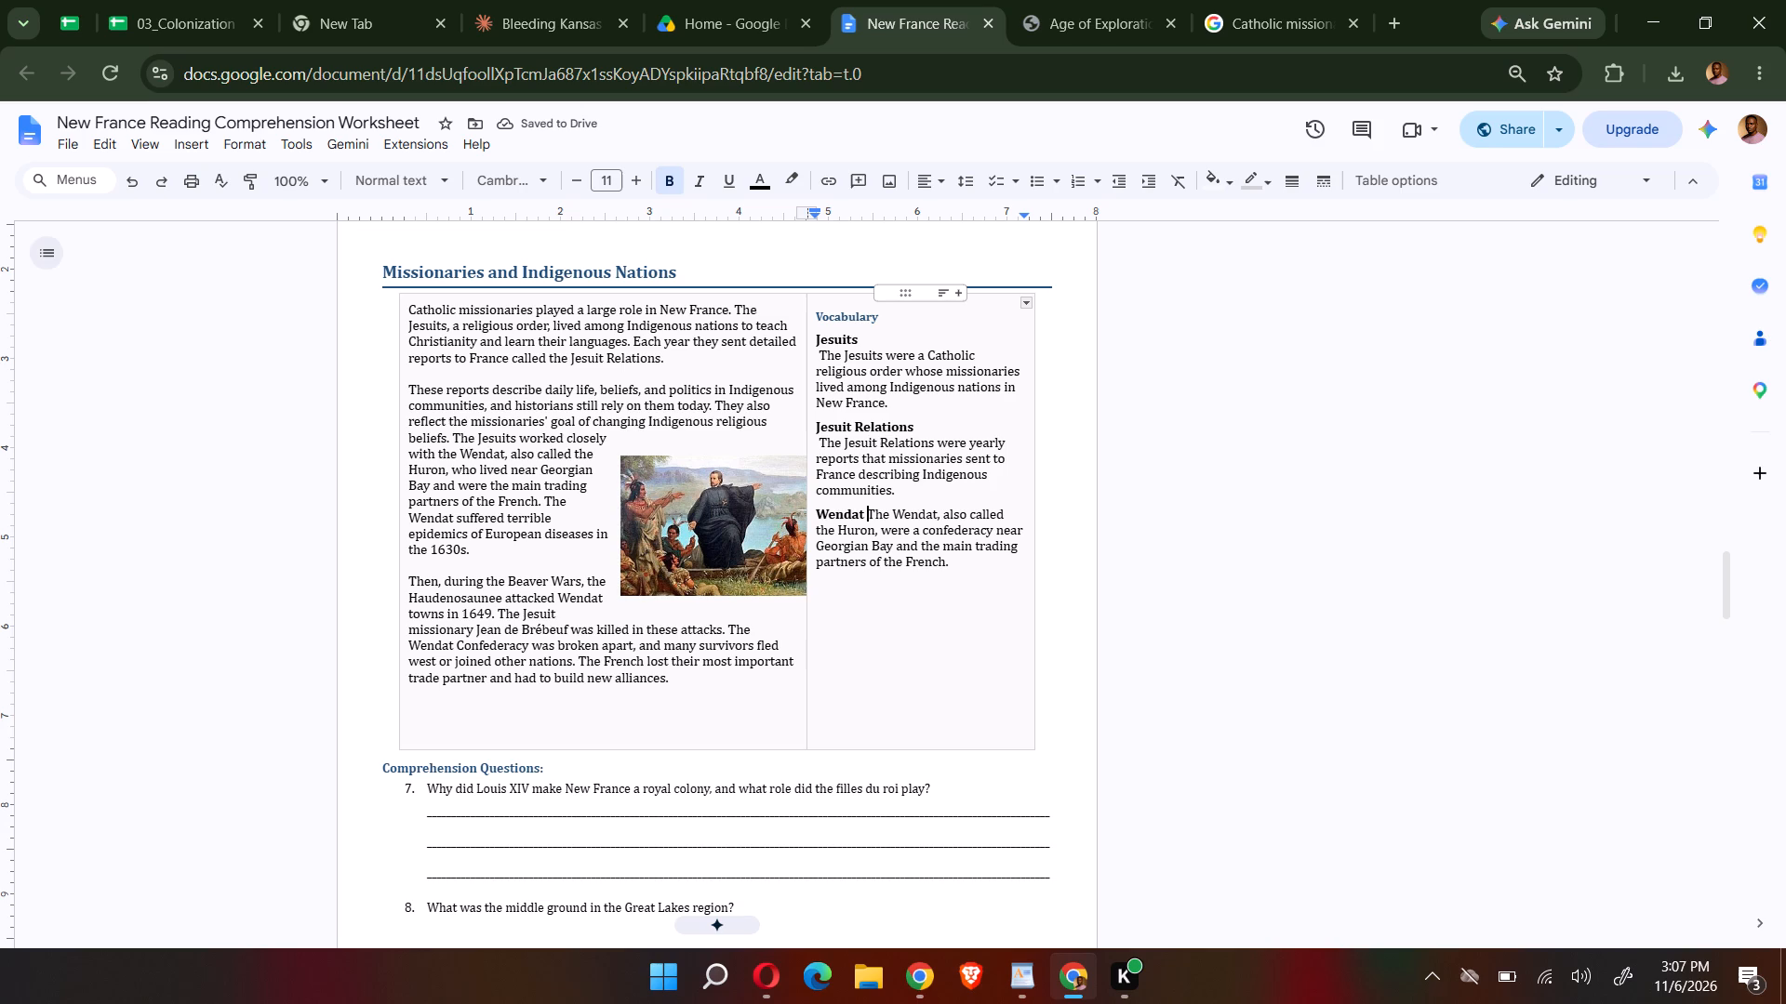
key(shift+Return)
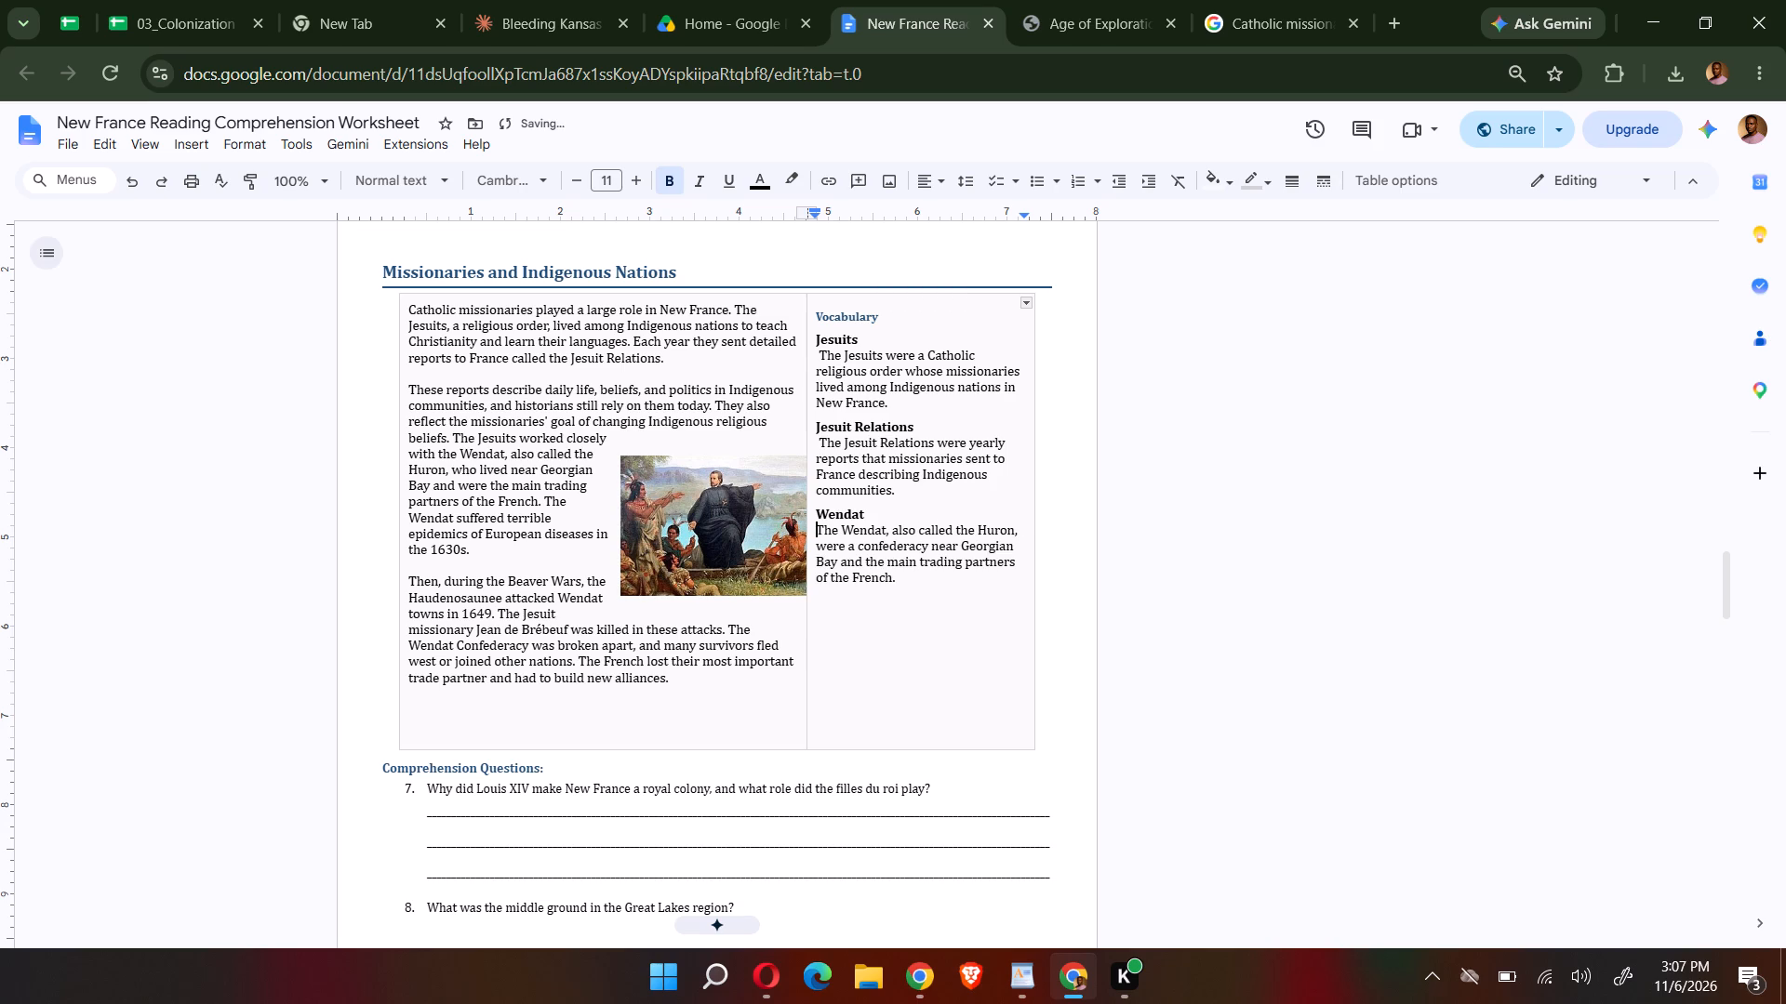
Copy the Haudenosaunee entry from the PDF's Section 3 vocabulary and paste it as a new paragraph below the Wendat definition.
click(916, 575)
key(Return)
click(1073, 29)
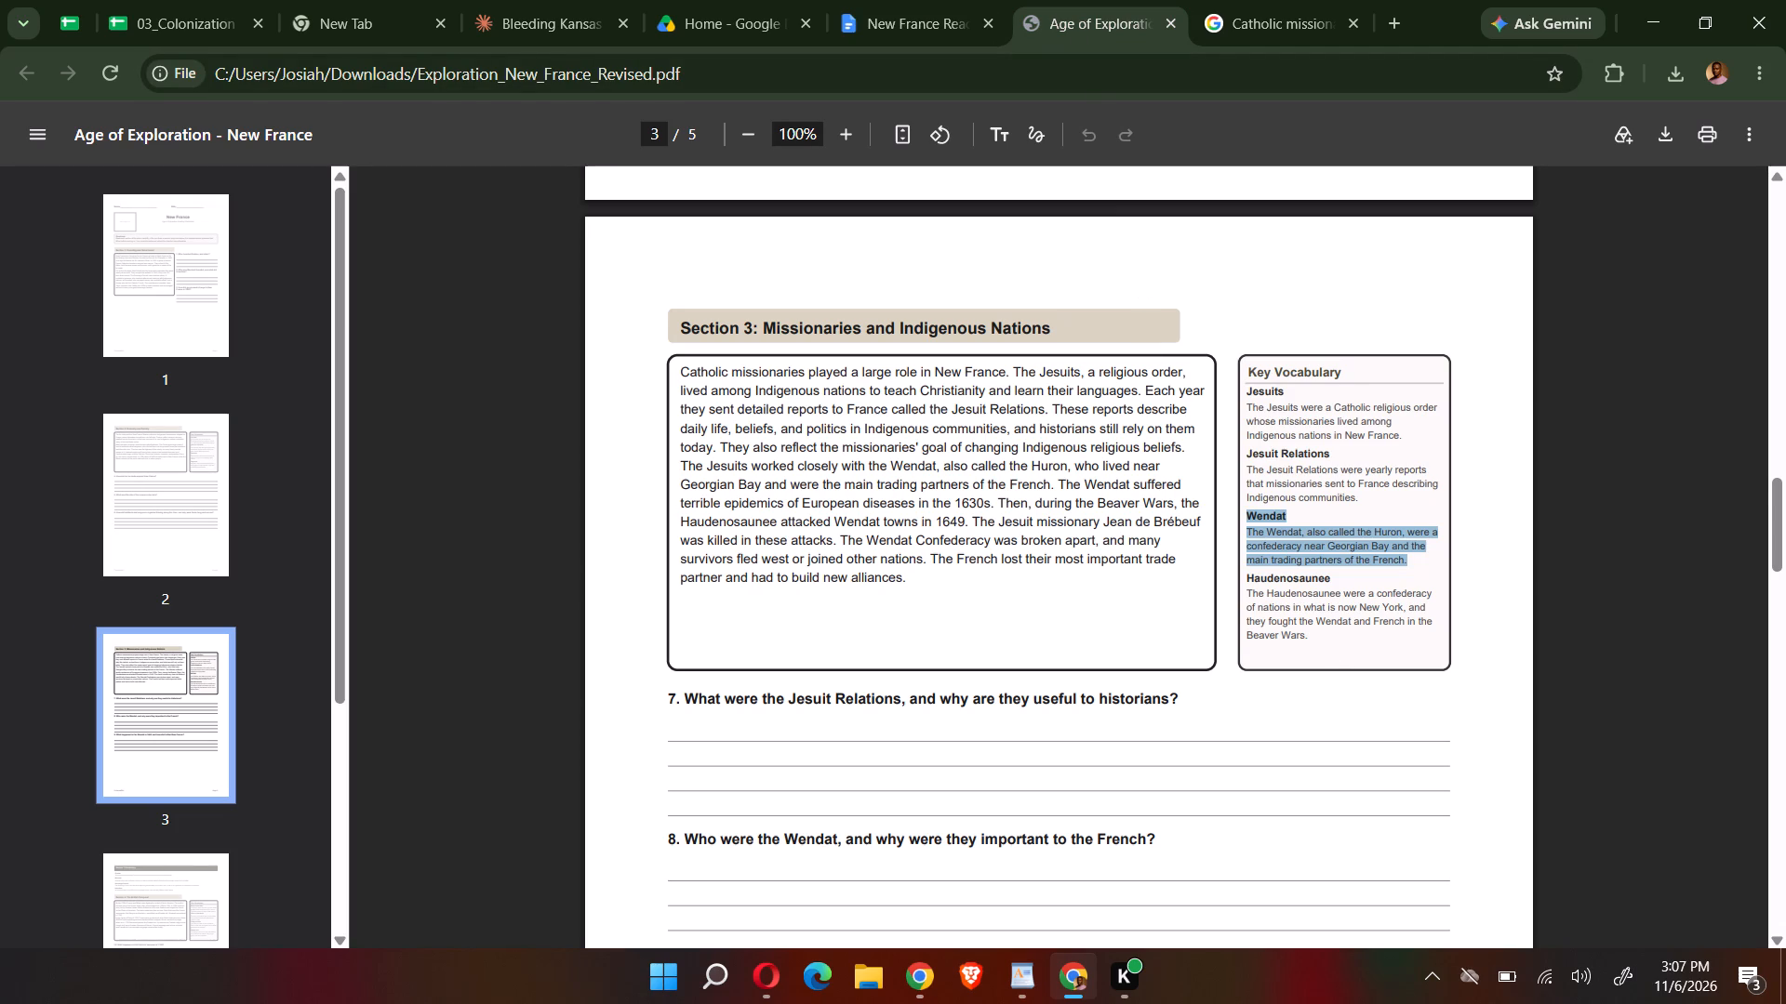
drag(1306, 634, 1245, 577)
key(ctrl+c)
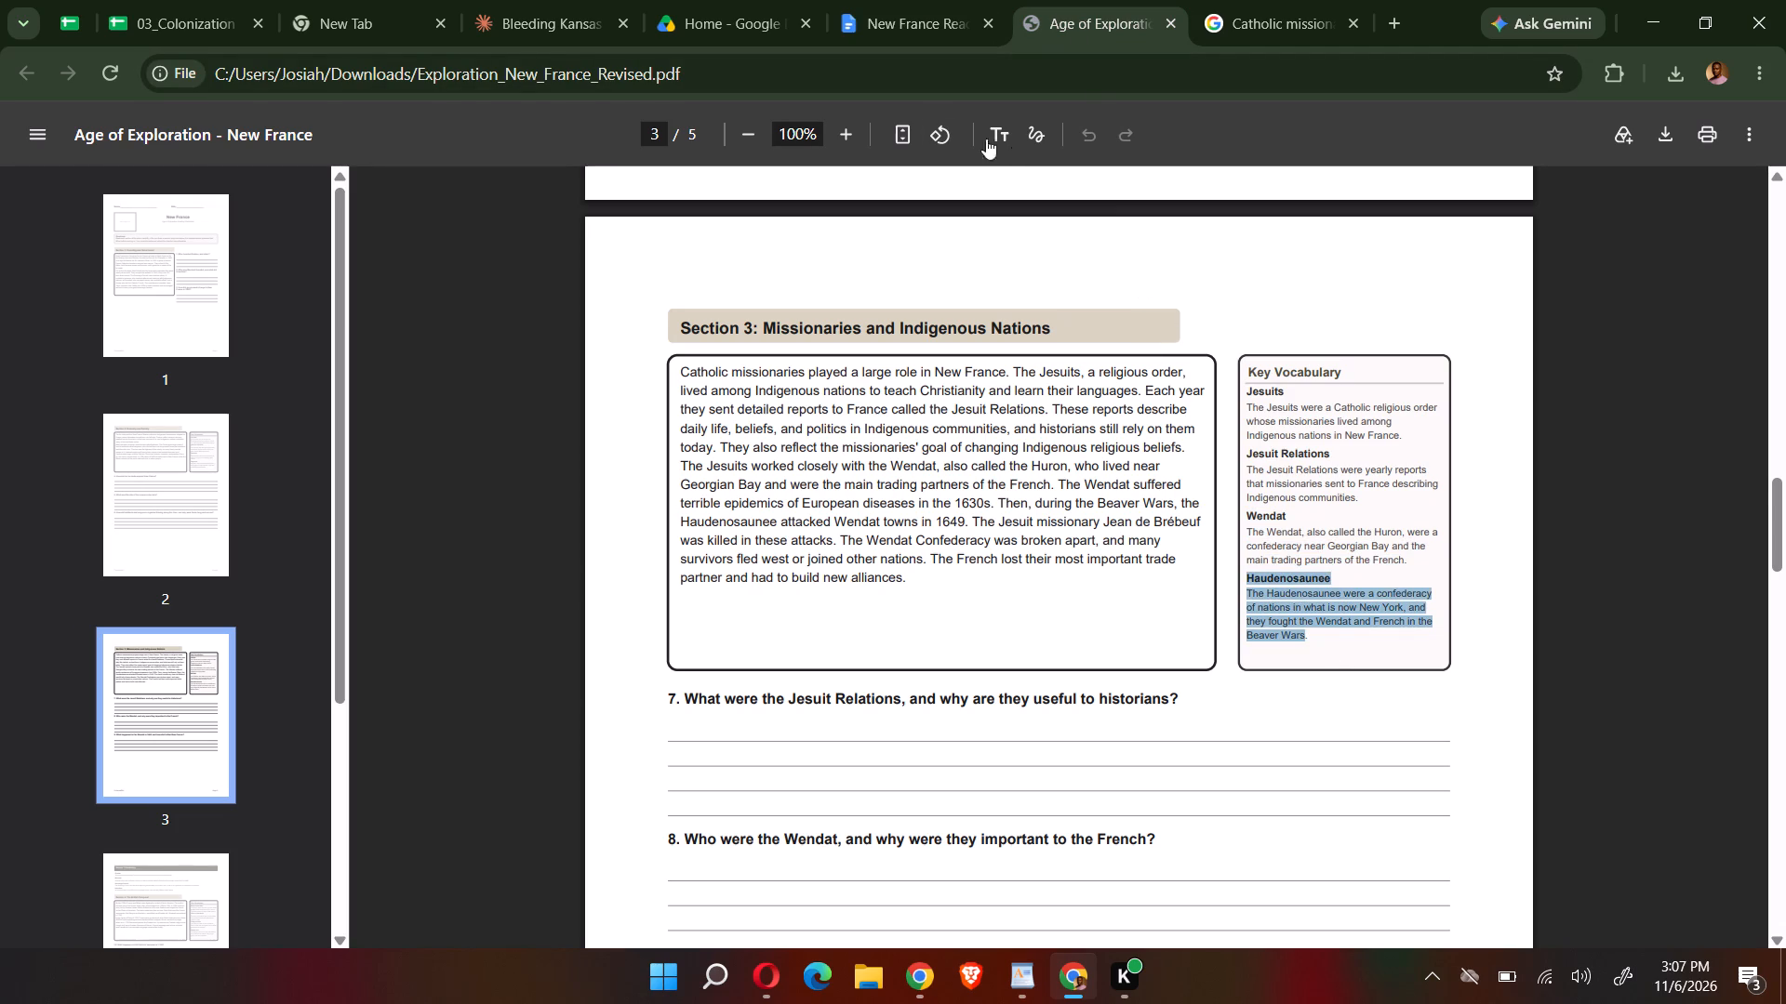
click(895, 17)
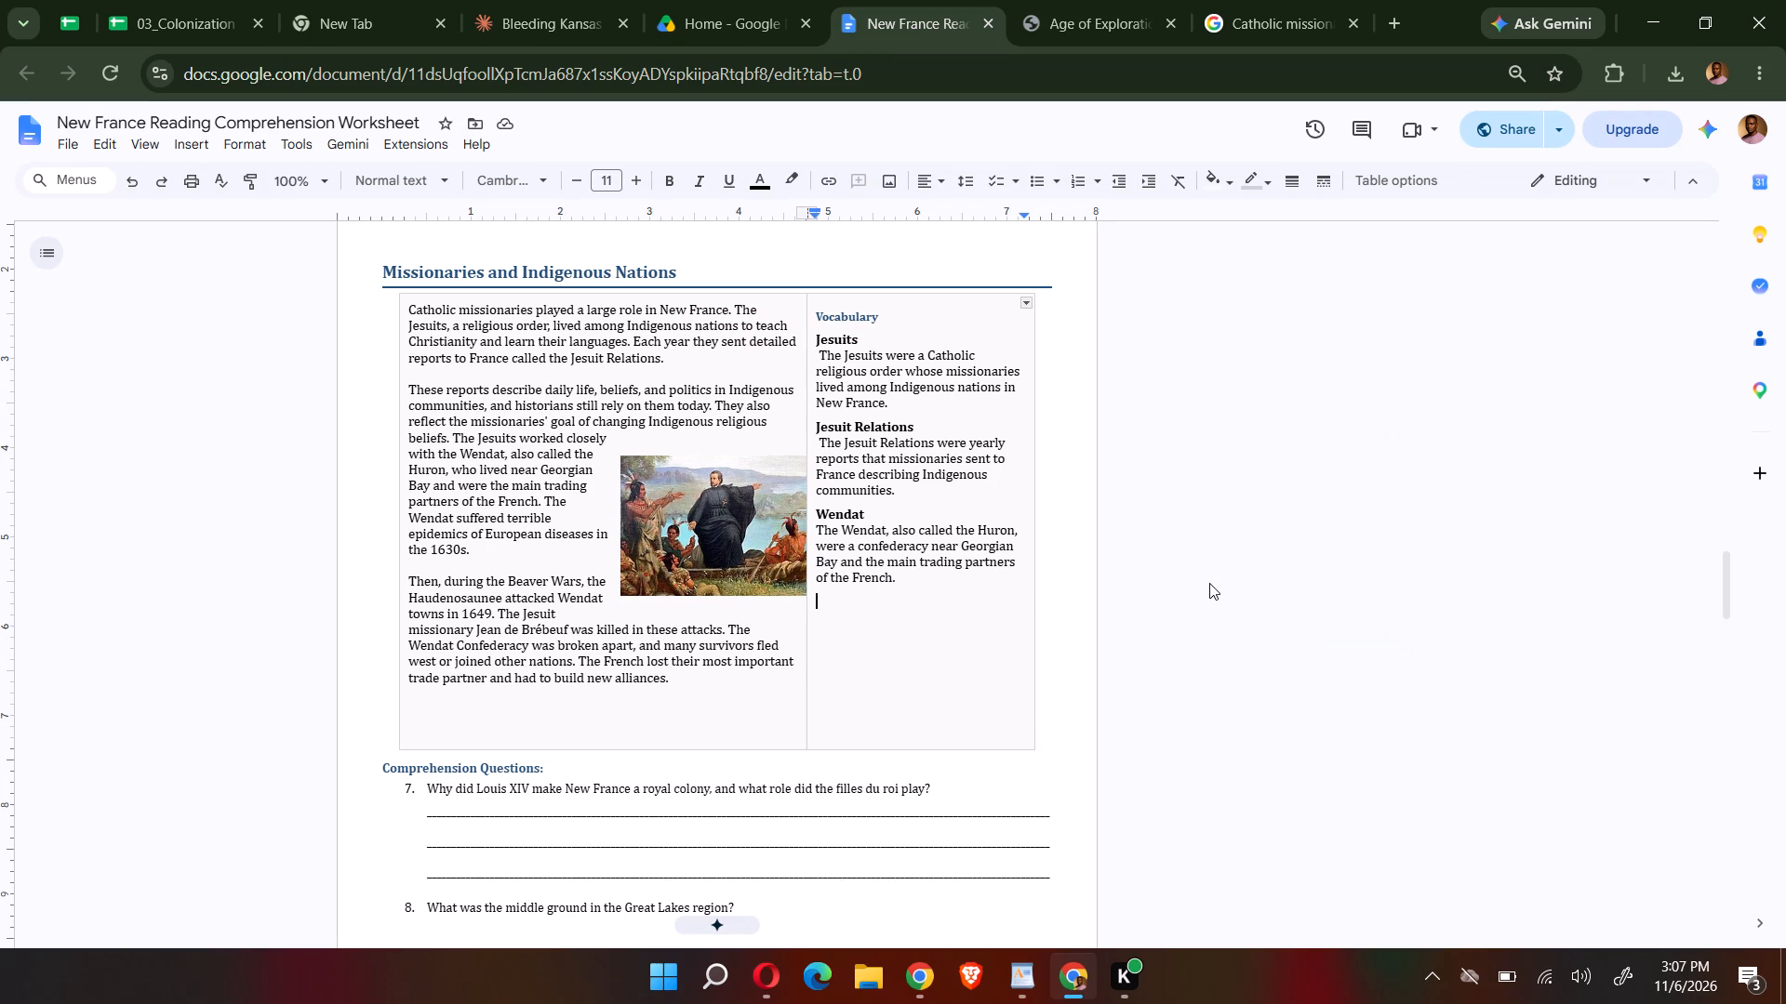
key(ctrl+v)
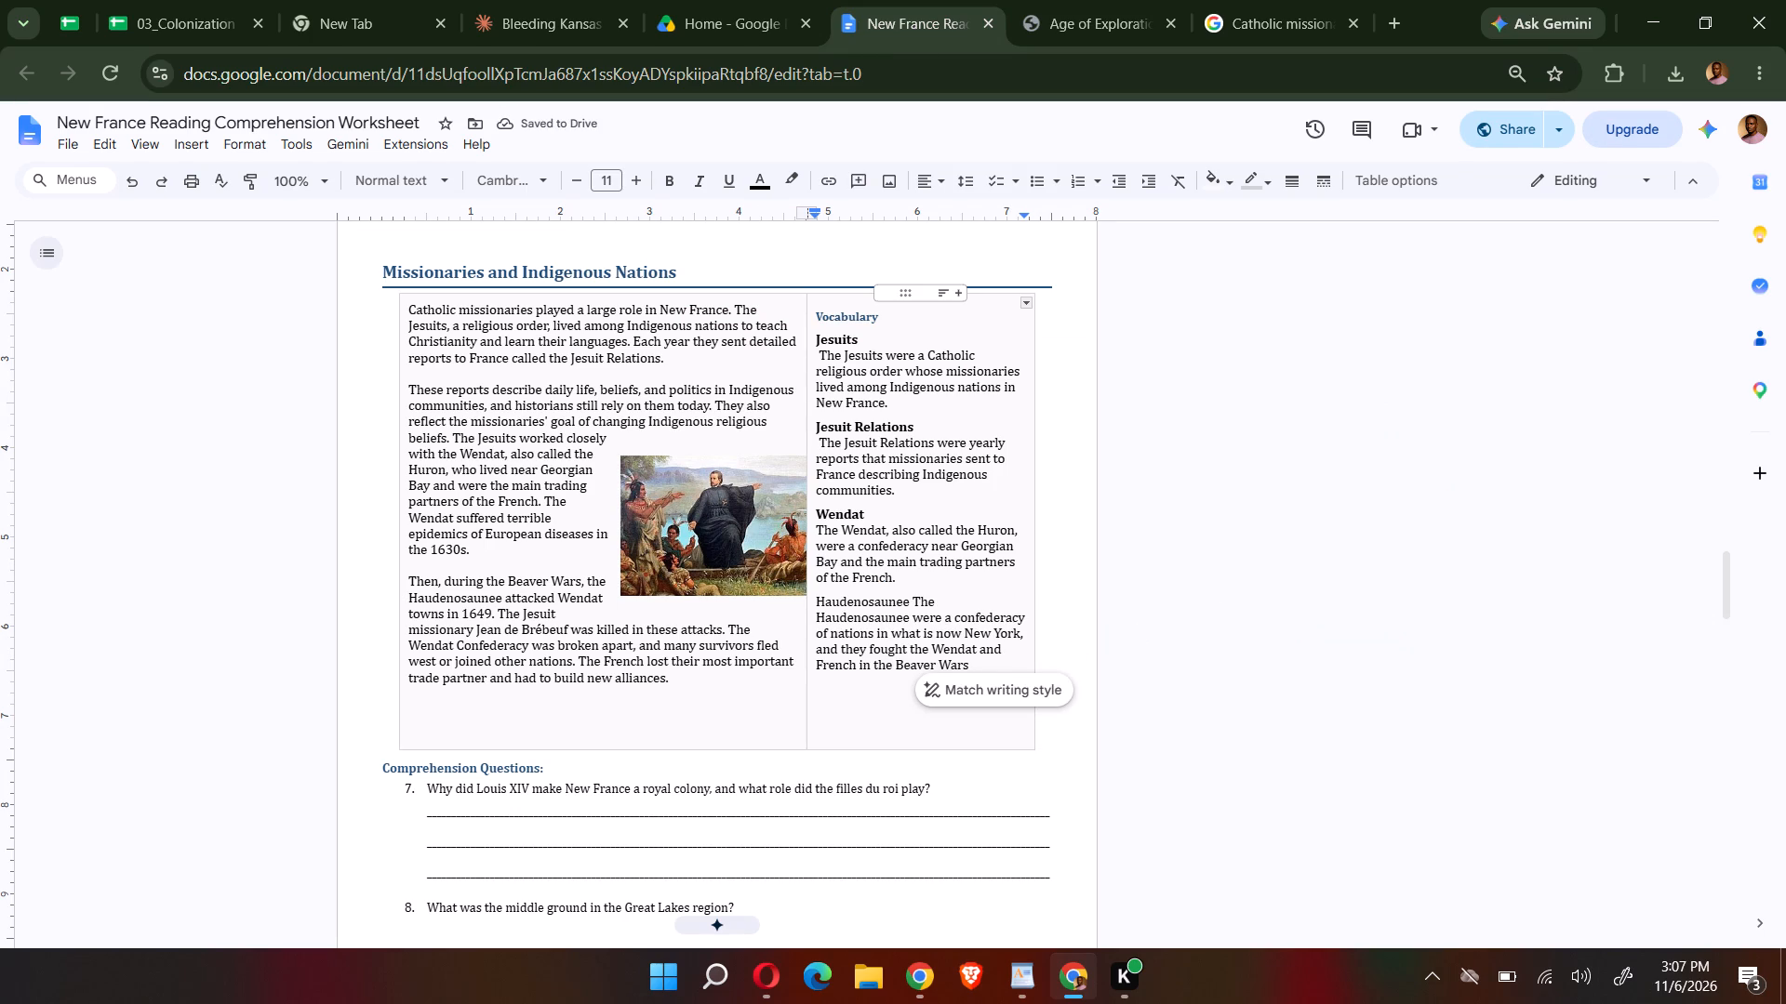
Make the term "Haudenosaunee" bold and break its definition onto the line below.
drag(908, 600, 819, 612)
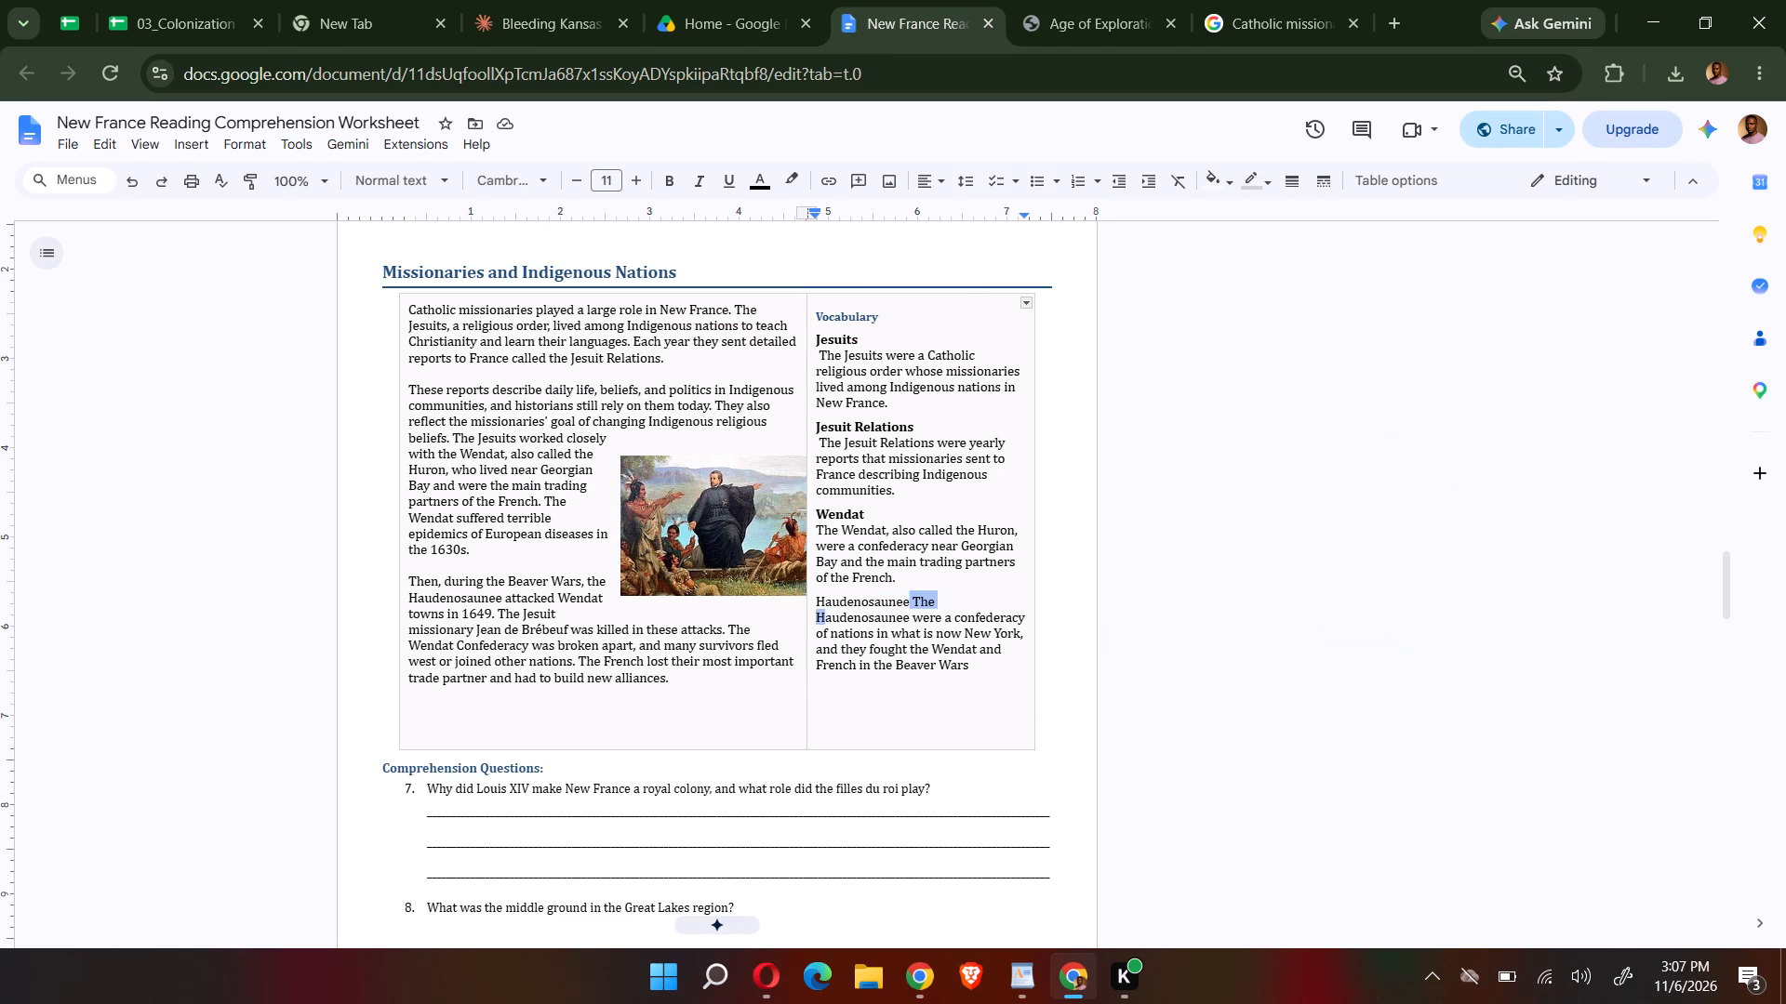
drag(819, 612, 809, 599)
click(658, 172)
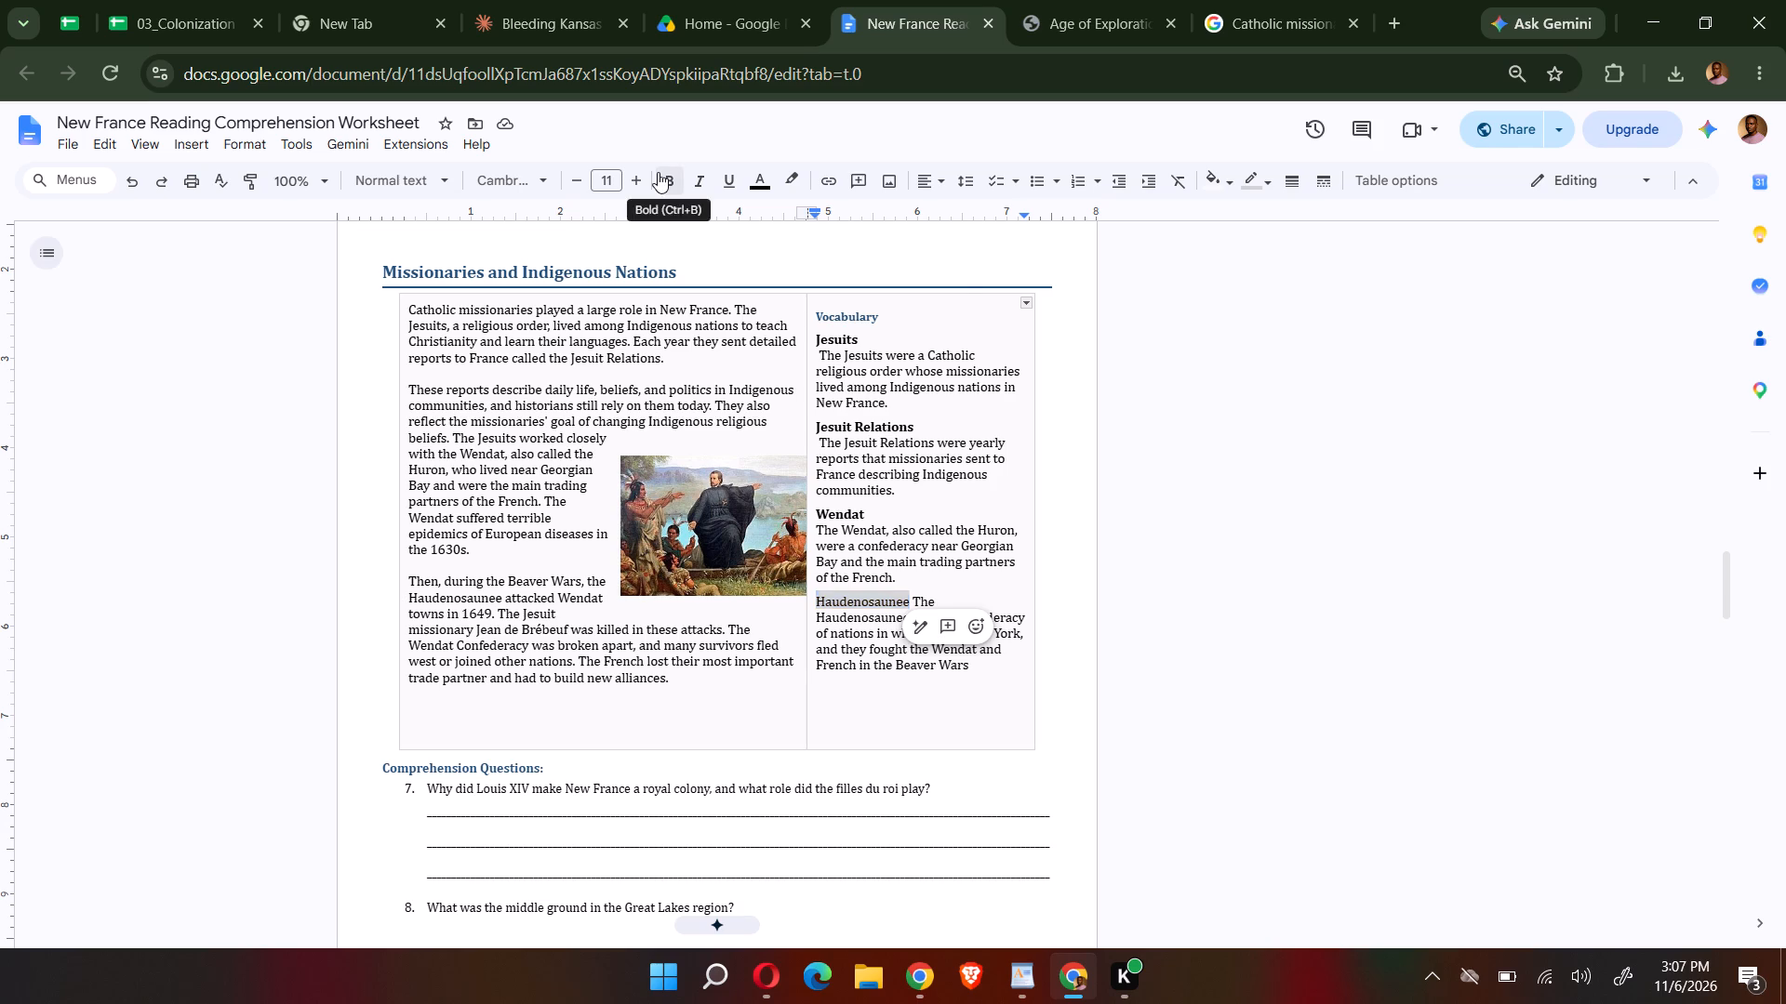
click(913, 602)
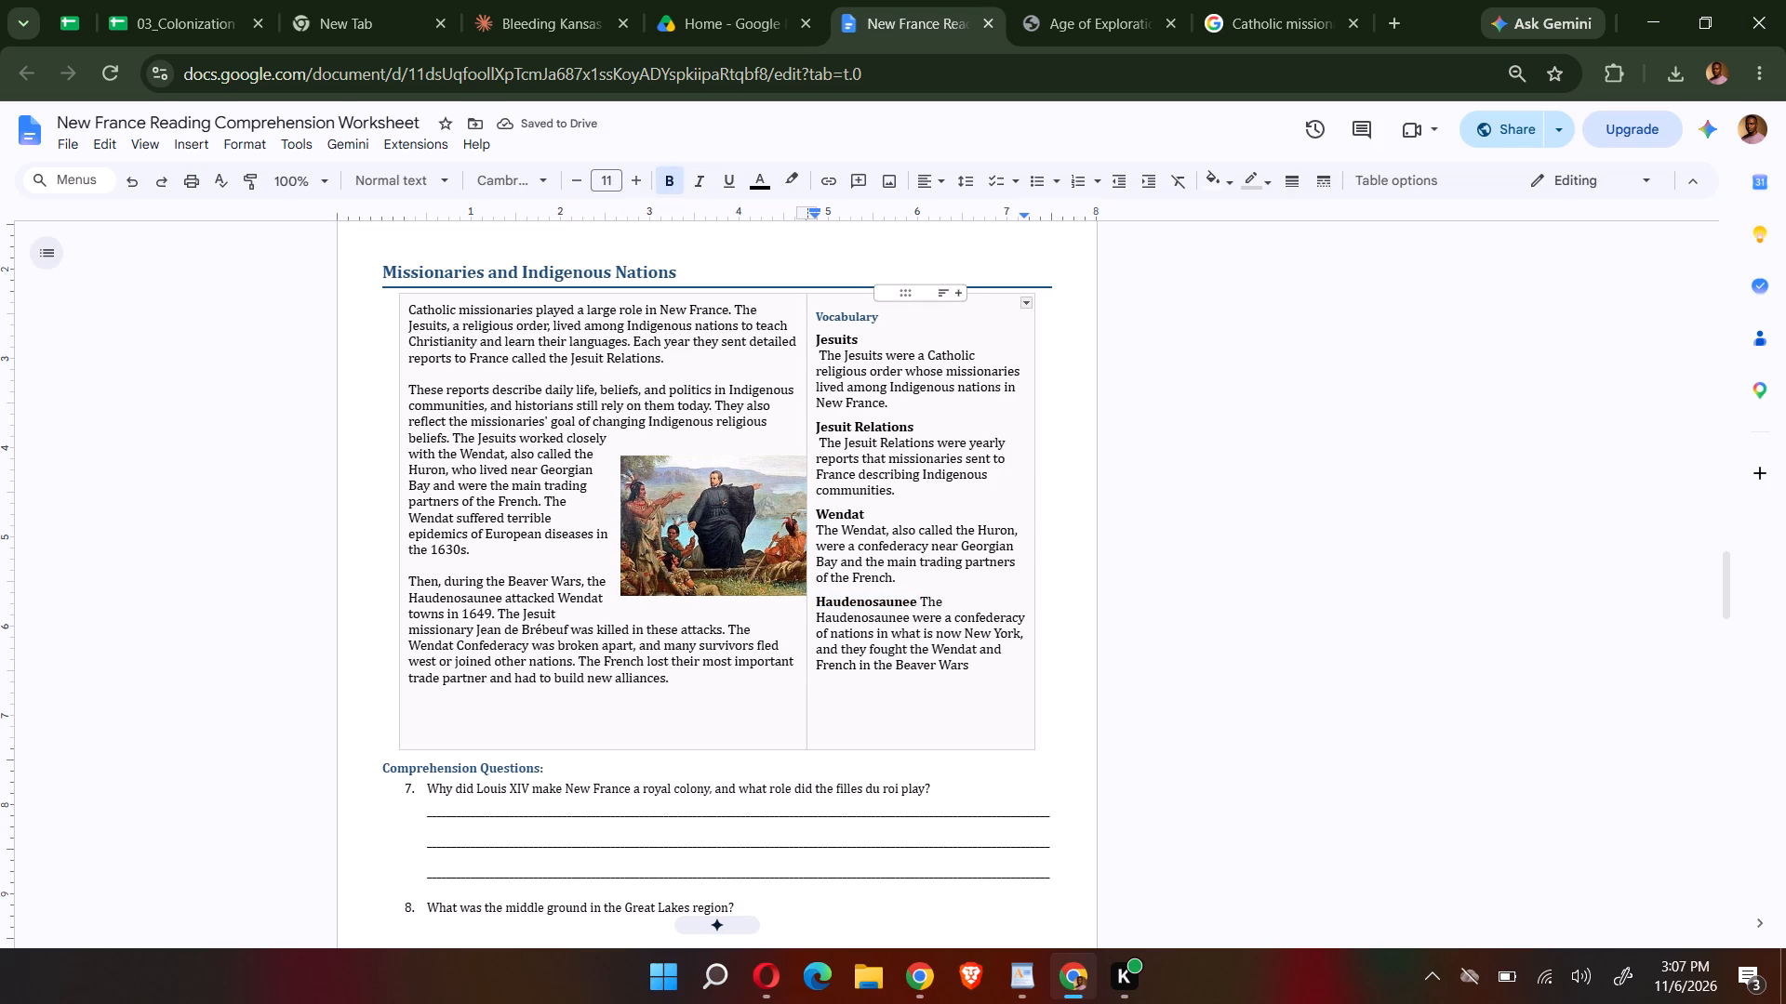
key(shift+Return)
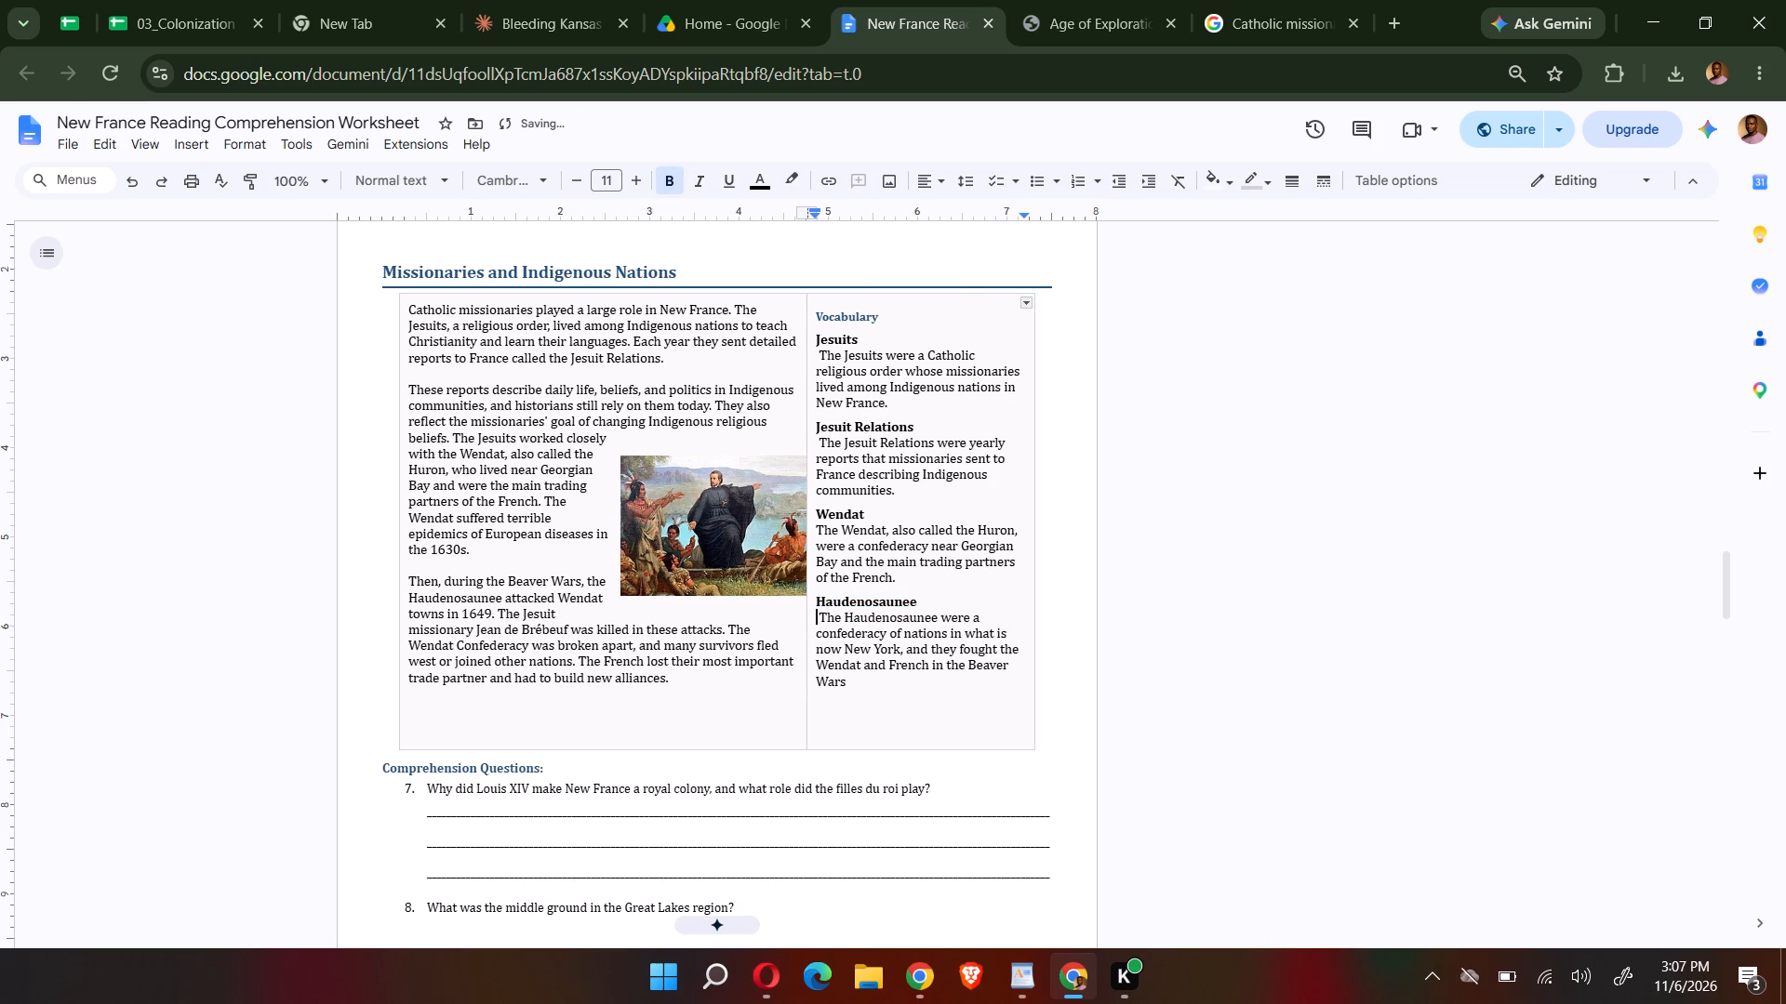
Replace question 7 with the PDF's "What were the Jesuit Relations, and why are they useful to historians?".
scroll(801, 591, down, 1)
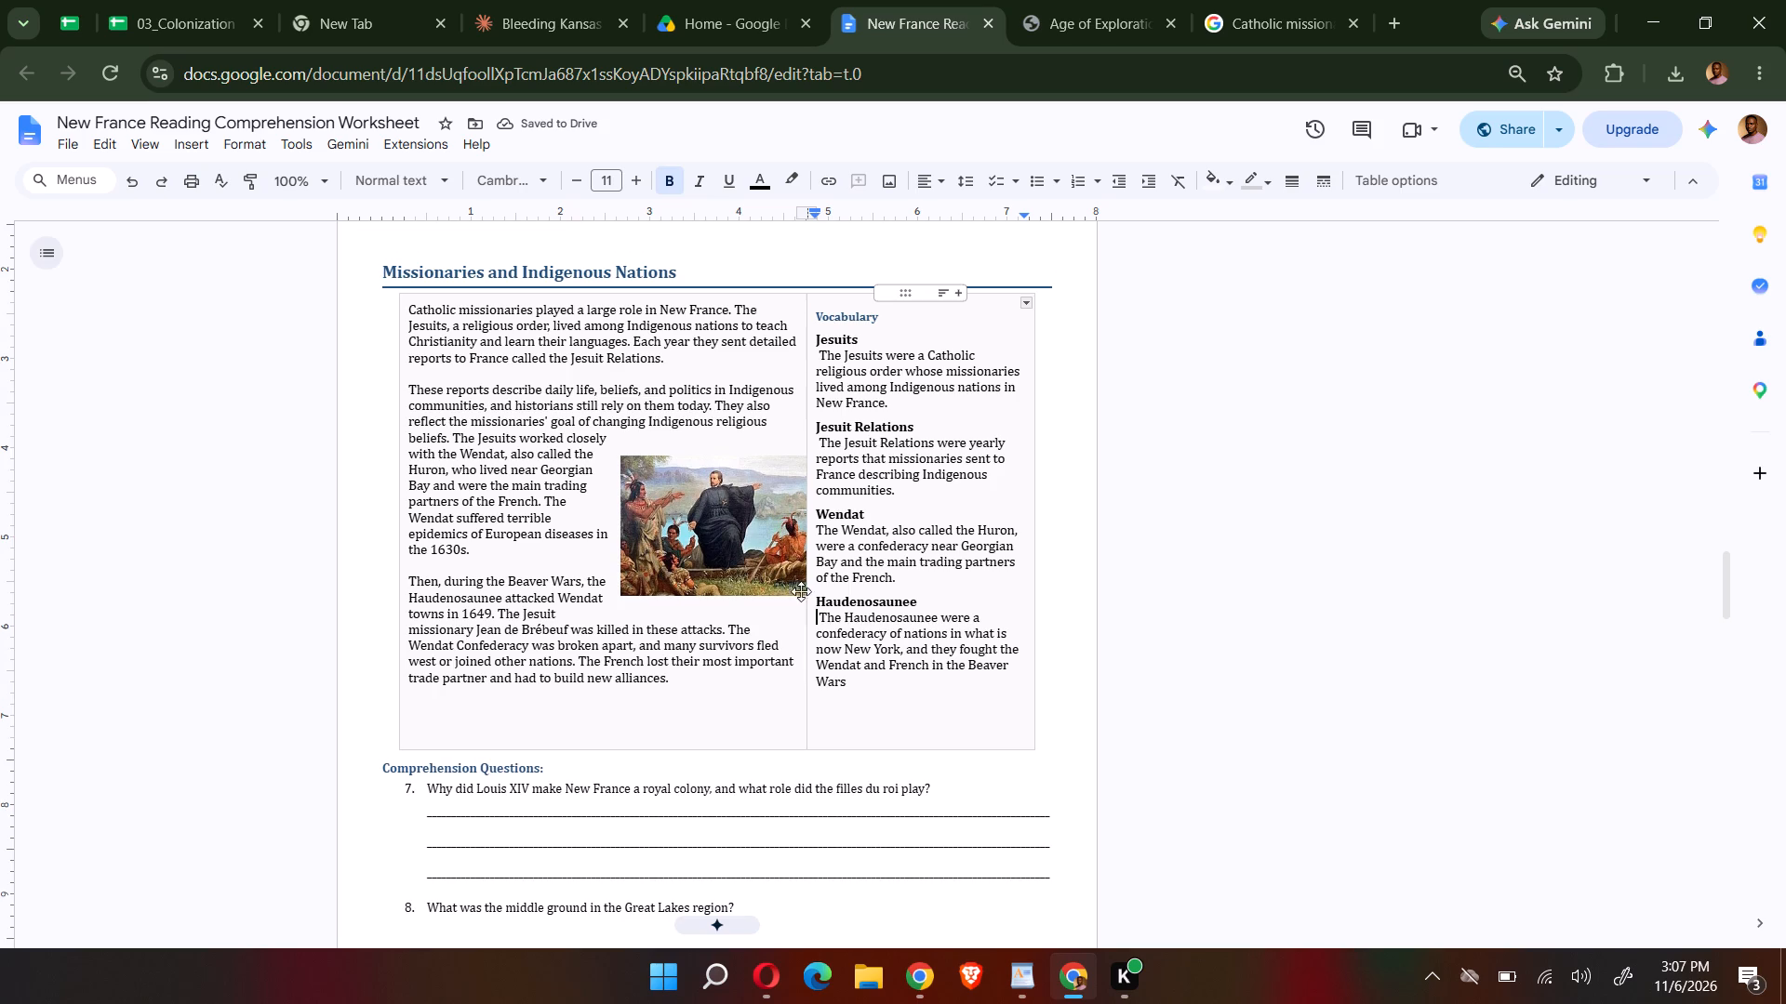
scroll(801, 591, down, 1)
drag(942, 555, 765, 583)
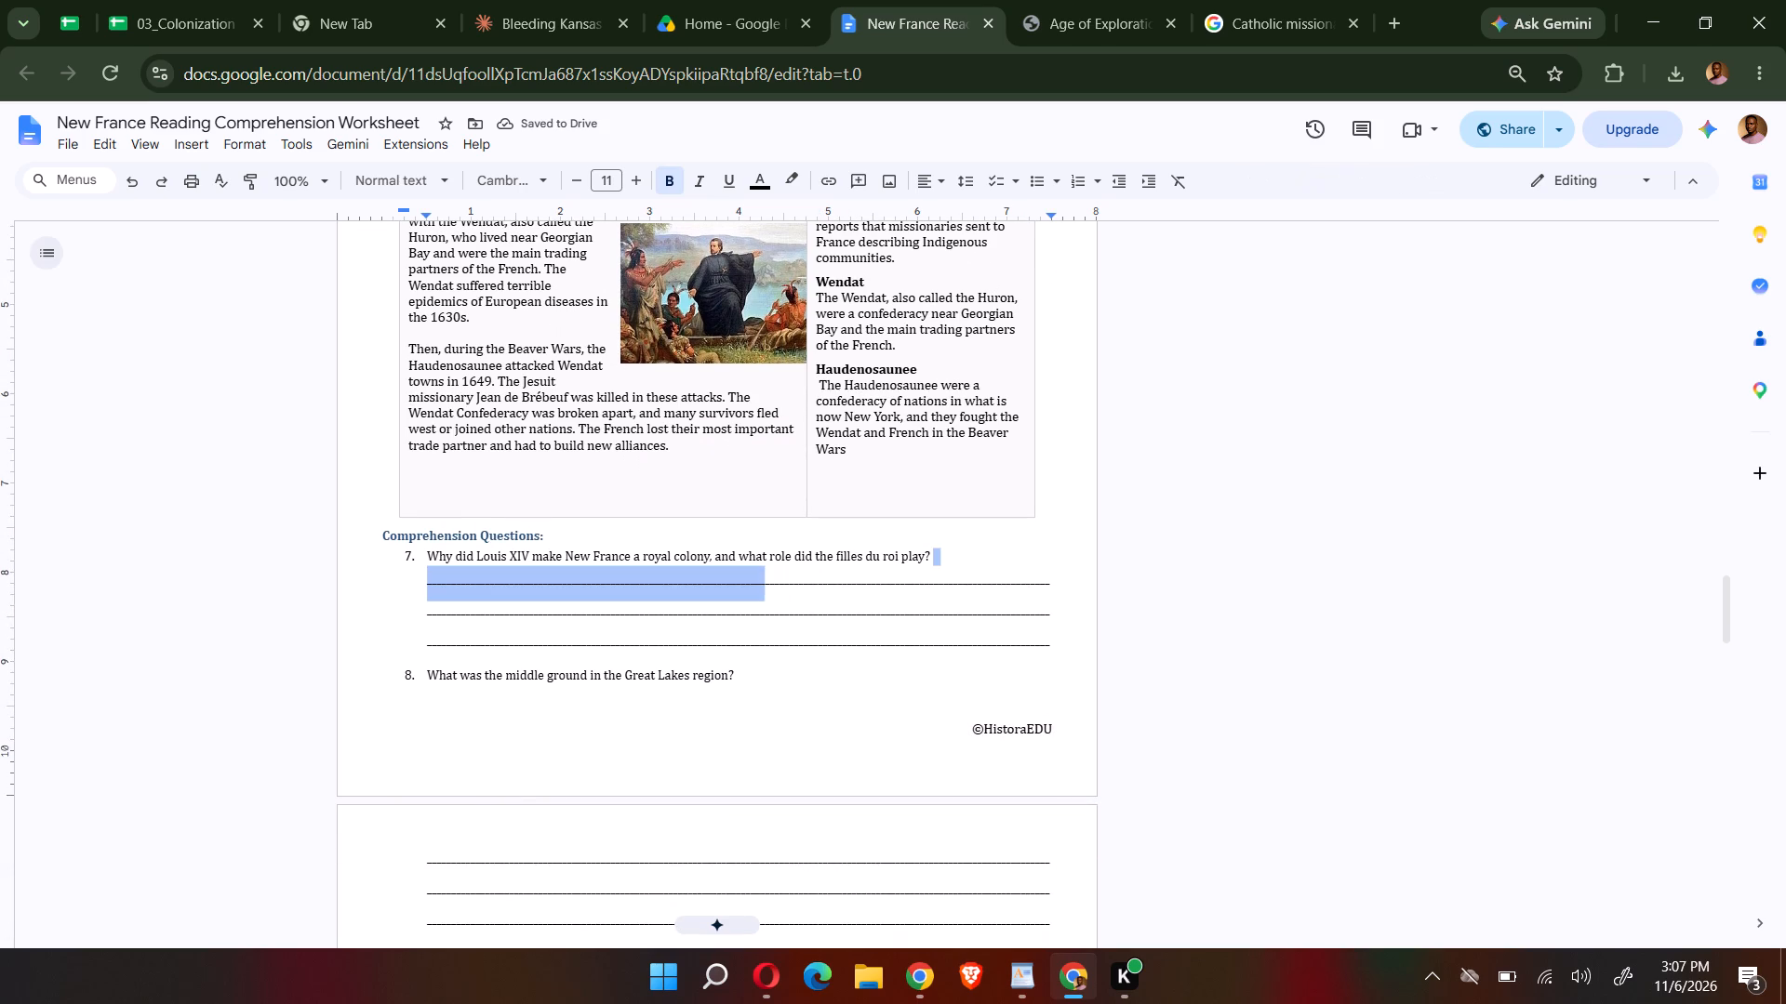
drag(765, 583, 424, 556)
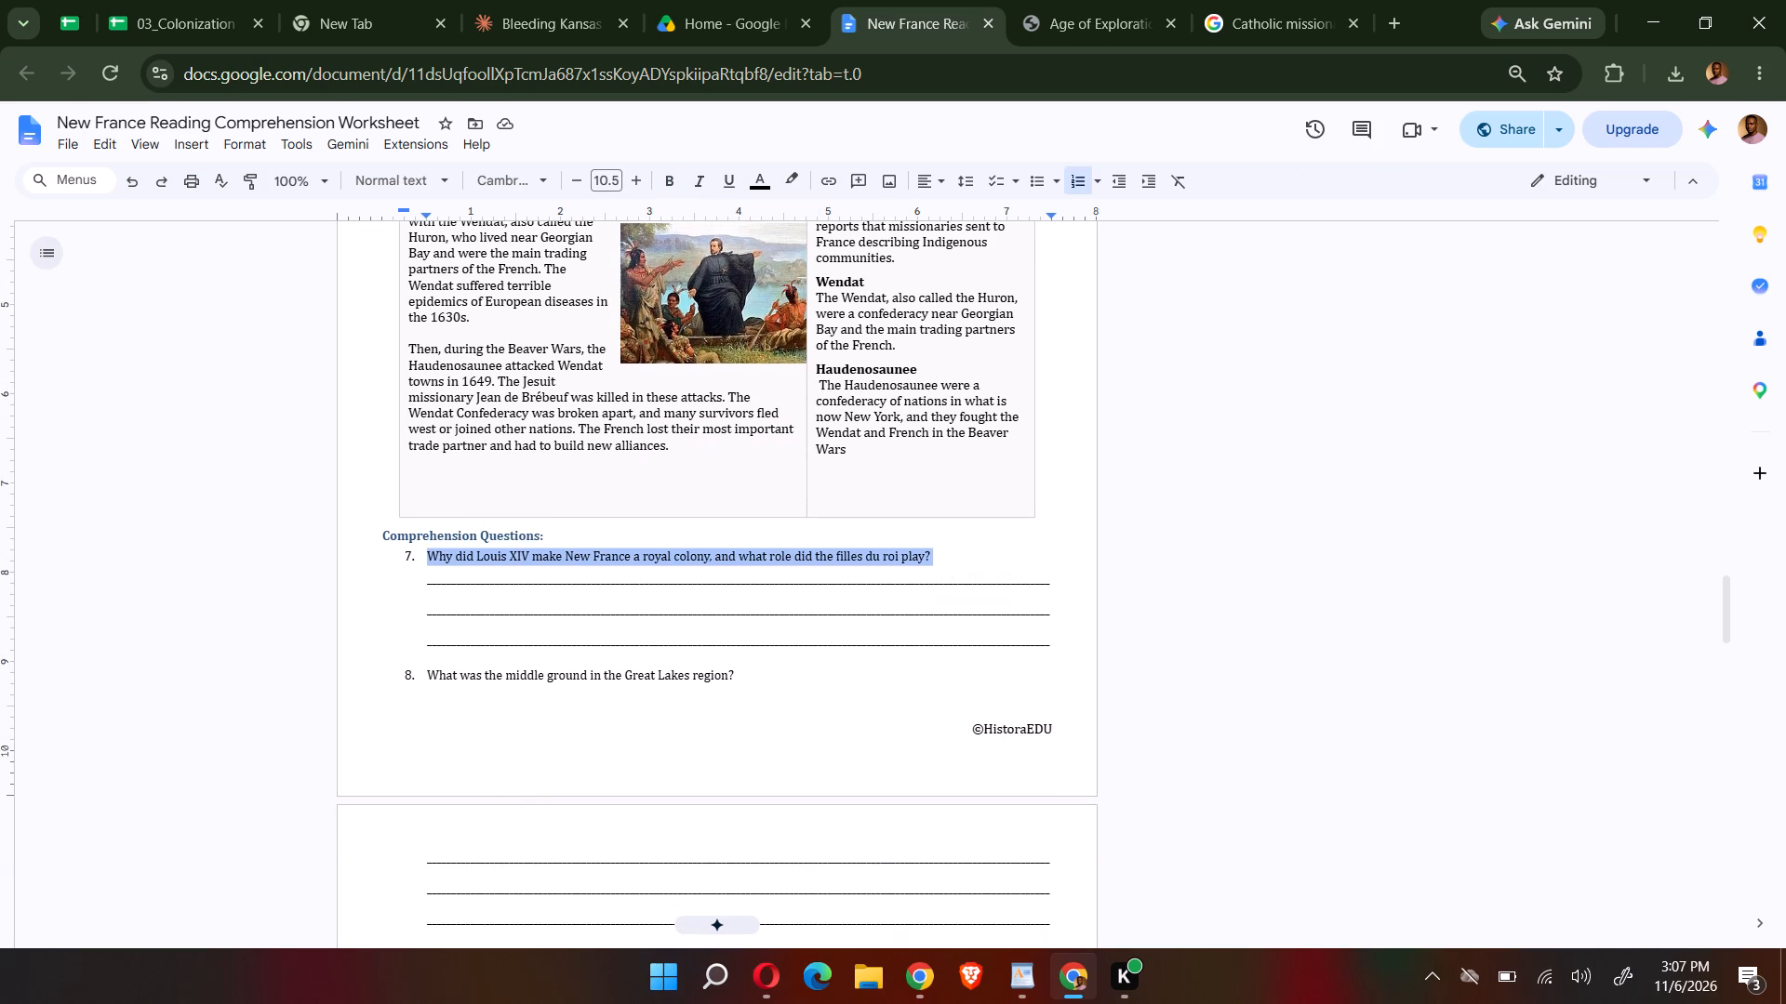
key(BackSpace)
drag(1062, 7, 1059, 35)
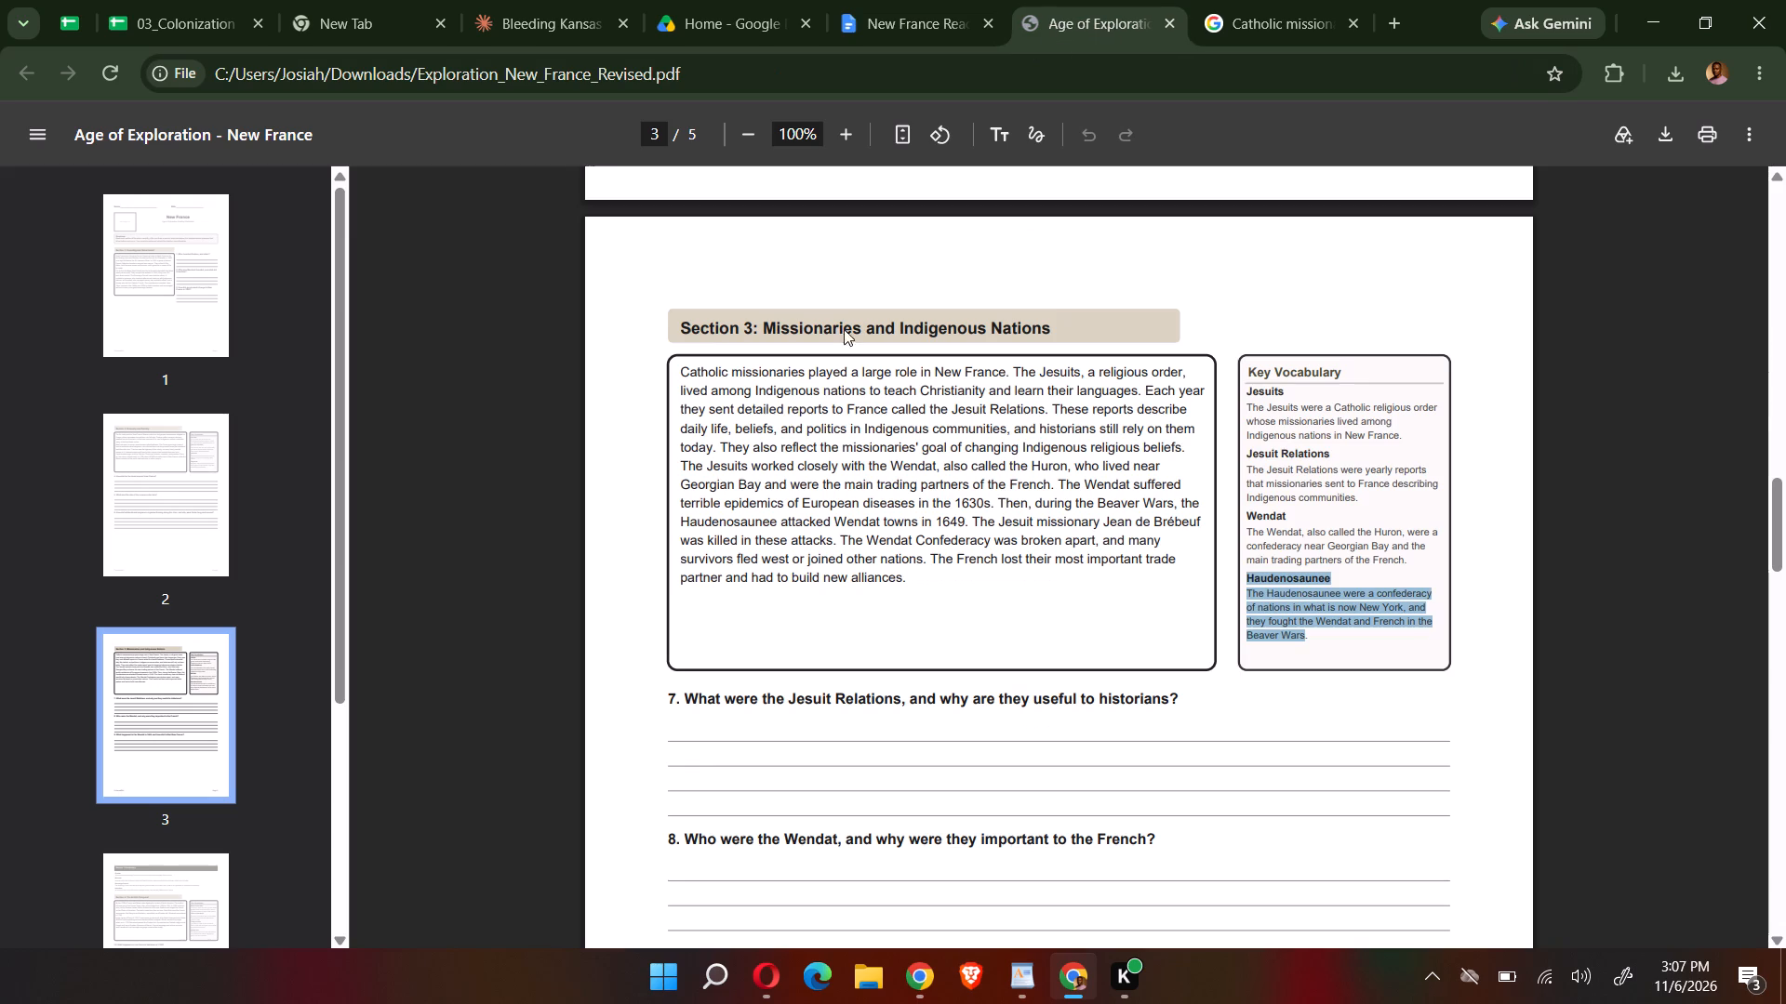
scroll(736, 506, down, 1)
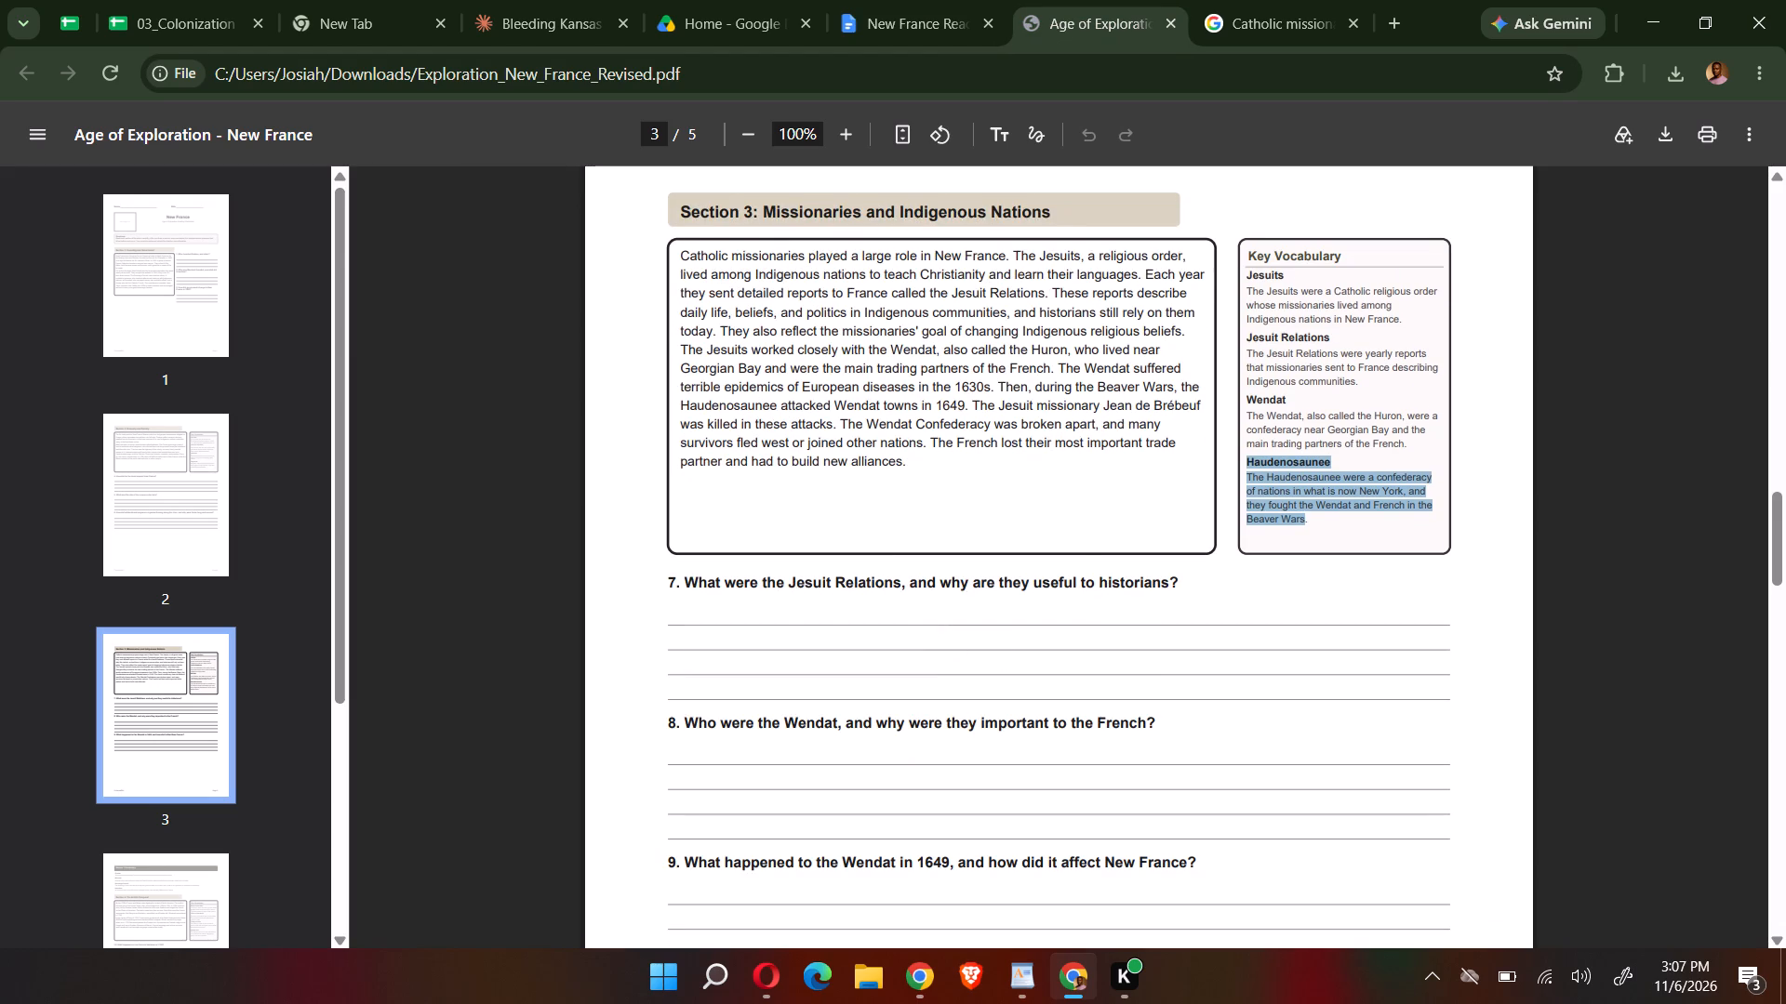
Copy the PDF's question "What were the Jesuit Relations, and why are they useful to historians?" into the worksheet's empty question 7.
drag(1191, 578, 679, 588)
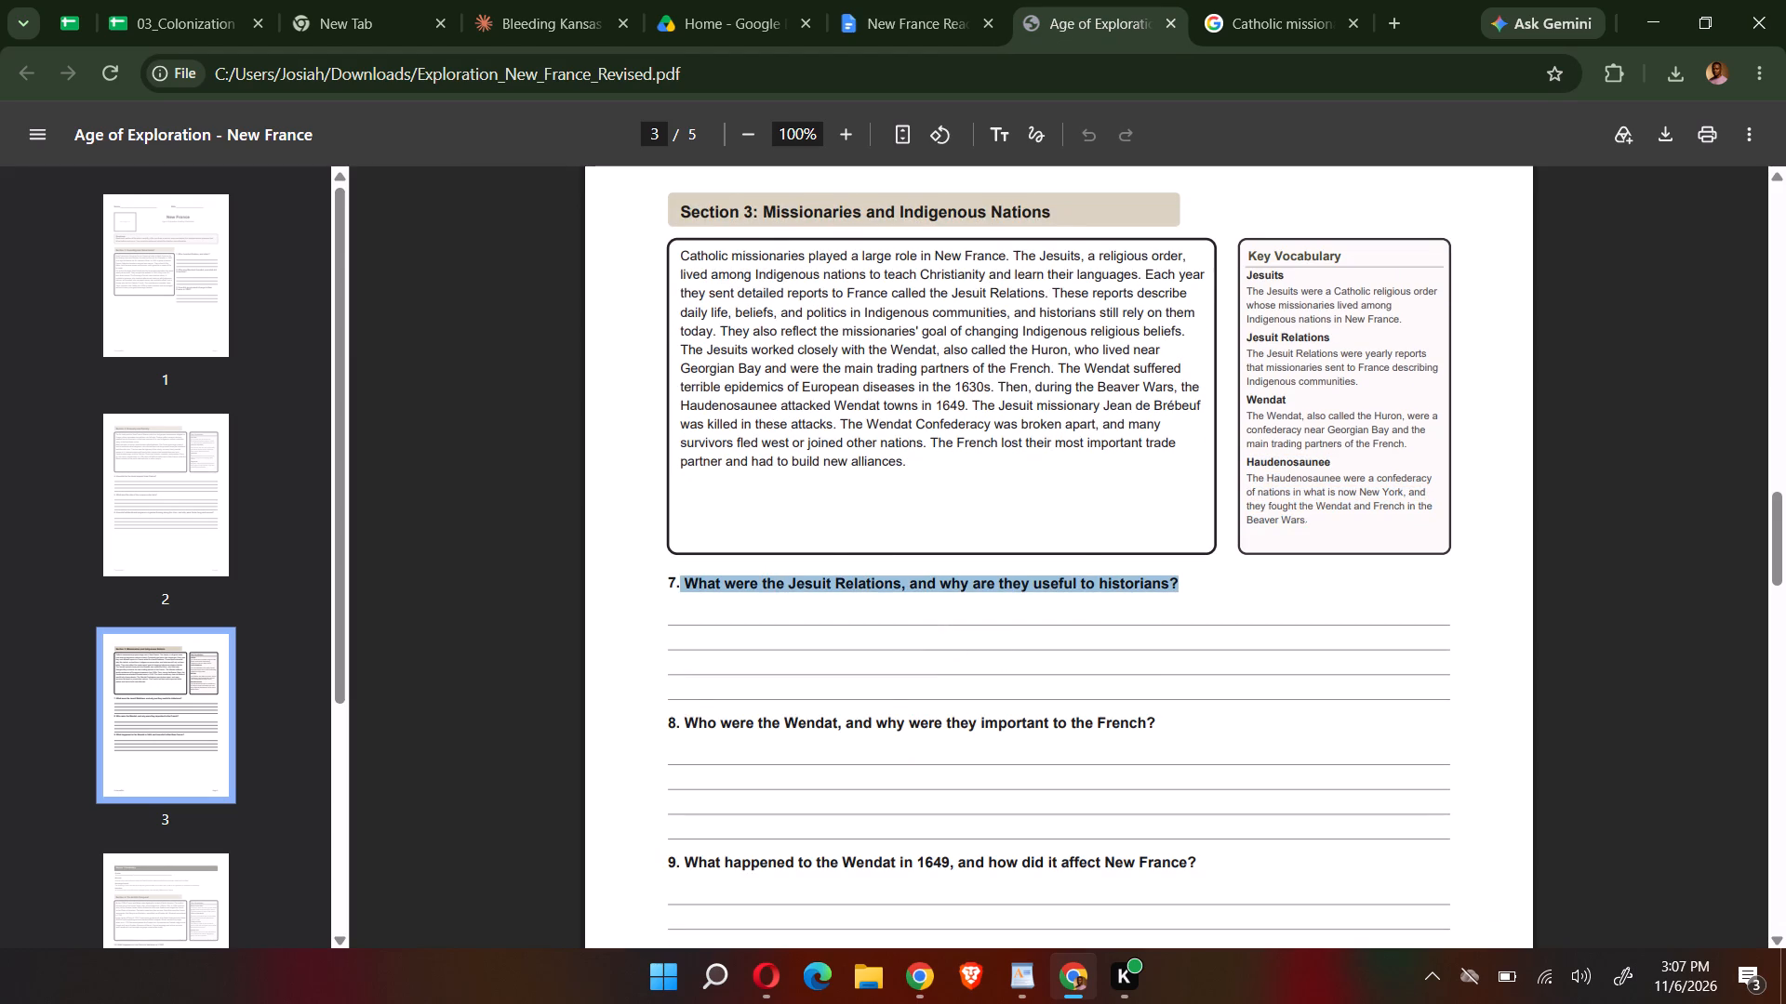
drag(679, 588, 682, 588)
key(ctrl+c)
click(916, 0)
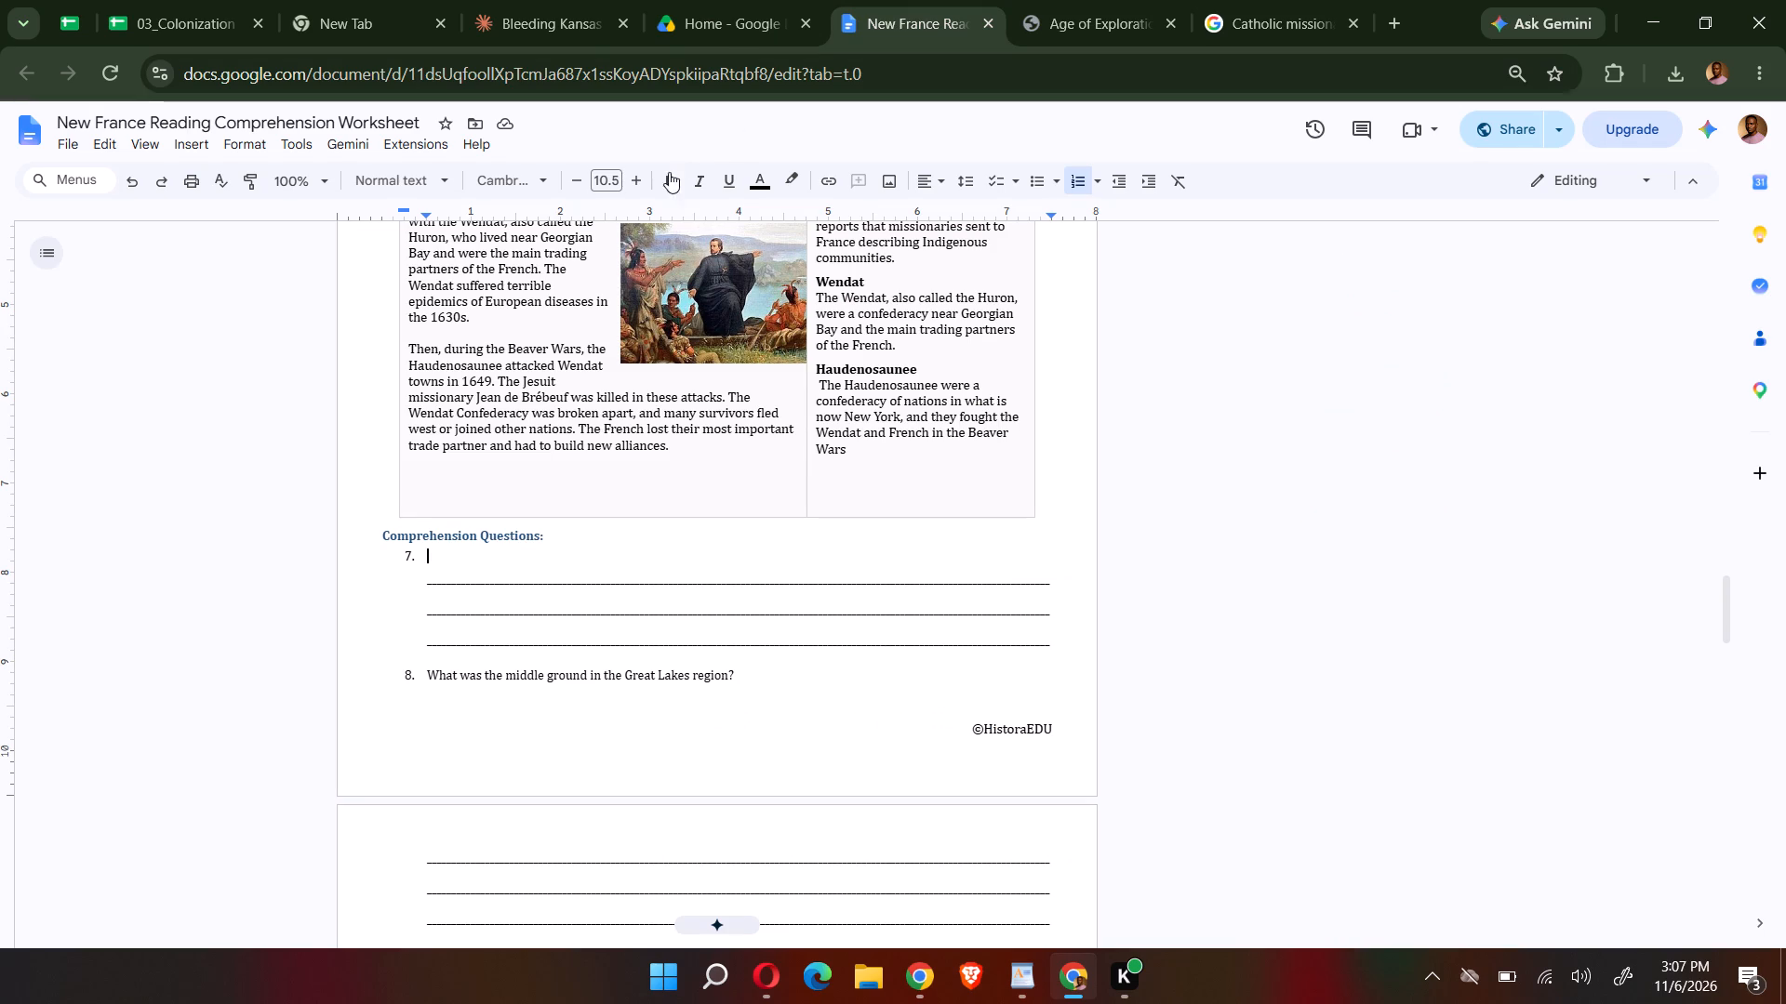
key(ctrl+v)
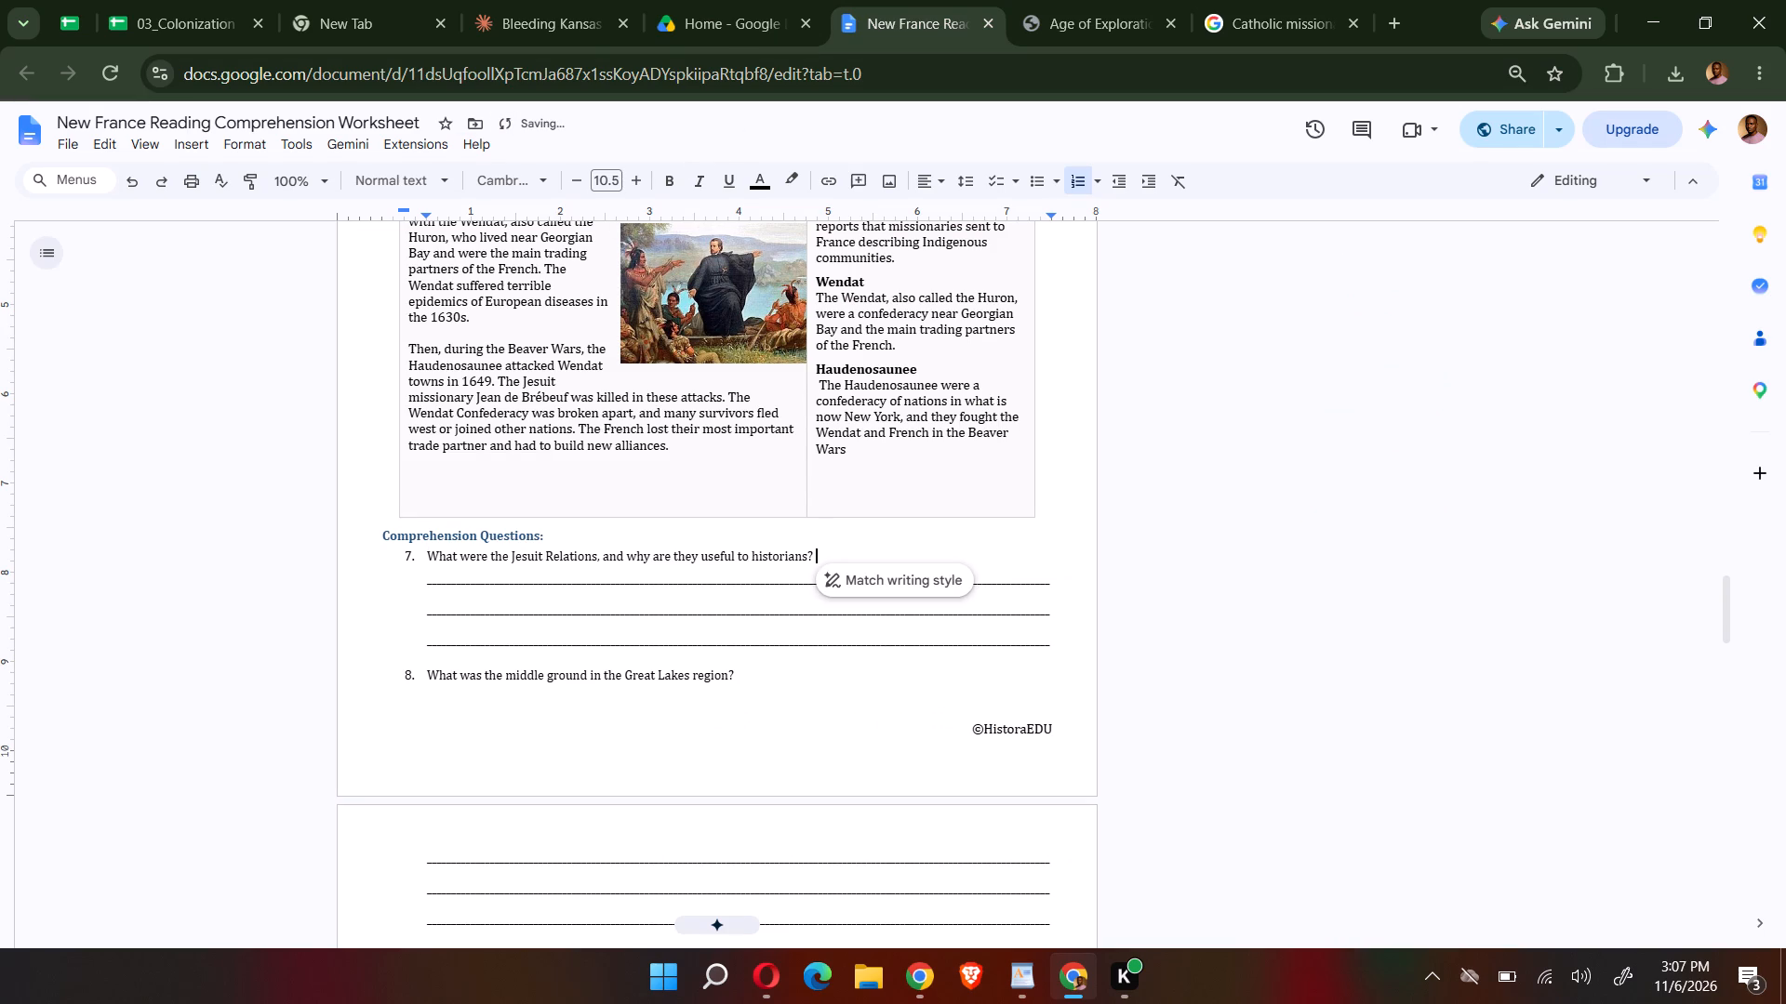
click(764, 971)
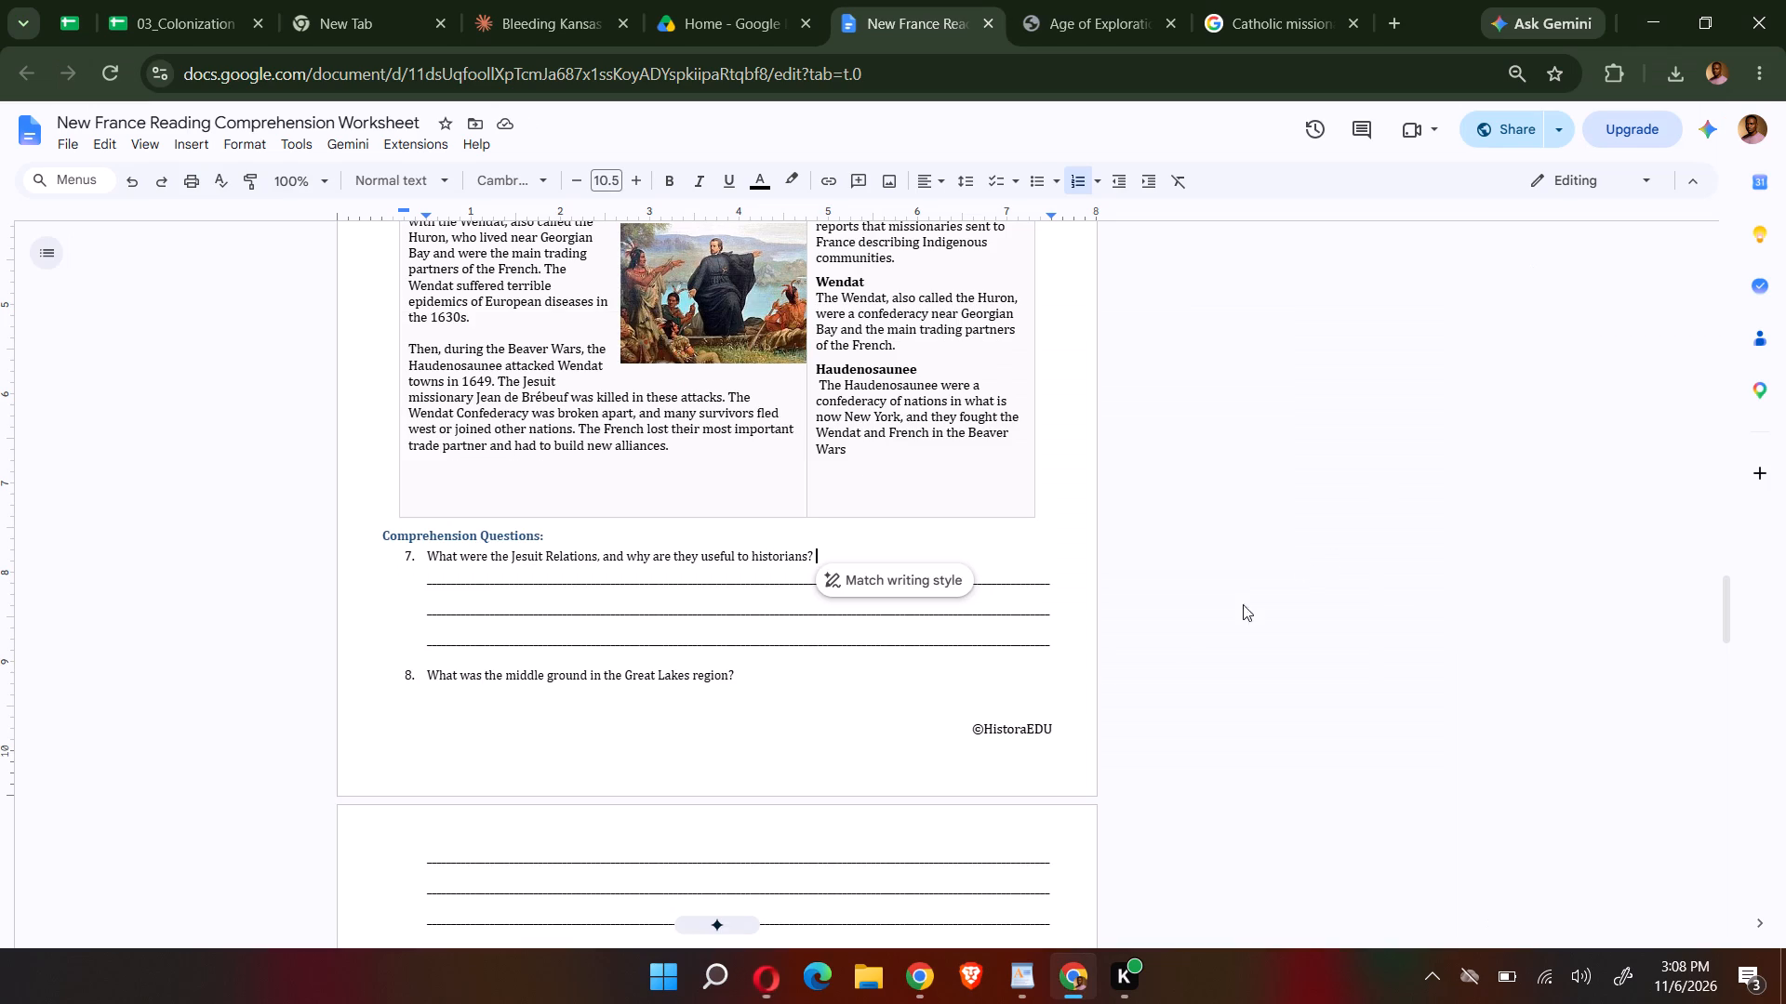
Replace worksheet question 8 with the PDF's "Who were the Wendat, and why were they important to the French?".
drag(745, 675, 423, 688)
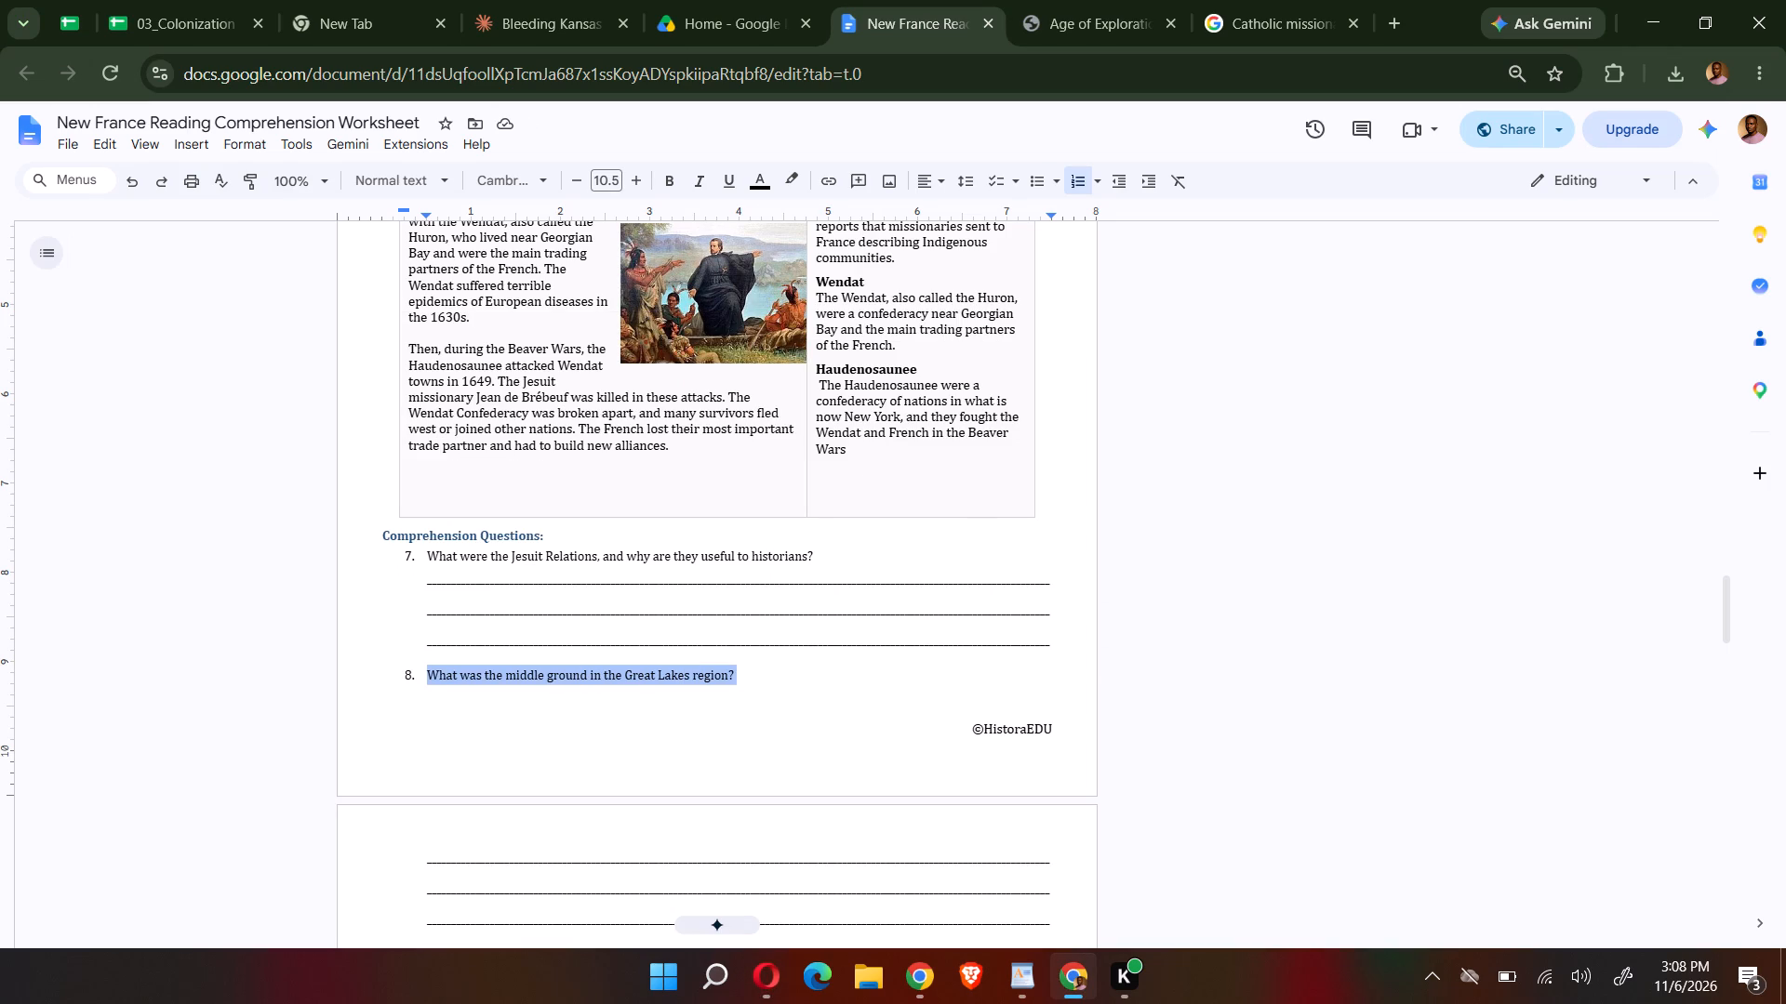
drag(423, 688, 417, 688)
key(BackSpace)
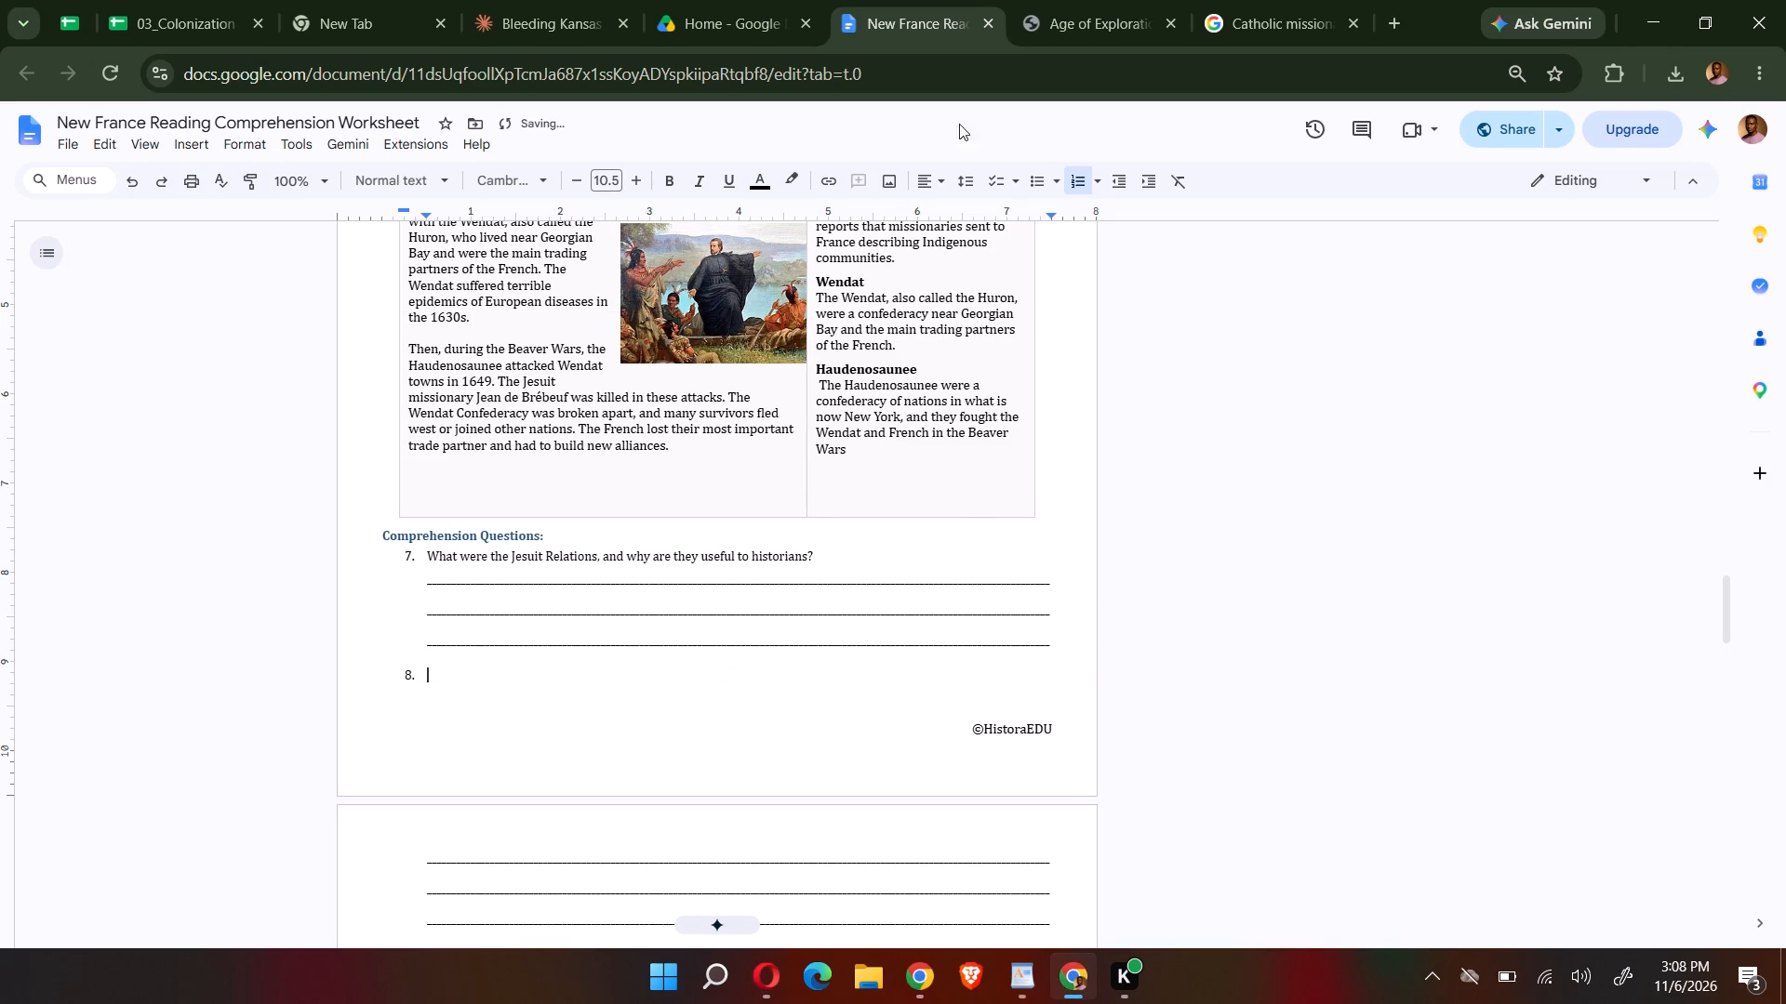
click(1066, 33)
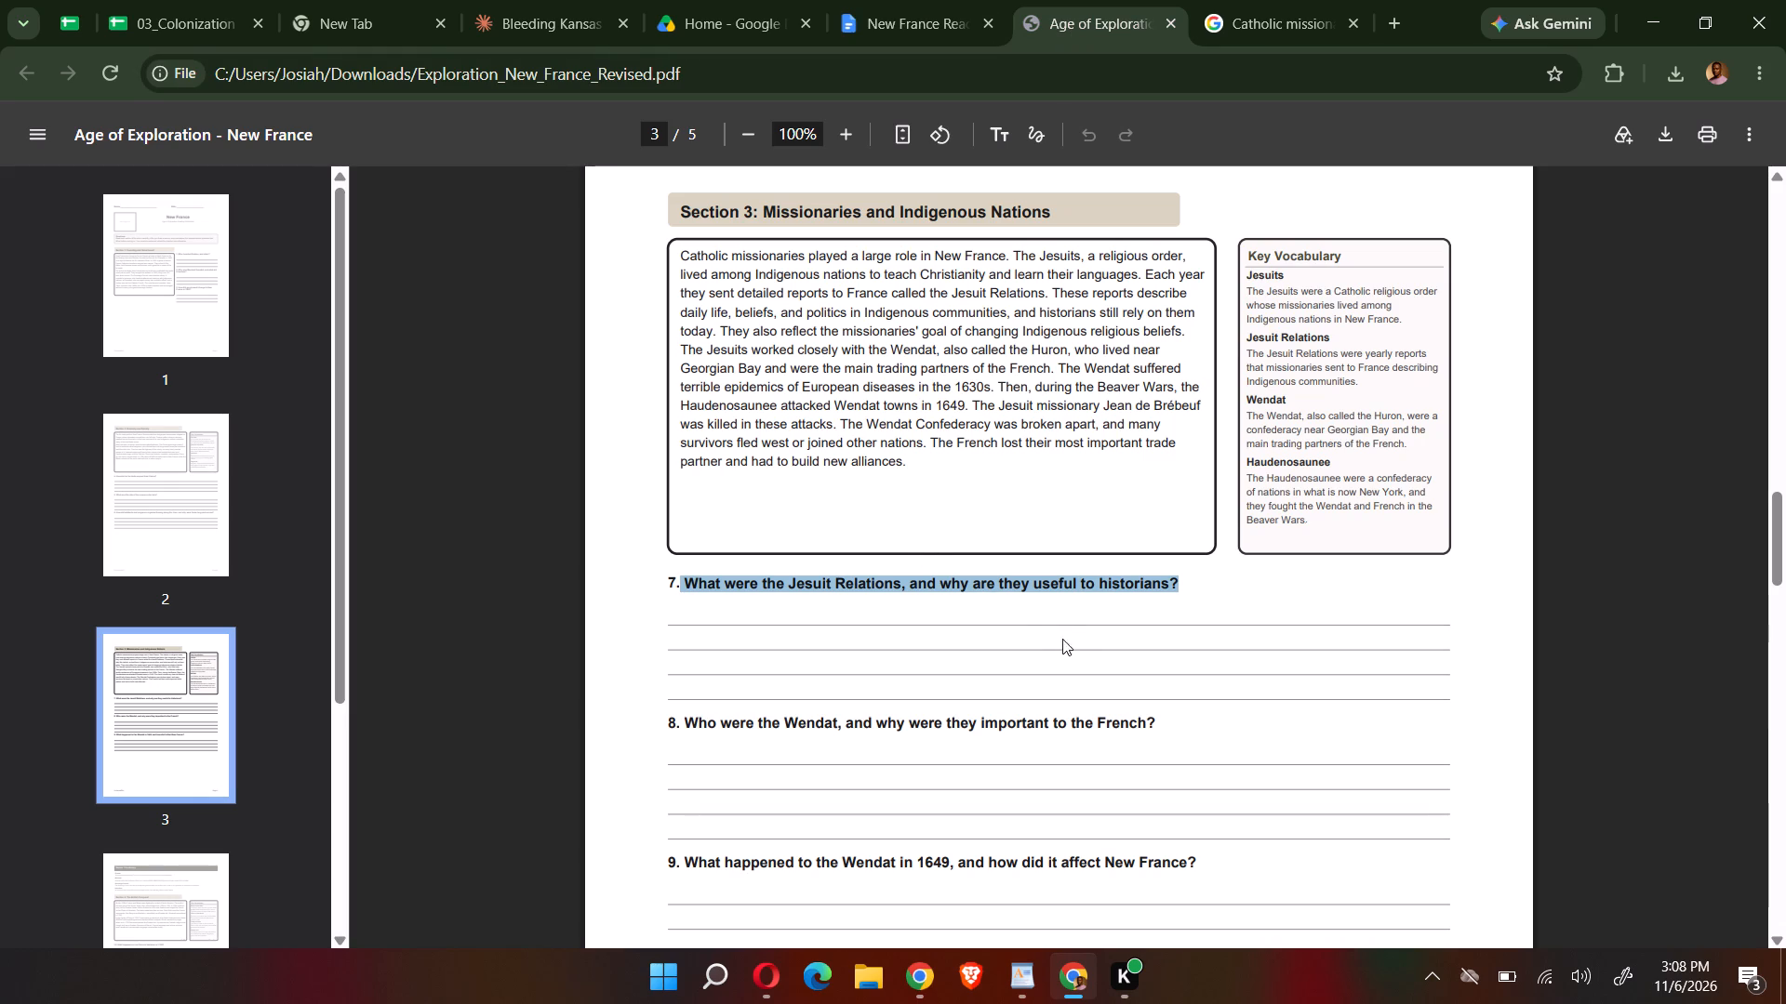
drag(1159, 726, 940, 733)
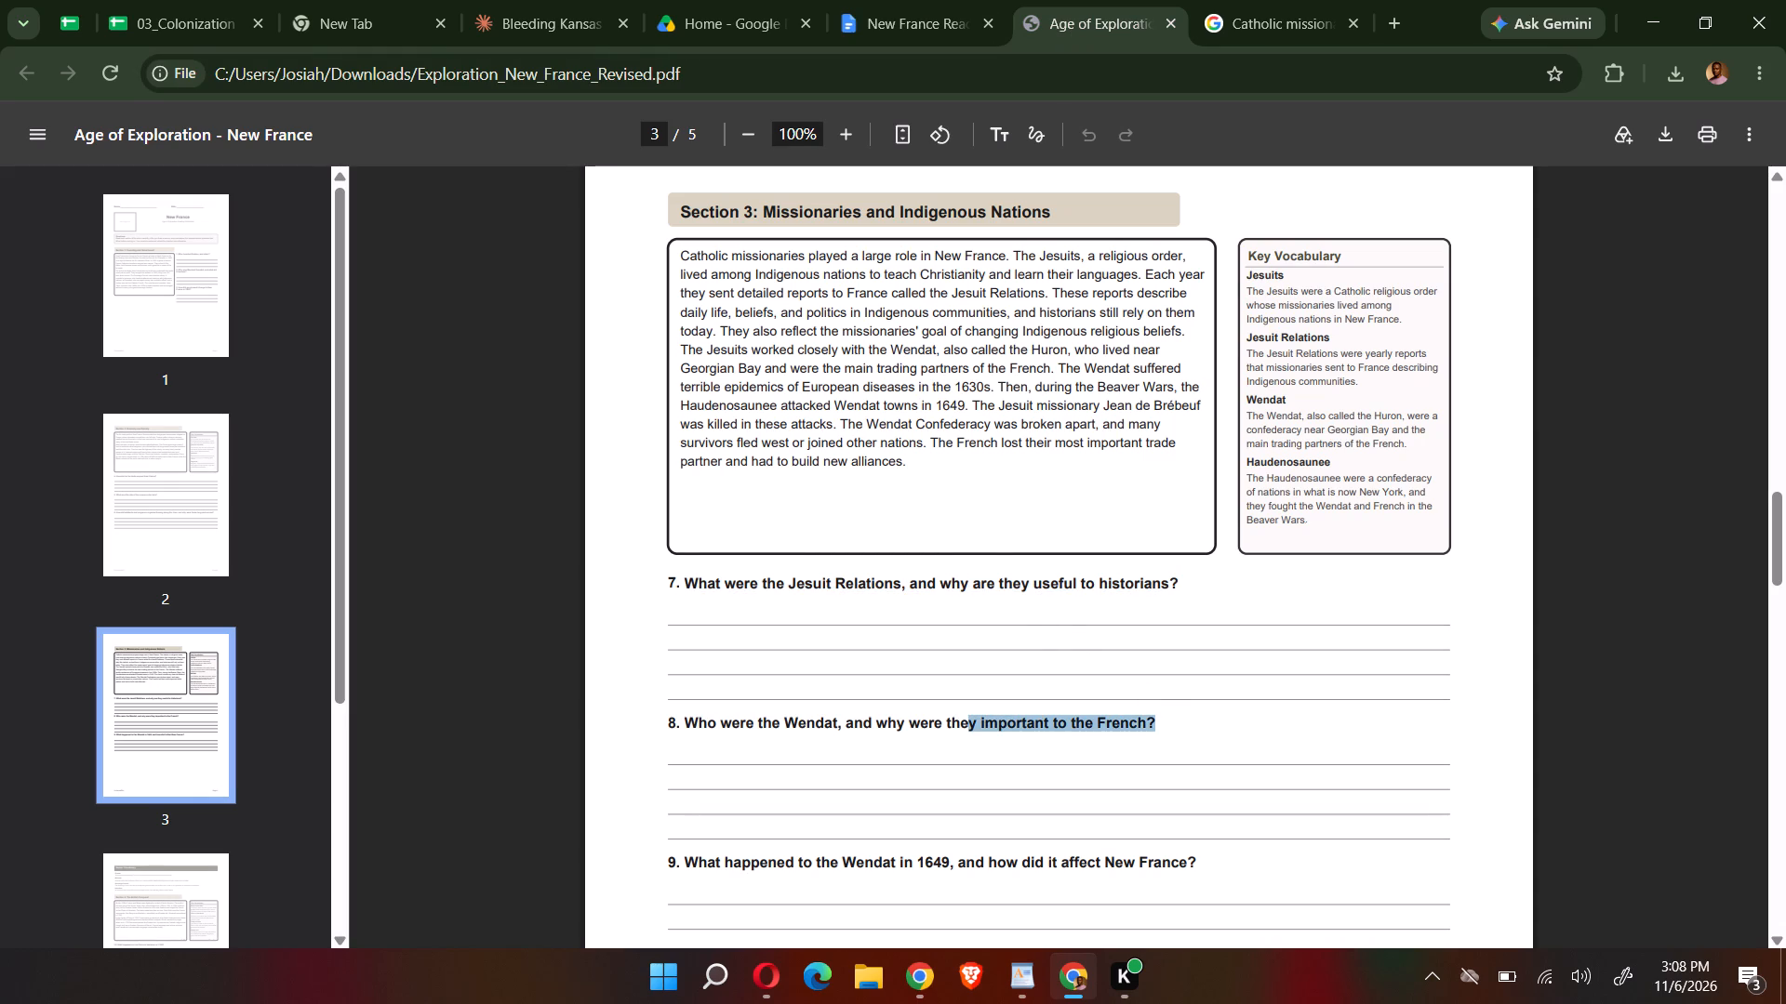
Copy "Who were the Wendat, and why were they important to the French?" from the PDF and paste it as question 8.
drag(940, 733, 680, 724)
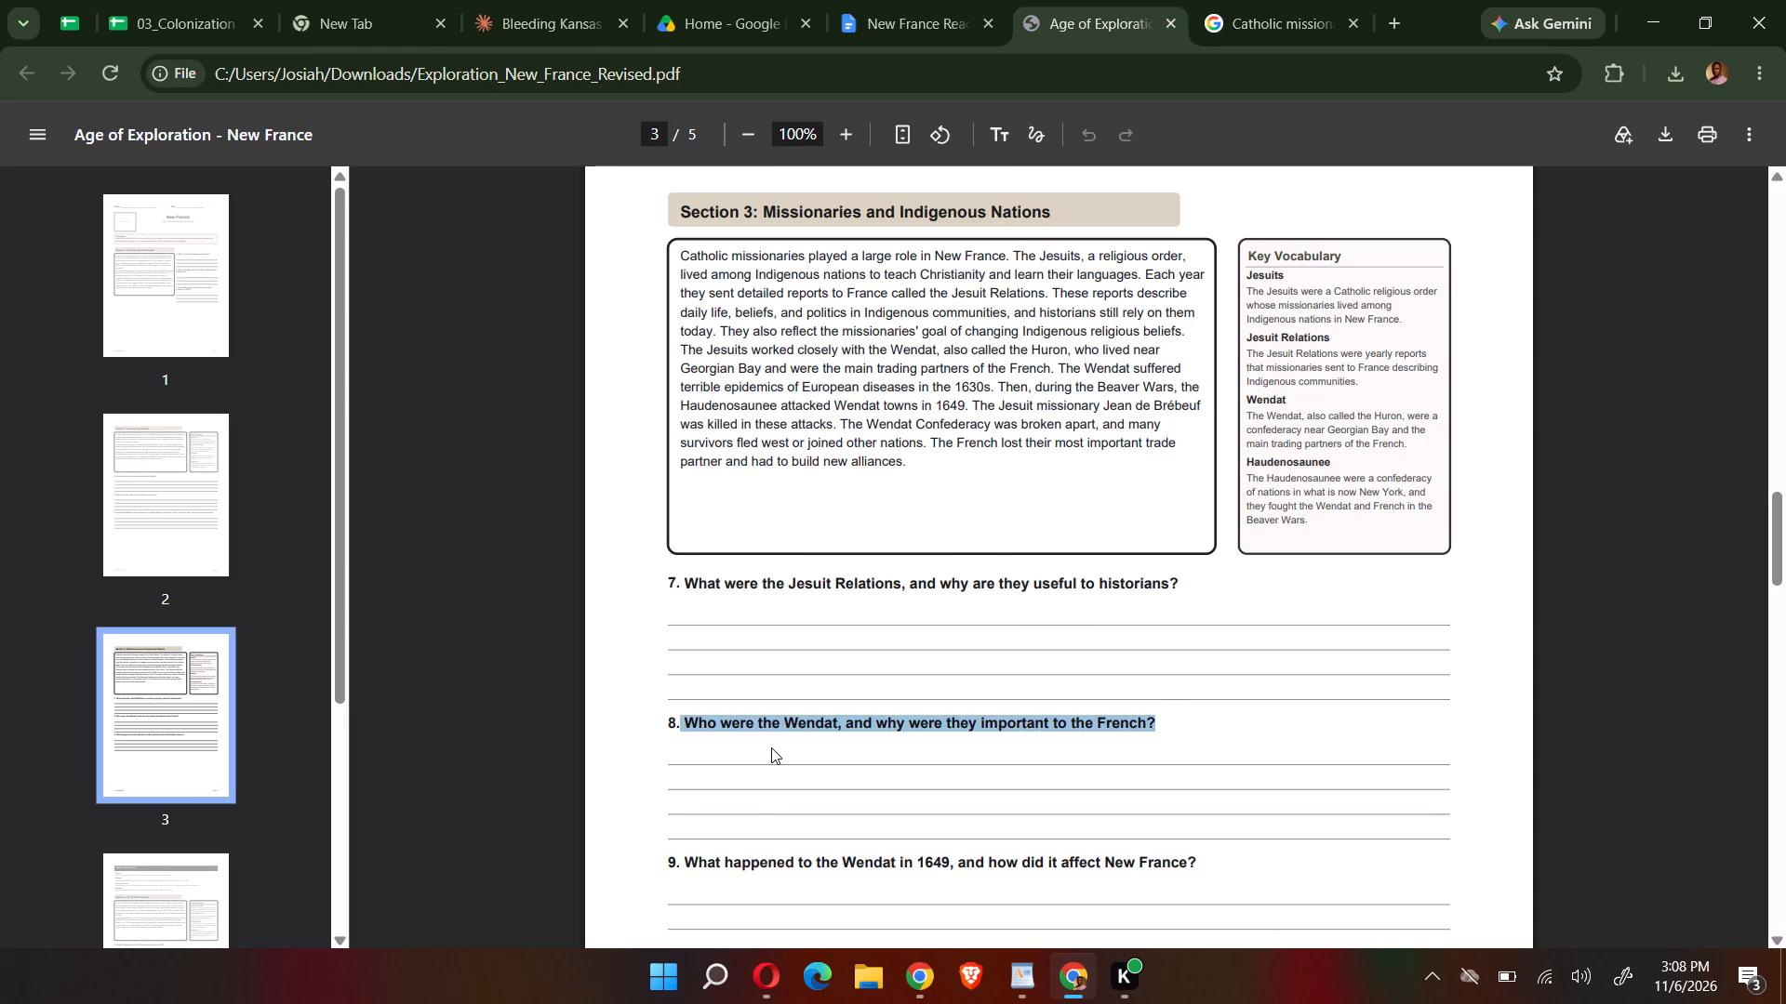
key(ctrl+c)
click(902, 6)
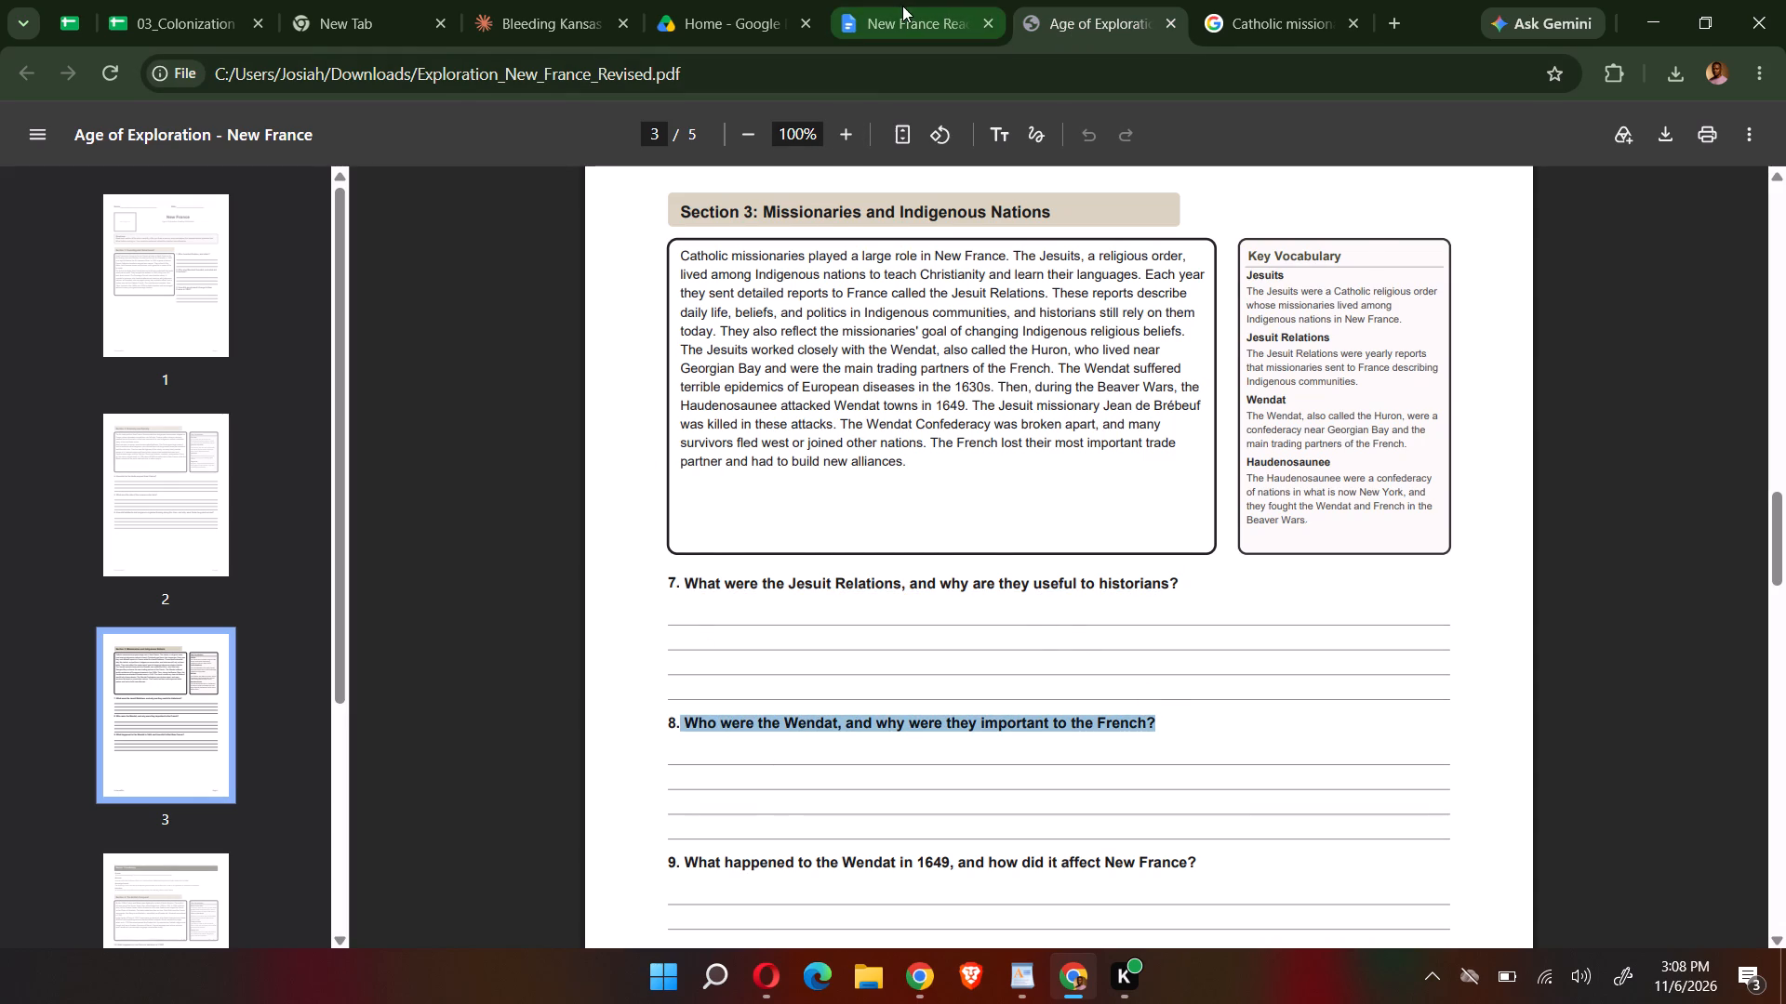
key(ctrl+v)
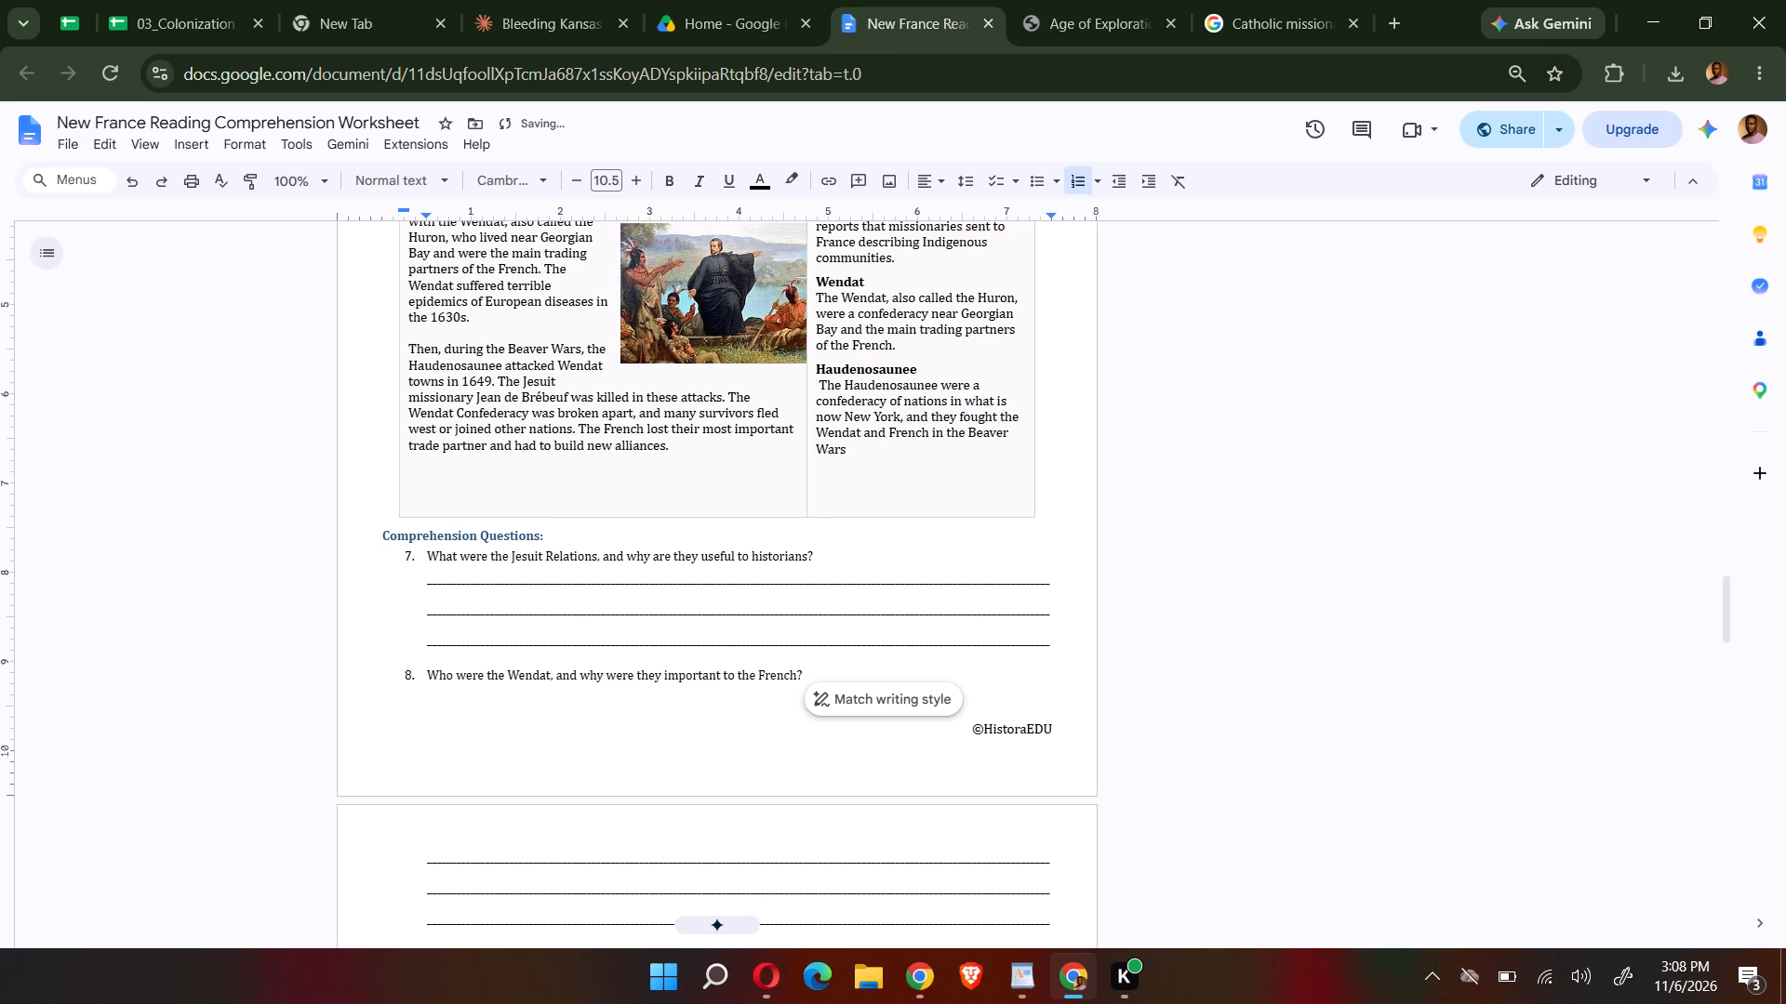
Replace question 9 with the PDF's "What happened to the Wendat in 1649, and how did it affect New France?".
scroll(594, 638, down, 4)
drag(714, 579, 496, 578)
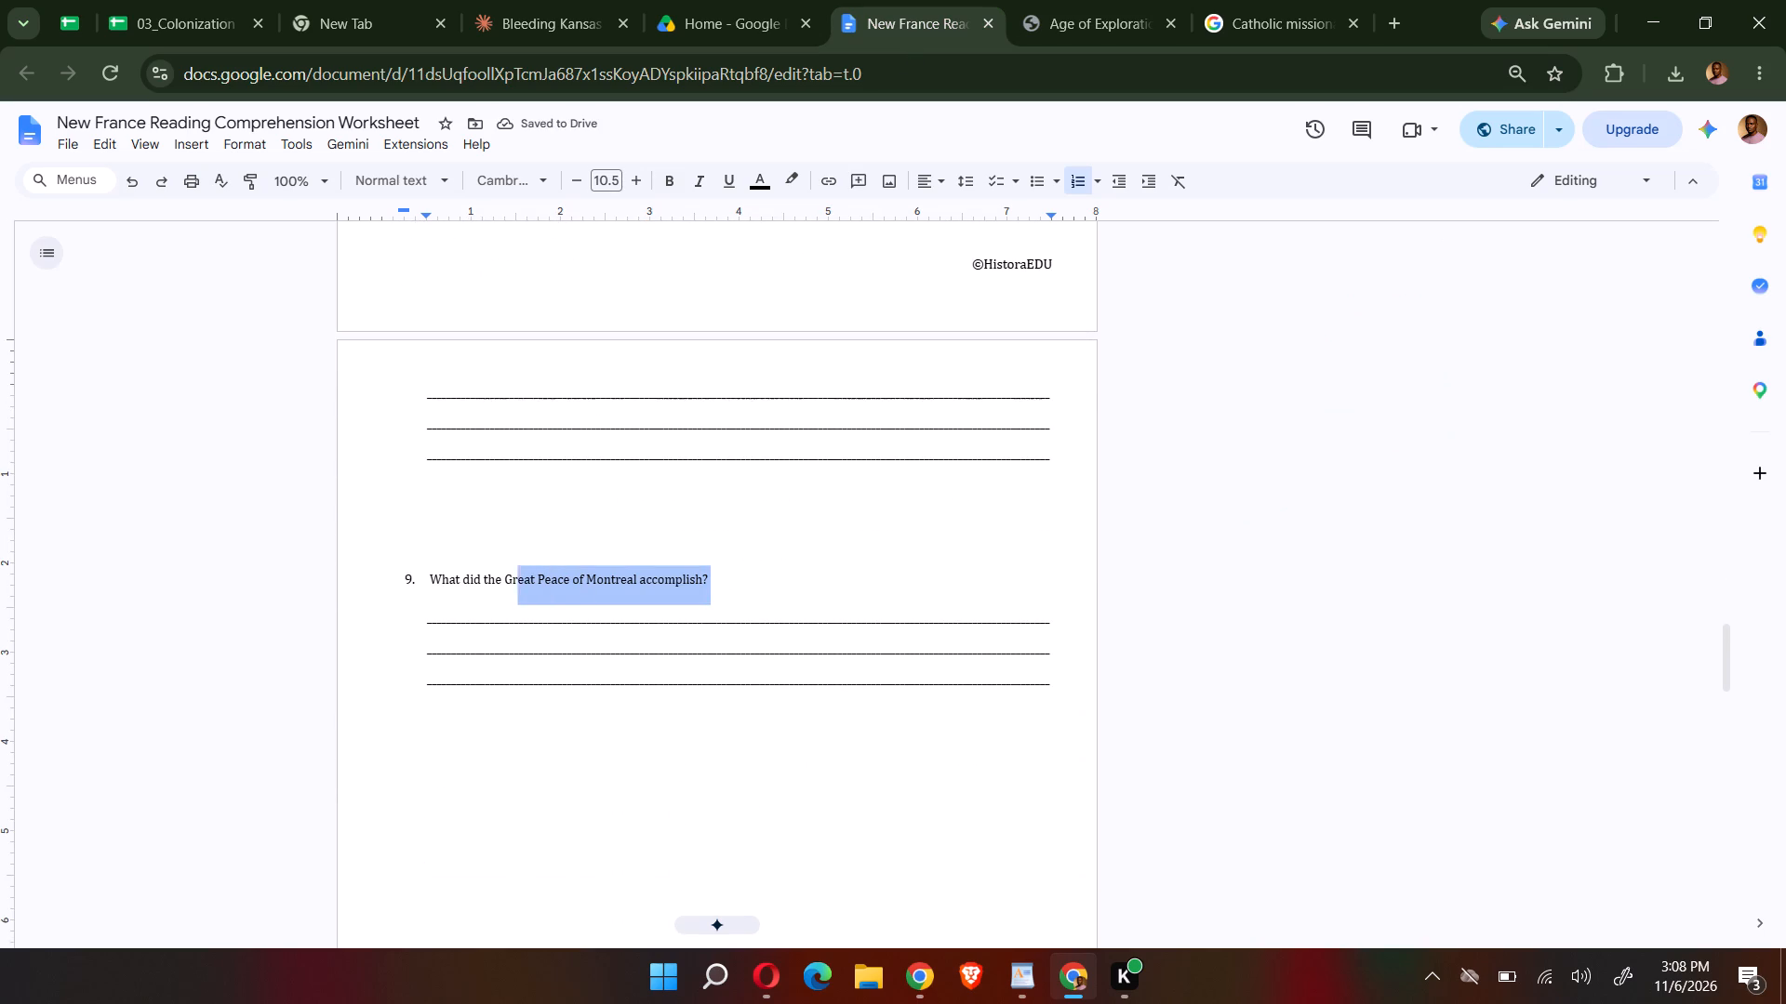
drag(496, 578, 433, 578)
key(BackSpace)
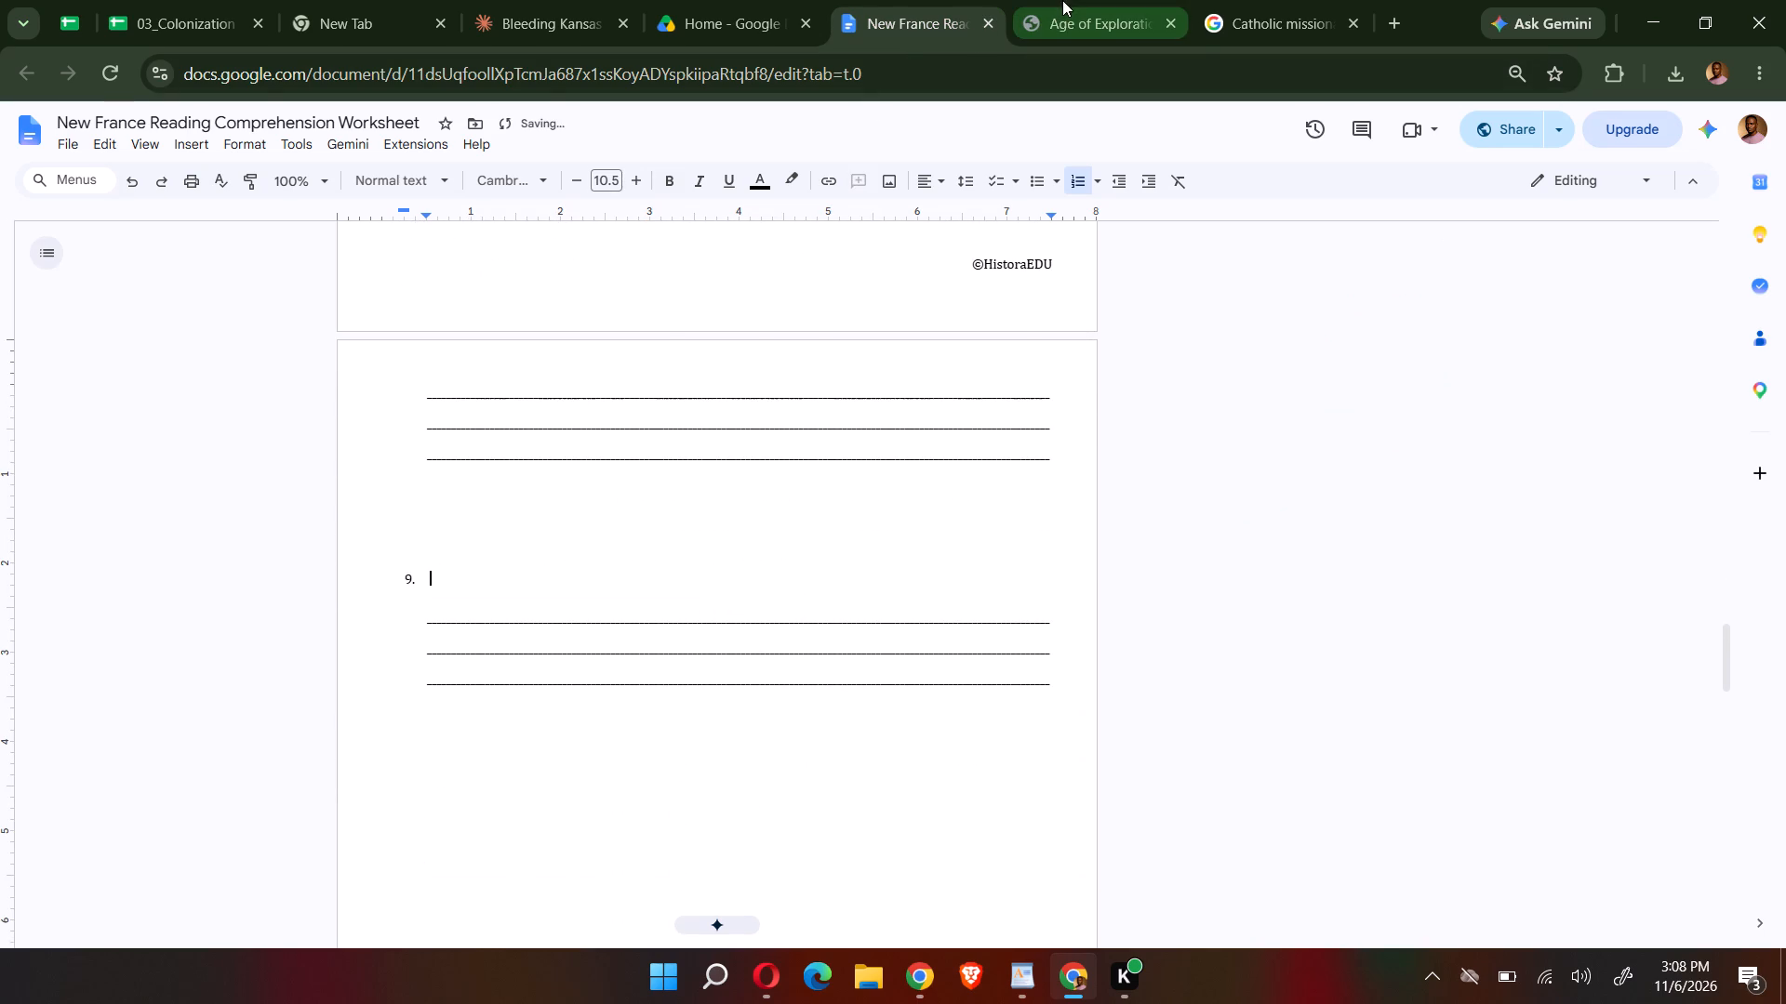
click(1062, 0)
scroll(1023, 696, down, 2)
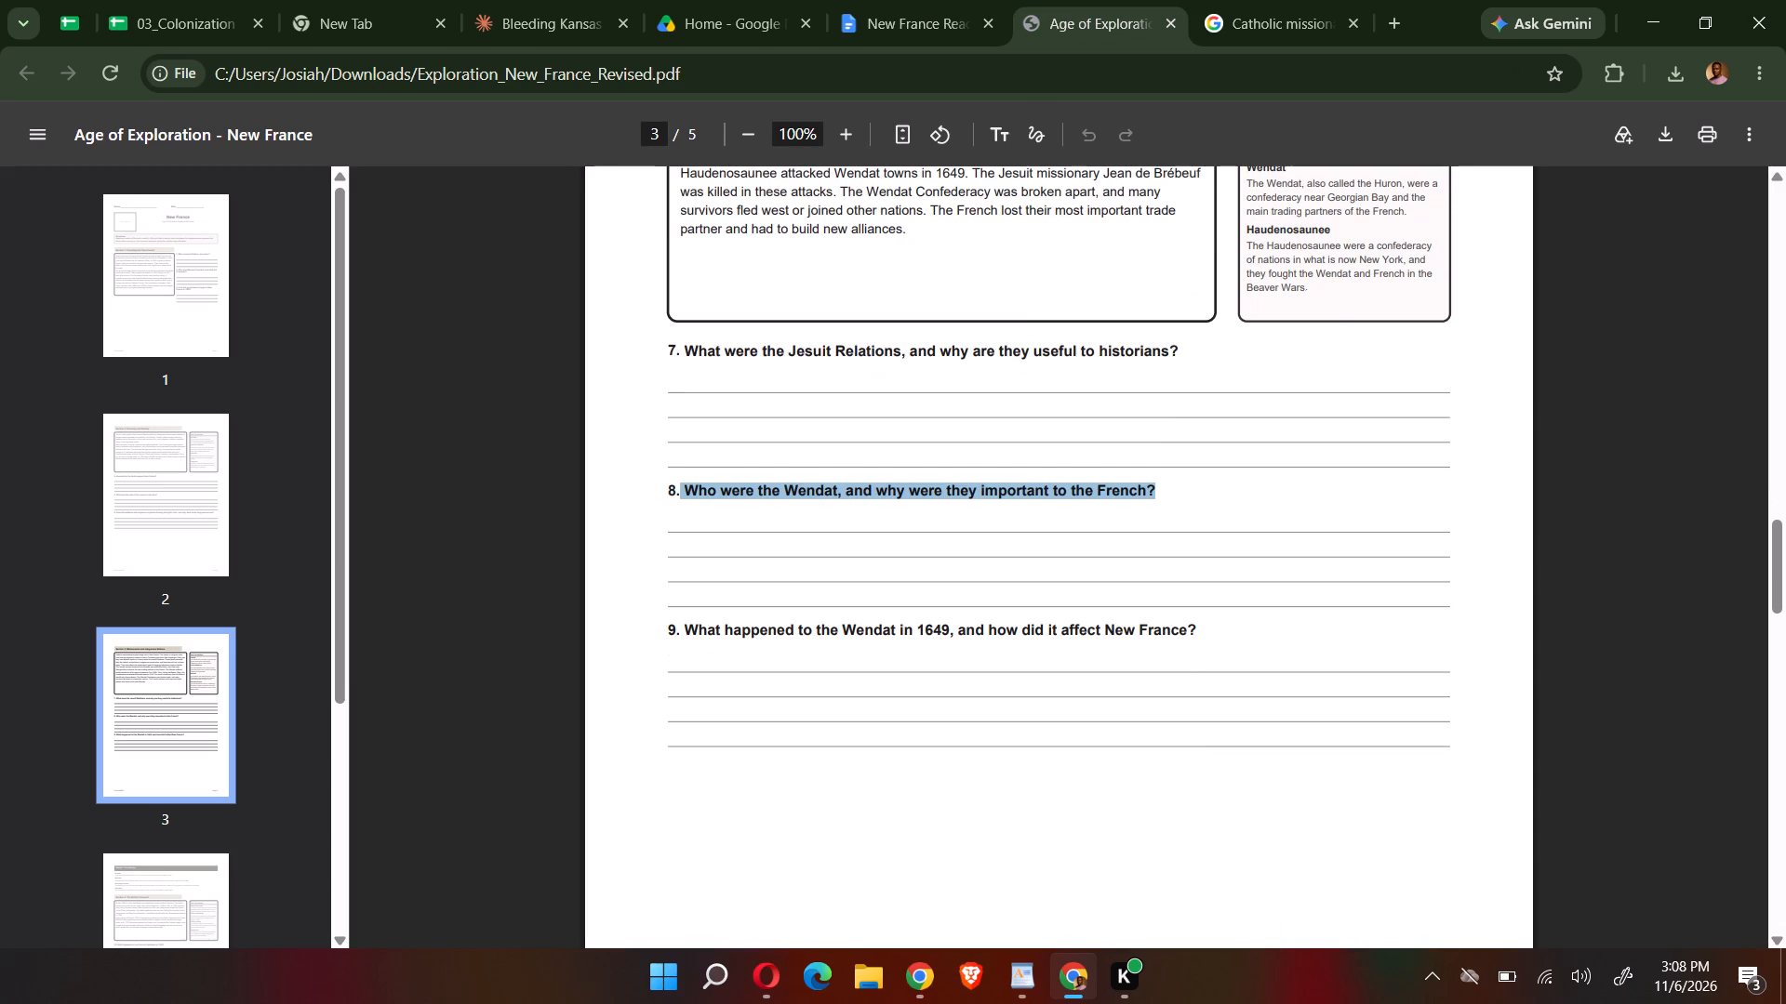
drag(1198, 630, 694, 638)
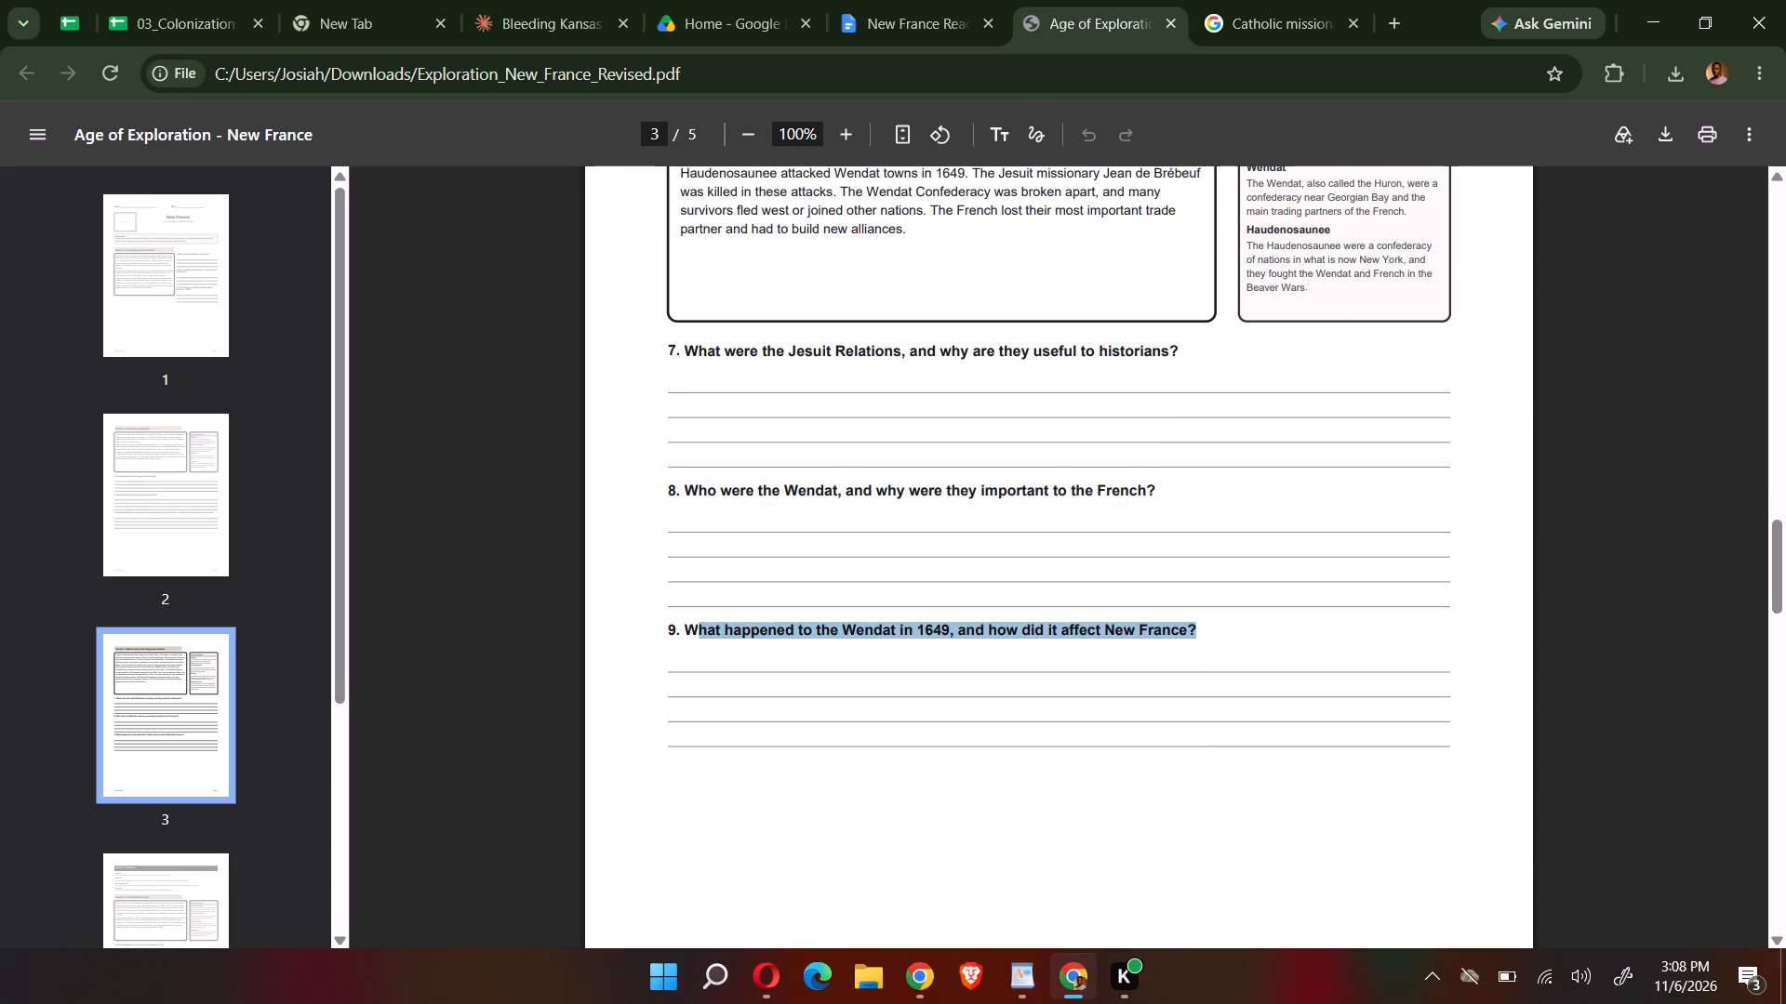
drag(694, 638, 677, 634)
key(ctrl+c)
drag(913, 0, 909, 10)
key(ctrl+v)
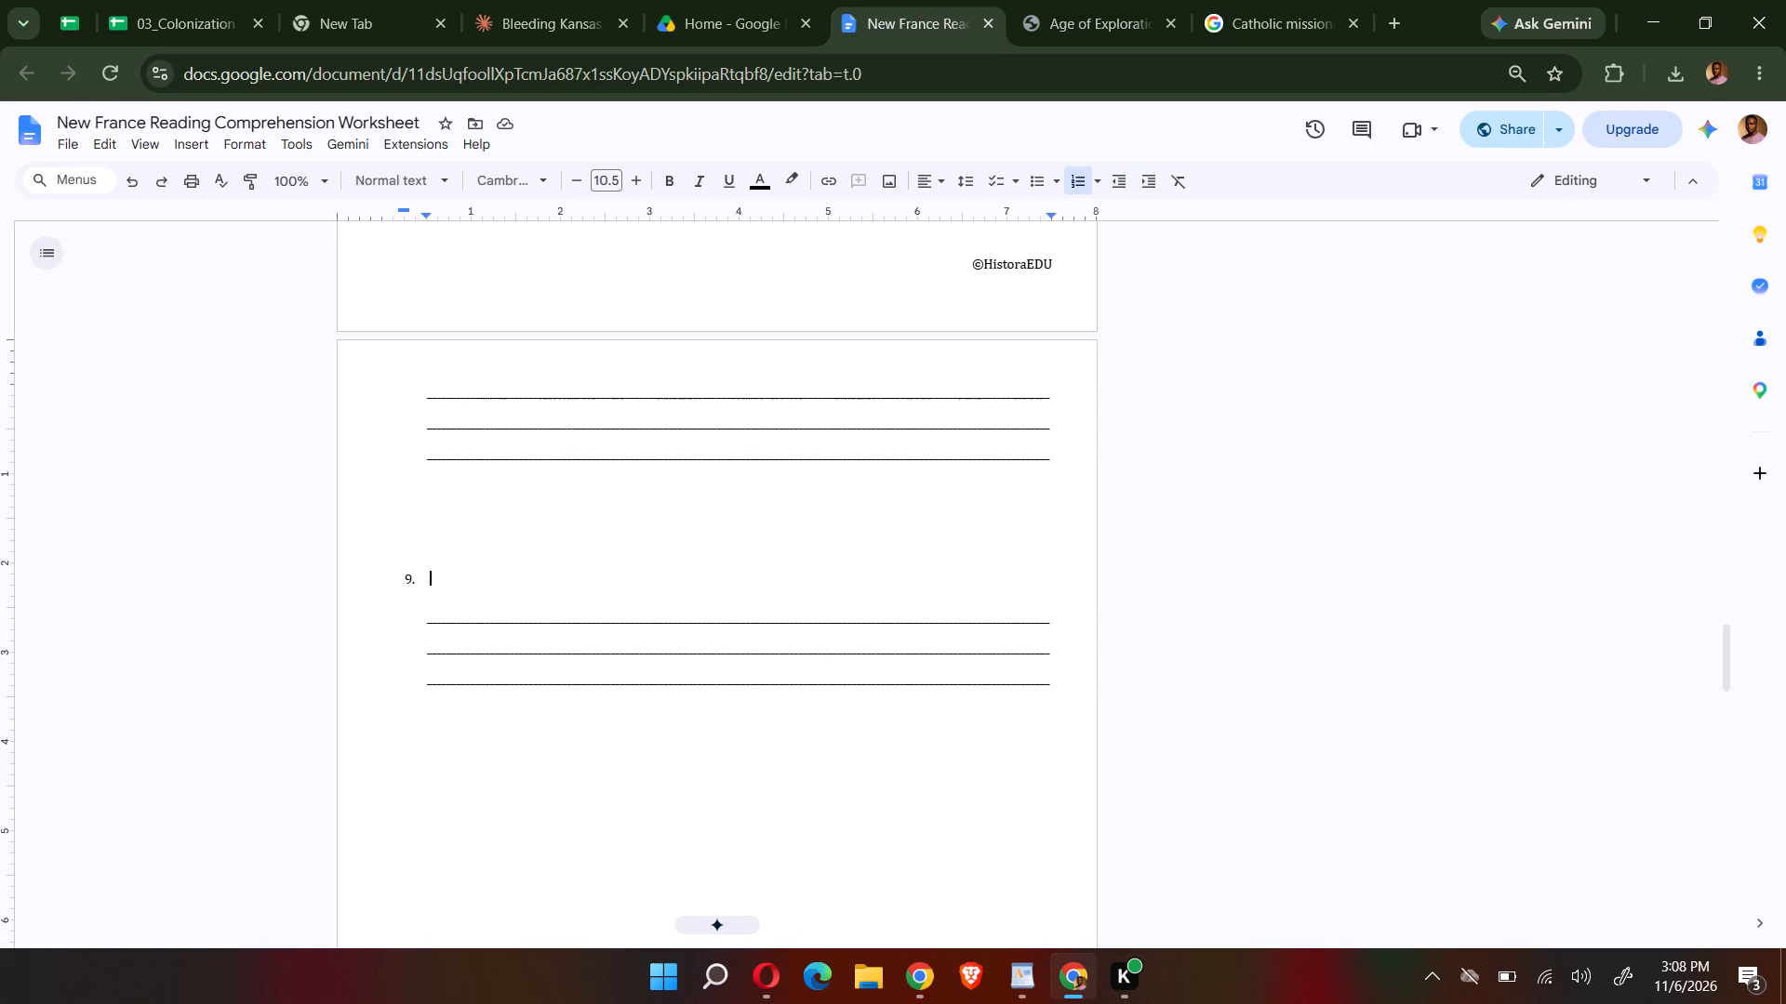
Replace the section heading "Louisiana, Acadia, and Legacy" with the PDF's Section 4 title, "The British Conquest".
scroll(846, 869, down, 5)
scroll(881, 770, down, 1)
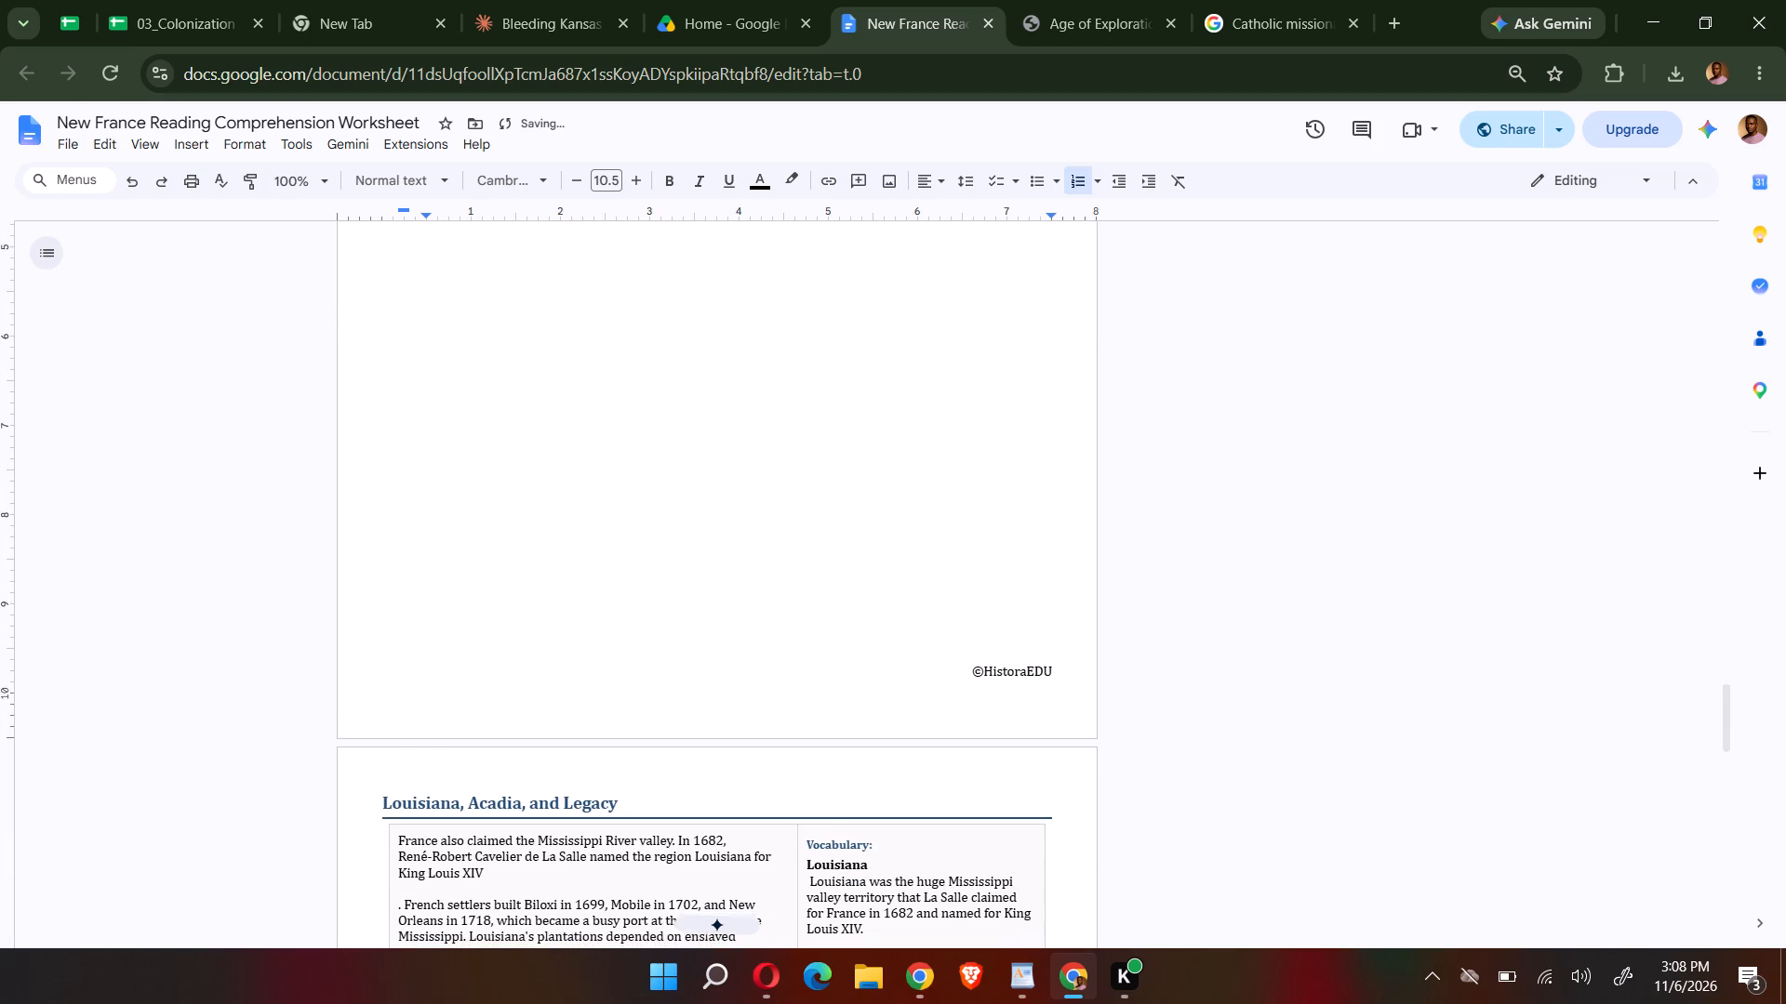
drag(640, 694, 361, 693)
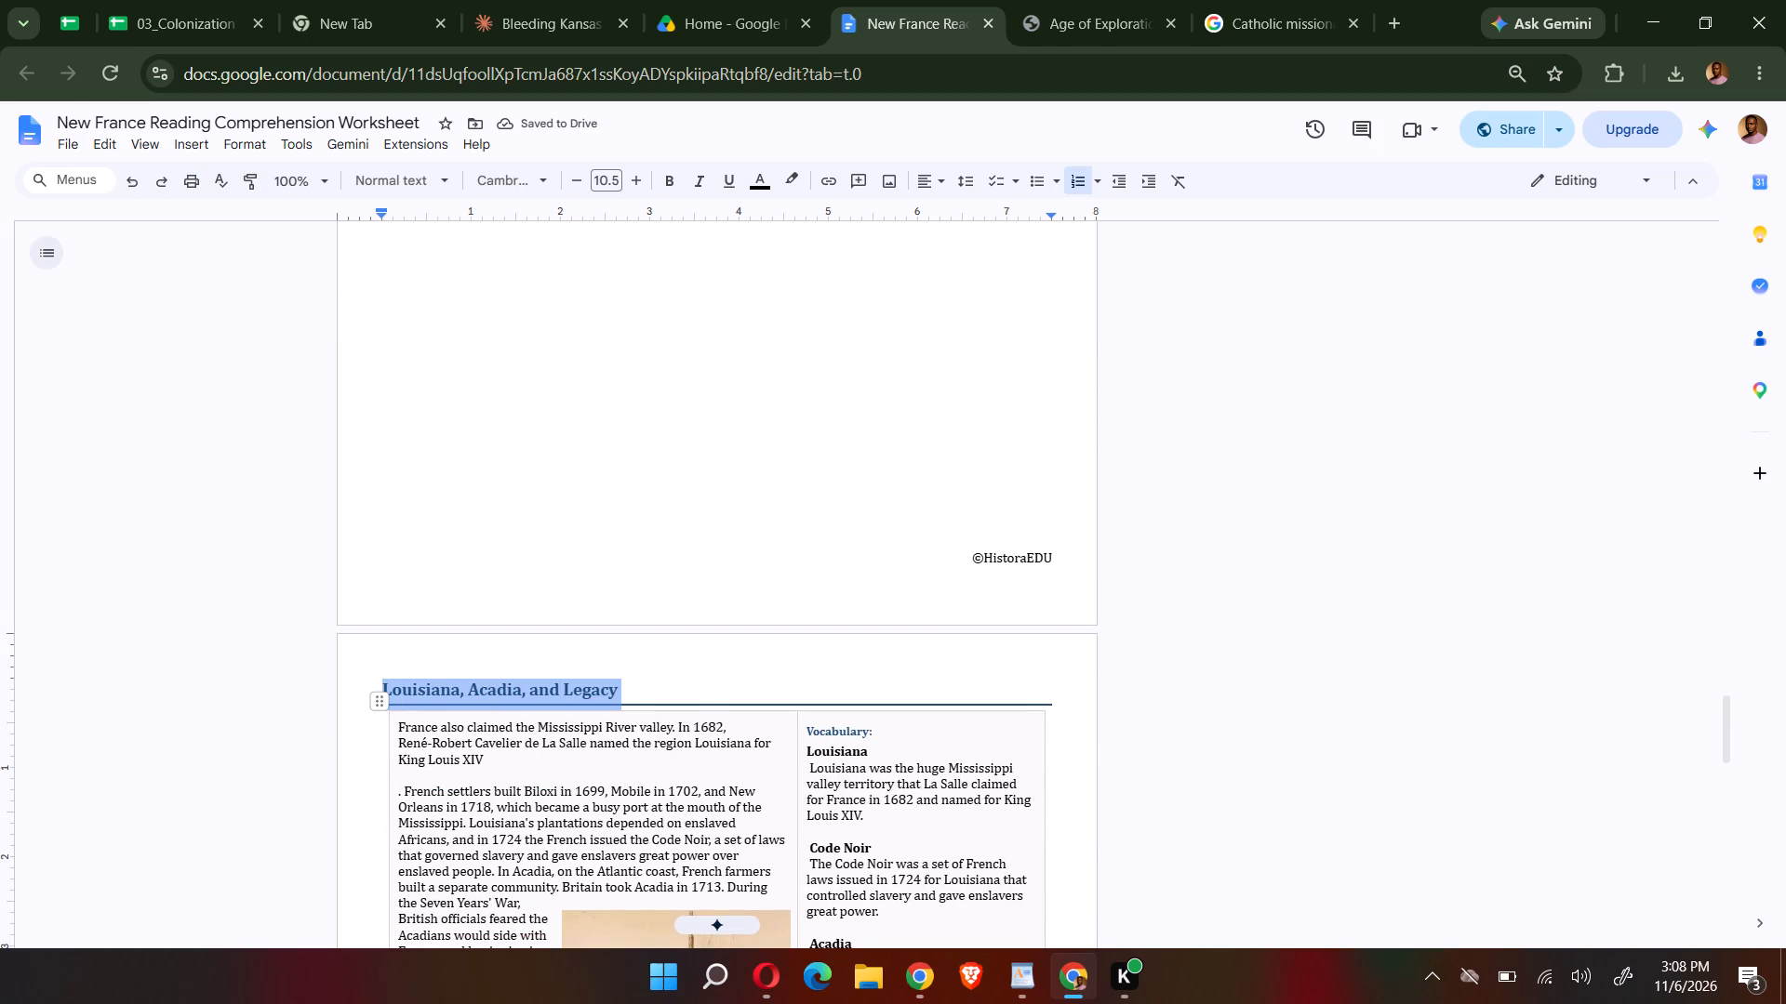
drag(361, 693, 356, 693)
key(BackSpace)
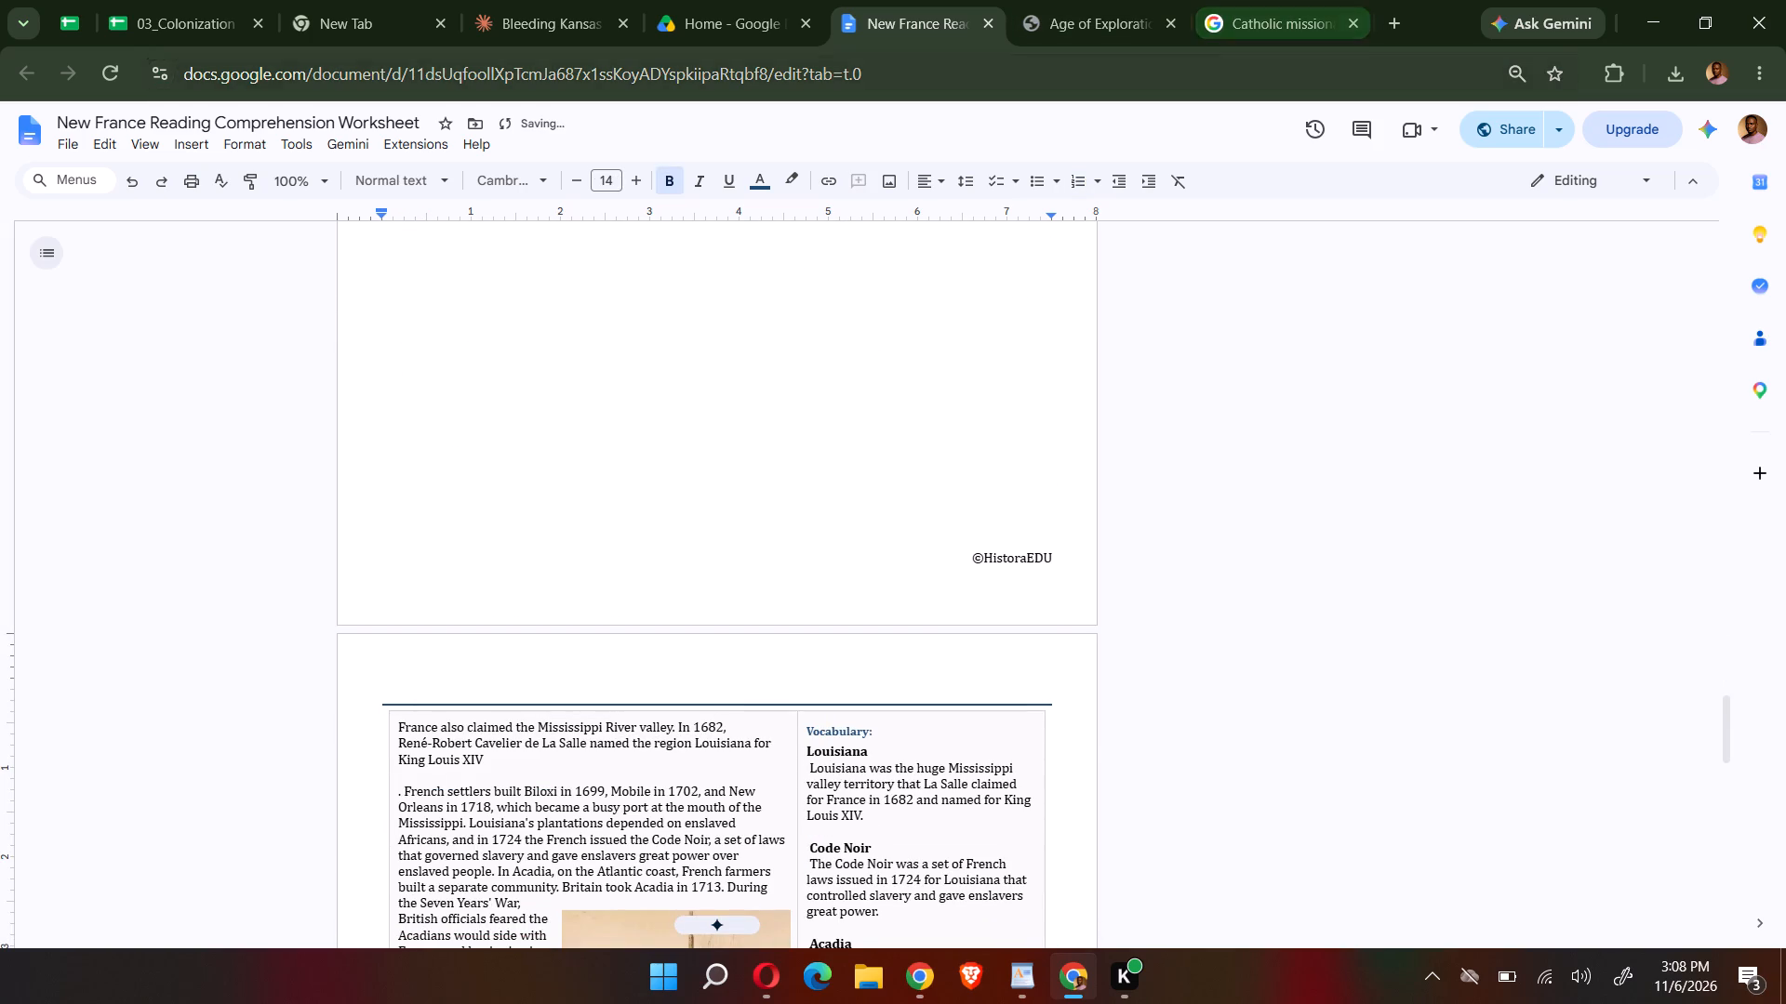
click(1114, 0)
scroll(943, 317, down, 4)
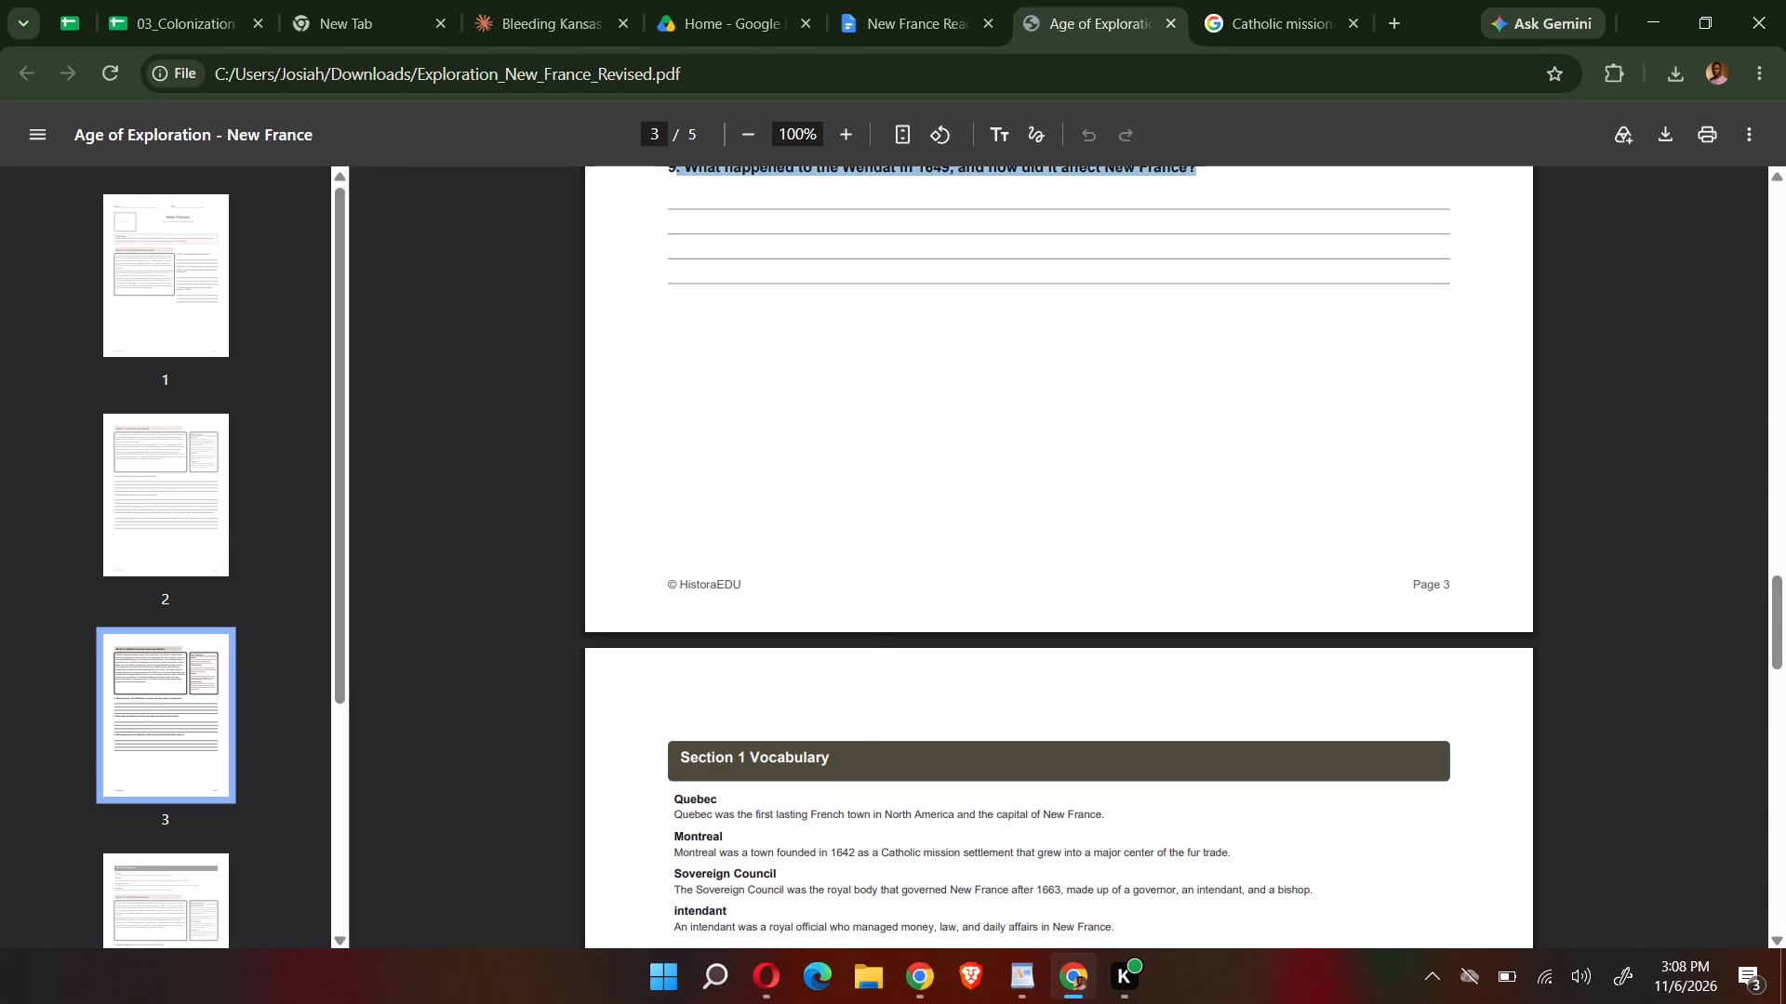
scroll(832, 774, down, 3)
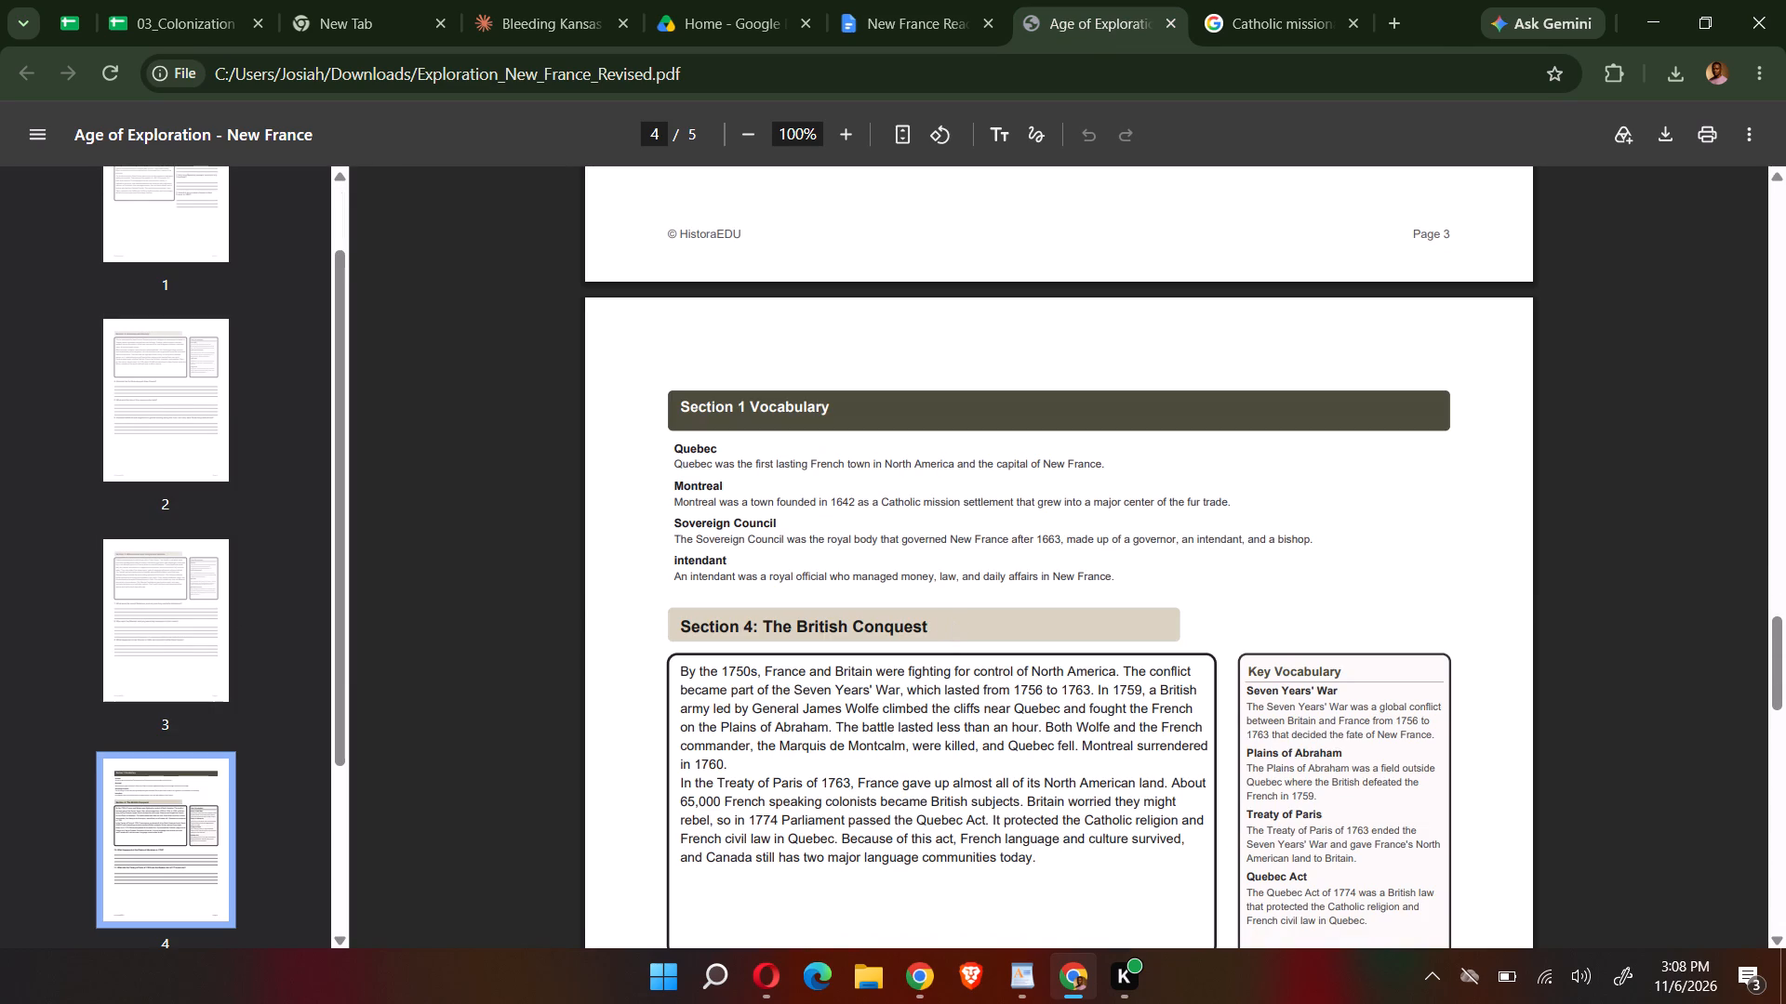
drag(928, 627, 766, 624)
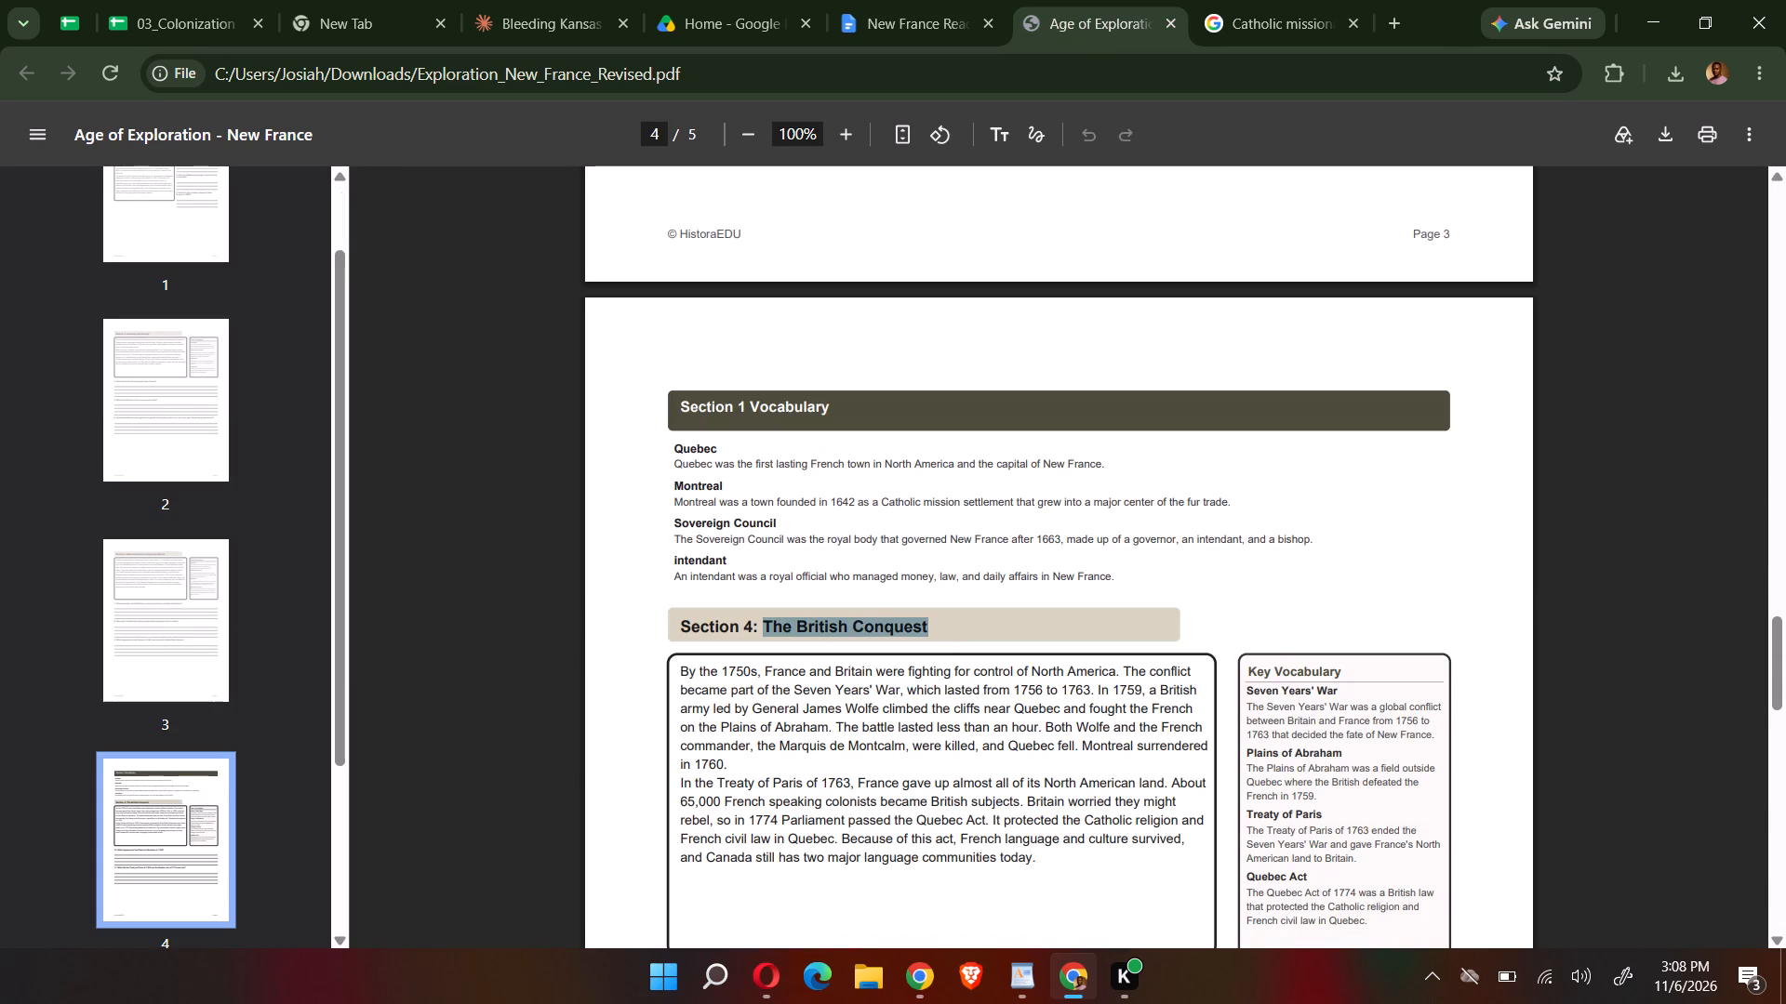
key(ctrl+c)
drag(917, 1, 915, 10)
key(ctrl+v)
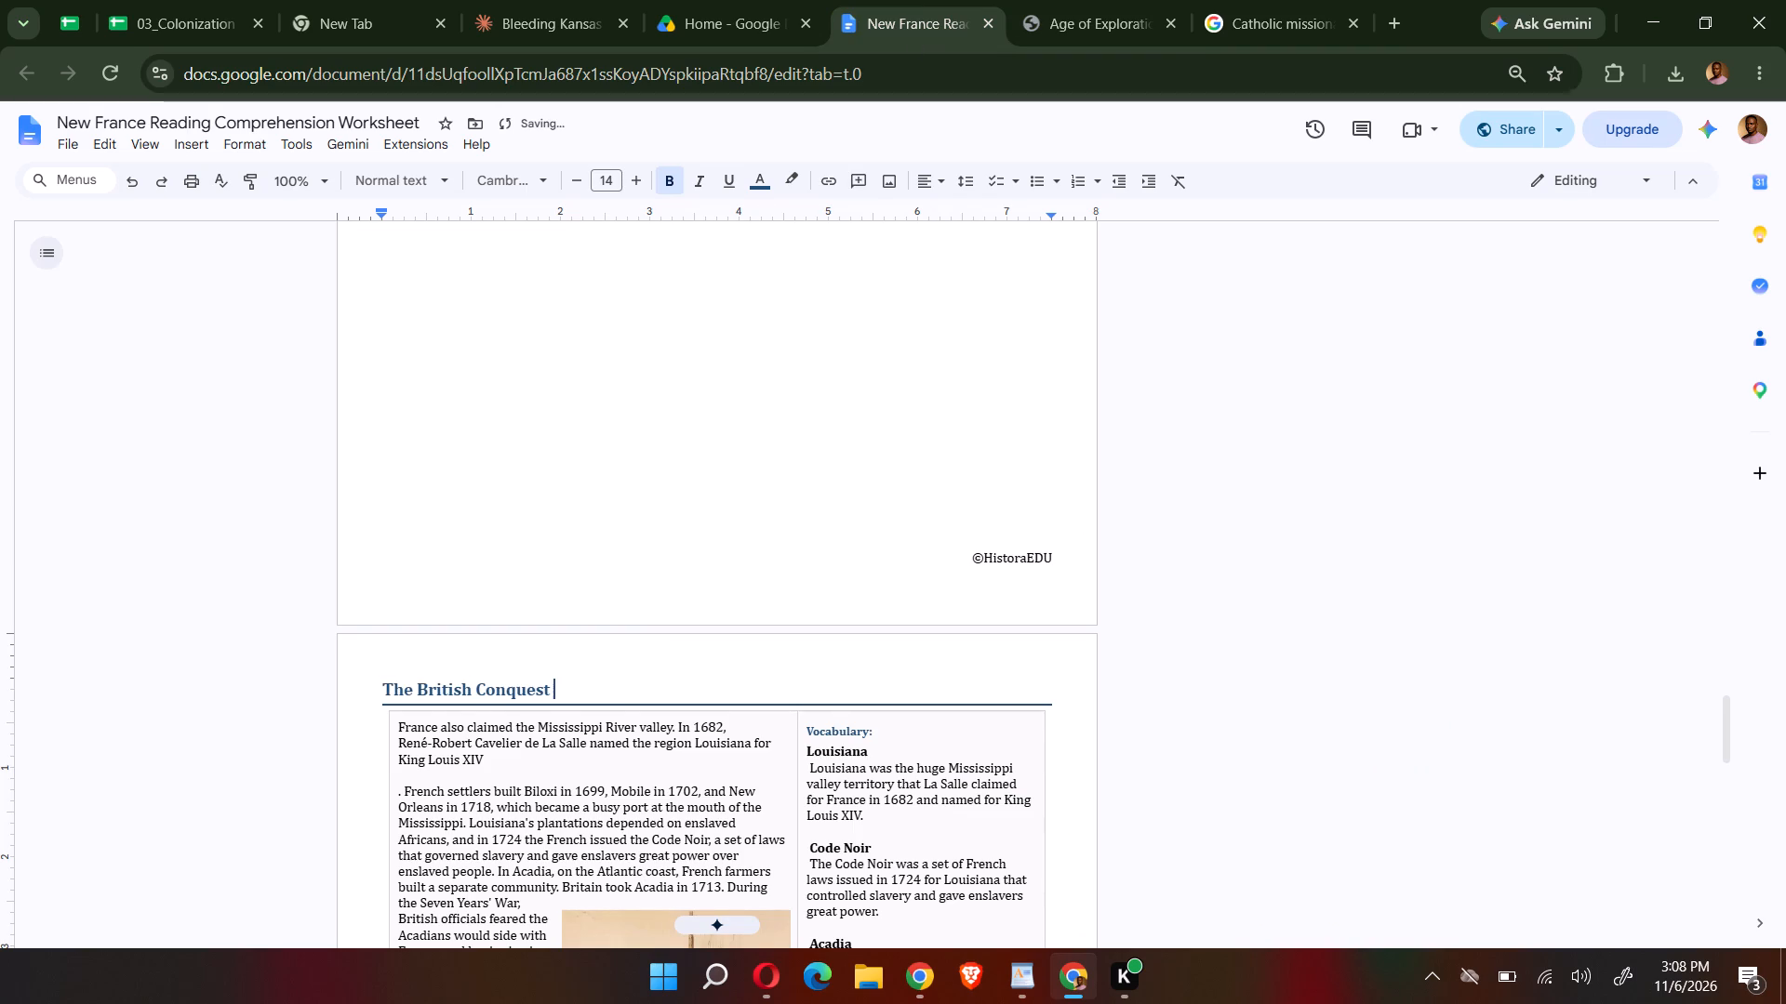
Replace the Louisiana and Acadia passage under "The British Conquest" with the PDF's Section 4 passage beginning "By the 1750s".
scroll(802, 576, down, 4)
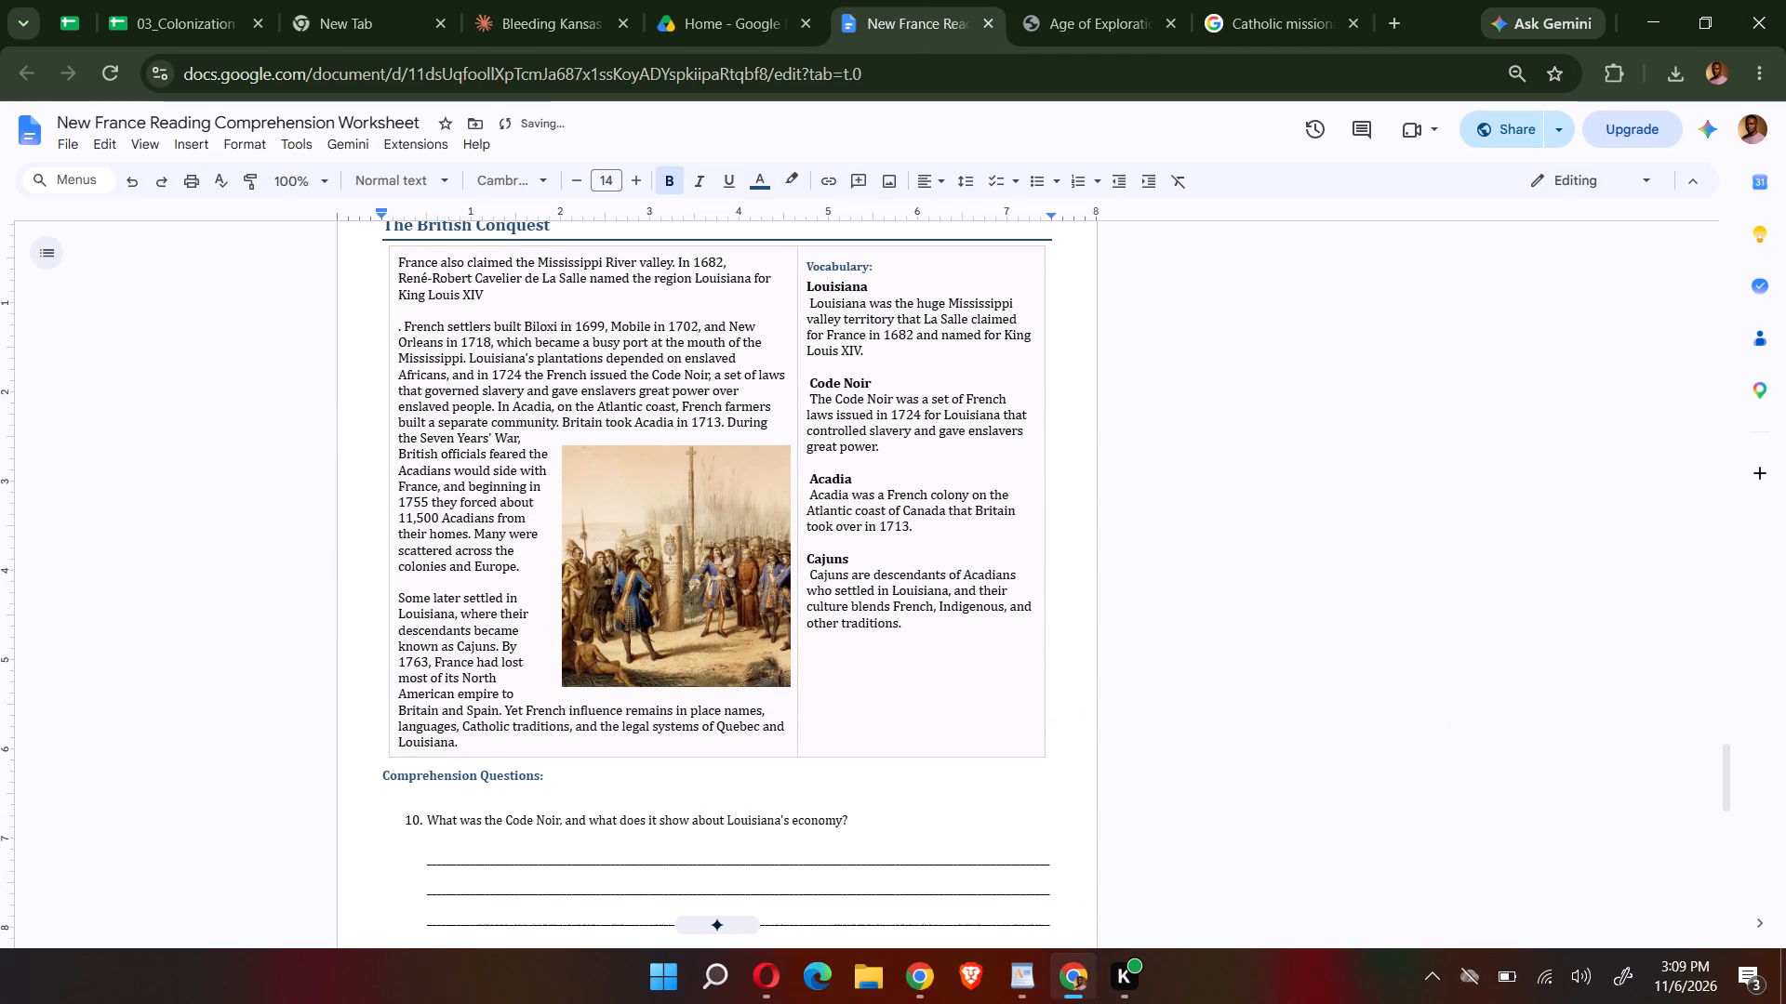
drag(474, 741, 465, 726)
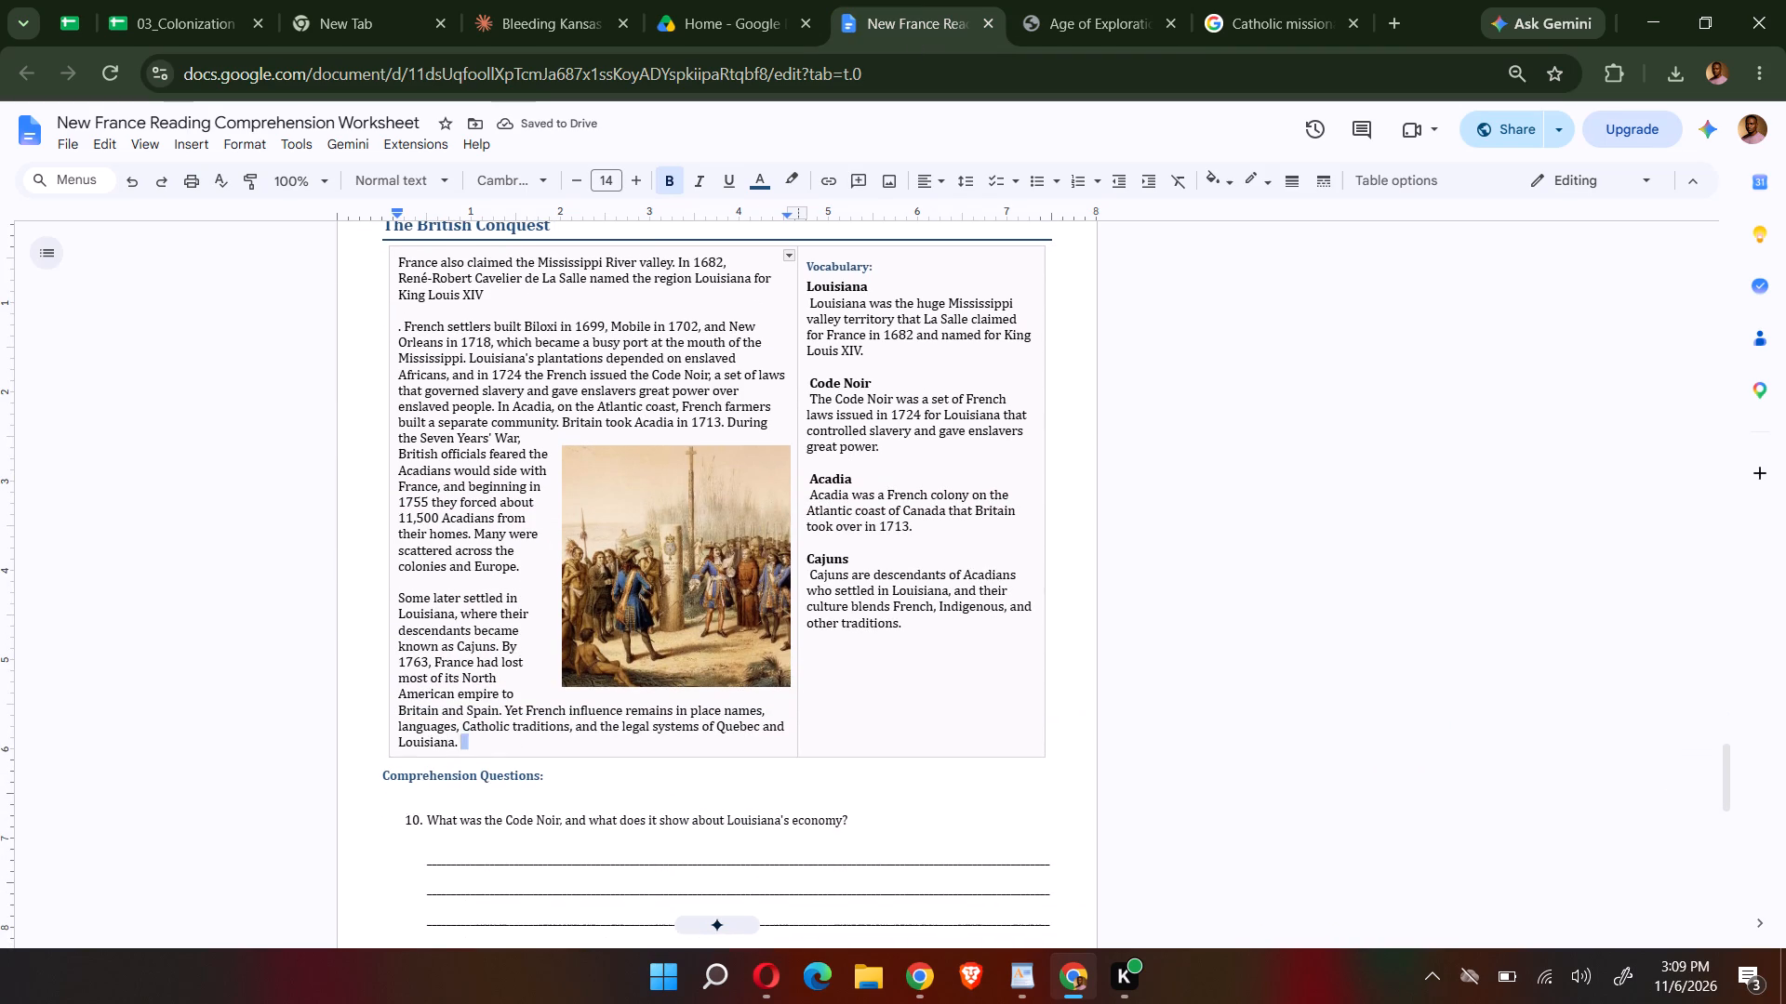
drag(465, 726, 375, 264)
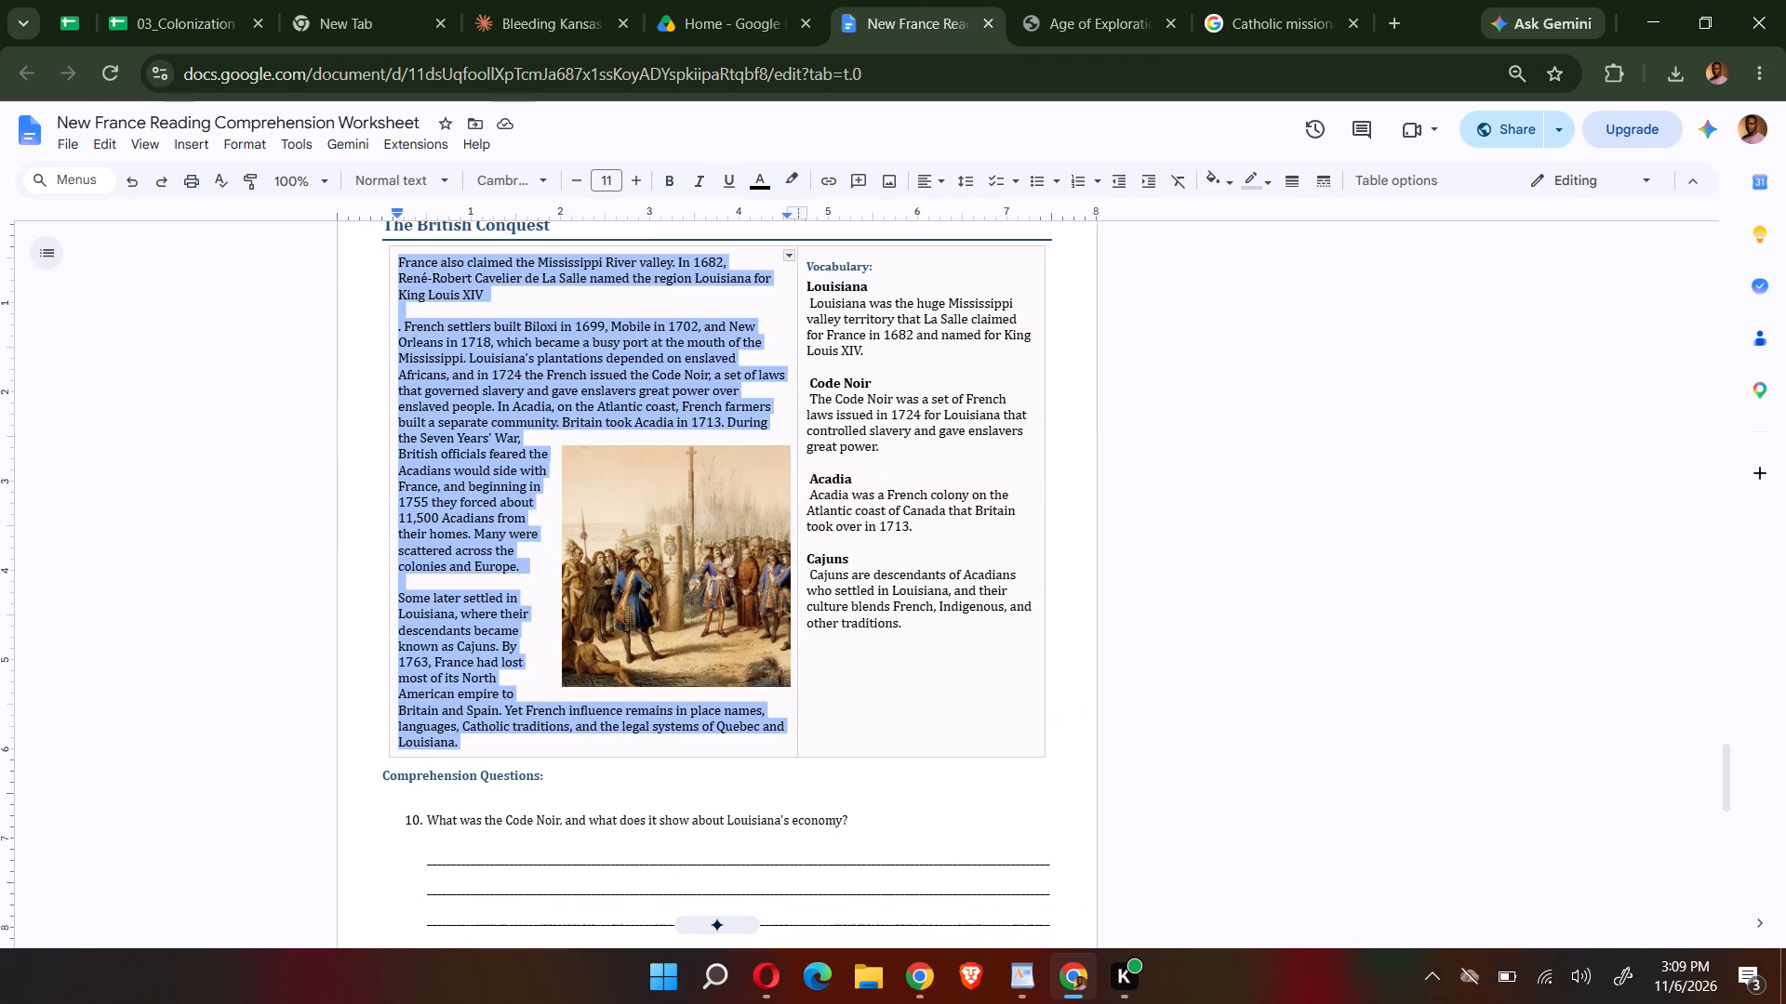
key(BackSpace)
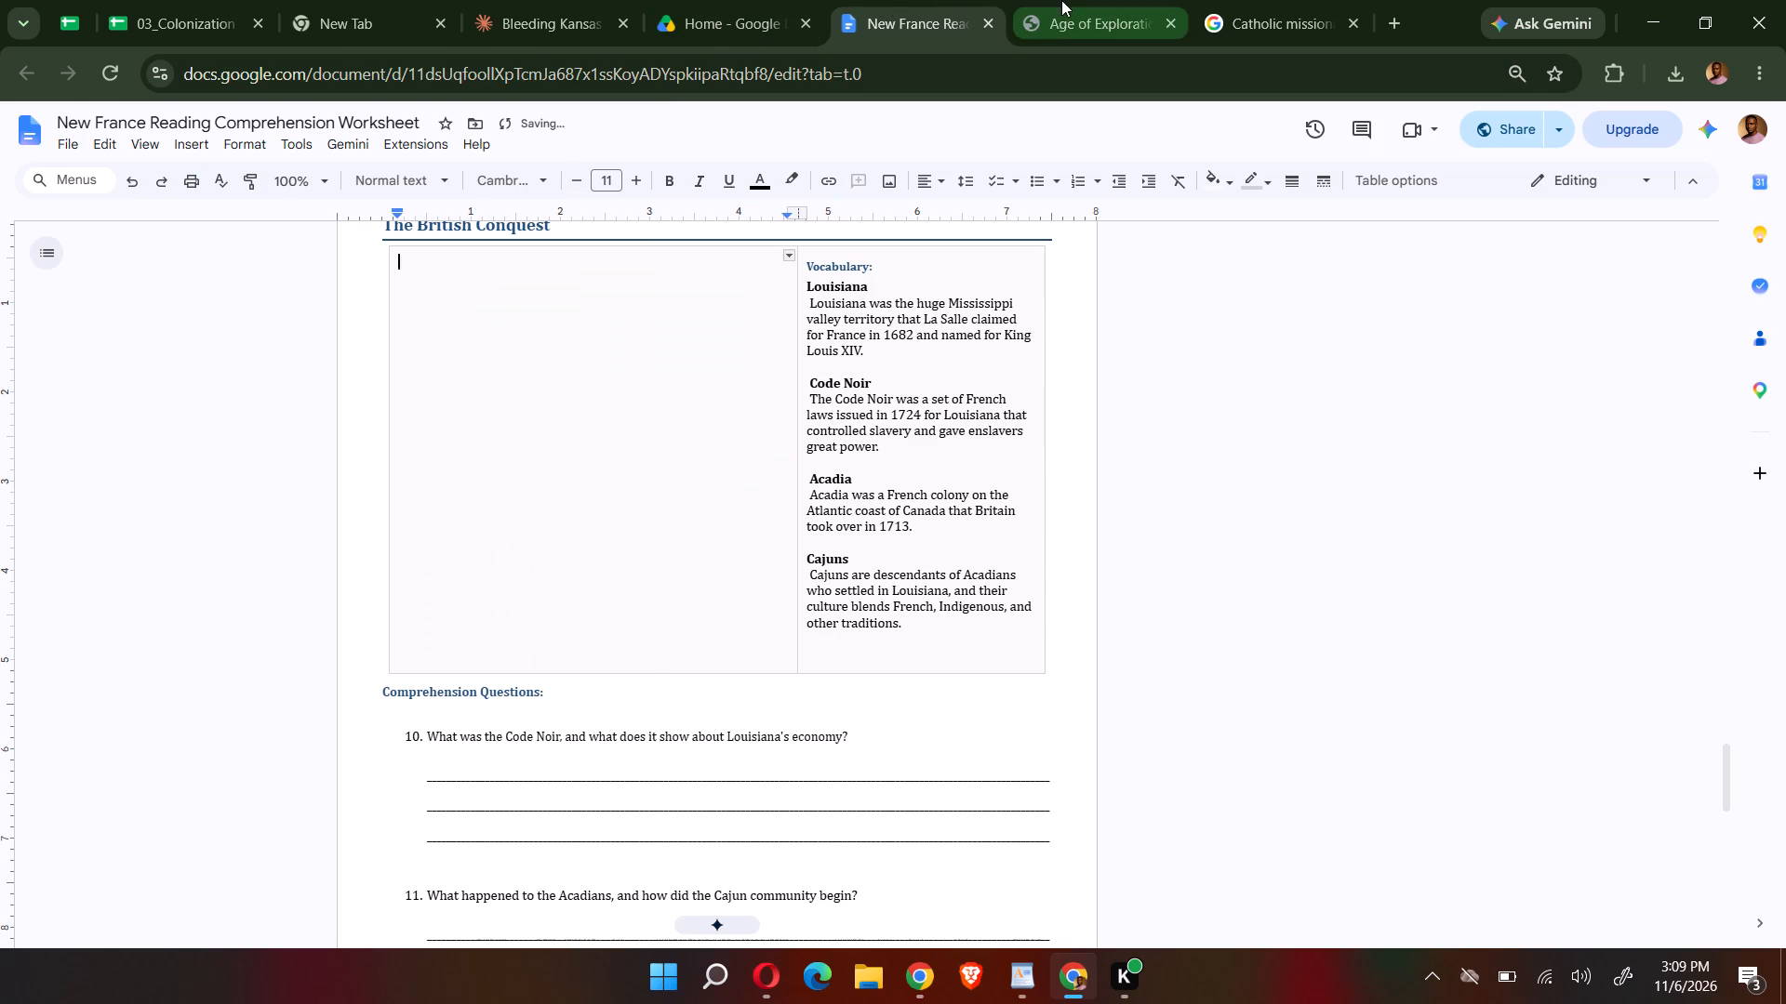
click(1061, 0)
drag(1066, 850, 1049, 854)
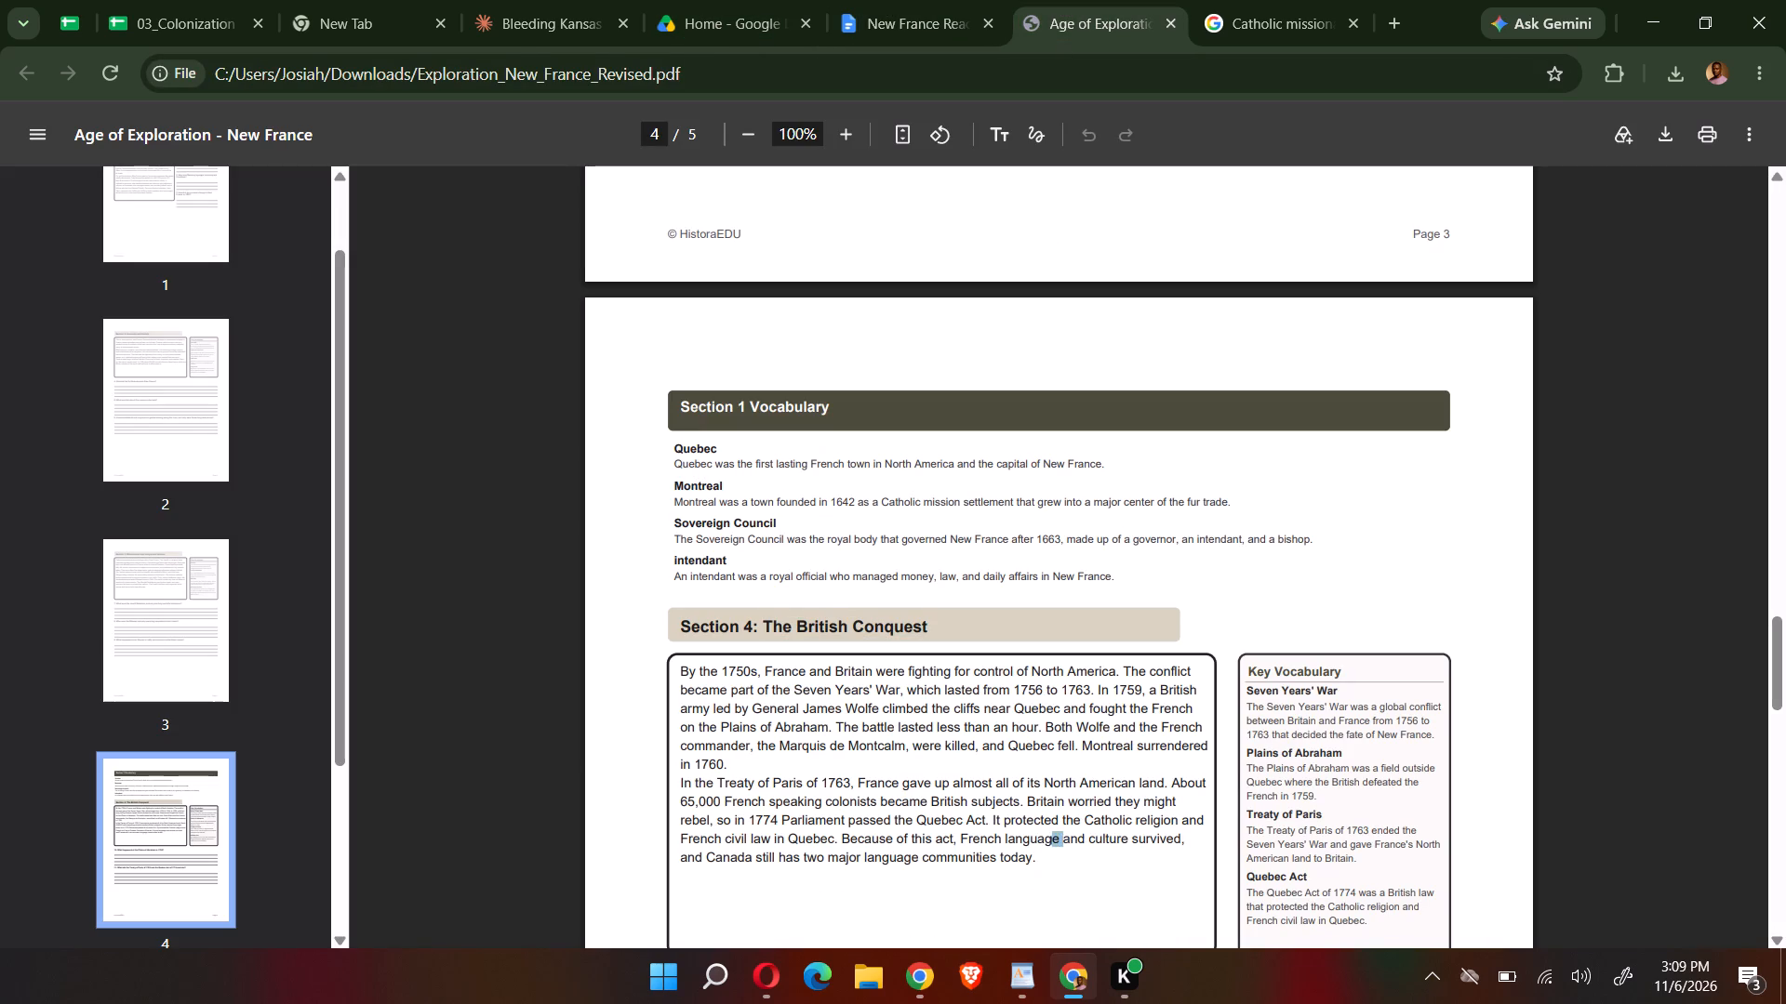
drag(1049, 854, 1001, 867)
click(1043, 864)
drag(1046, 864, 947, 850)
drag(947, 850, 682, 671)
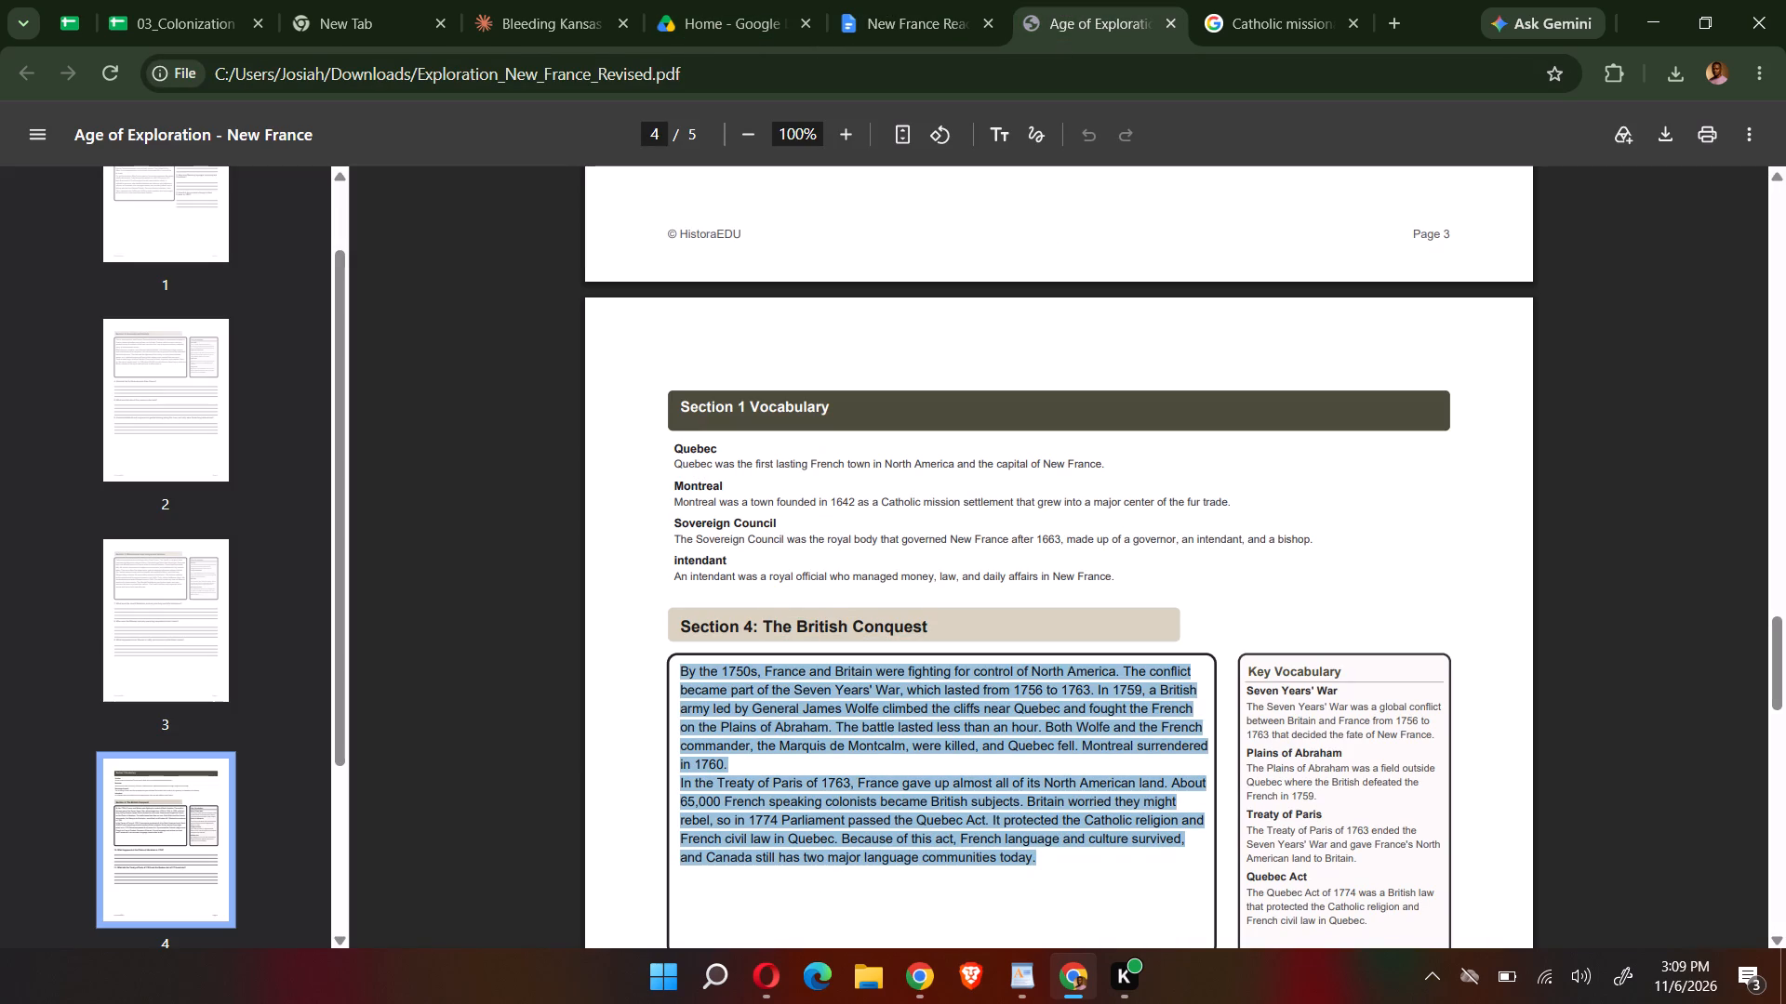
key(ctrl+c)
drag(882, 0, 880, 14)
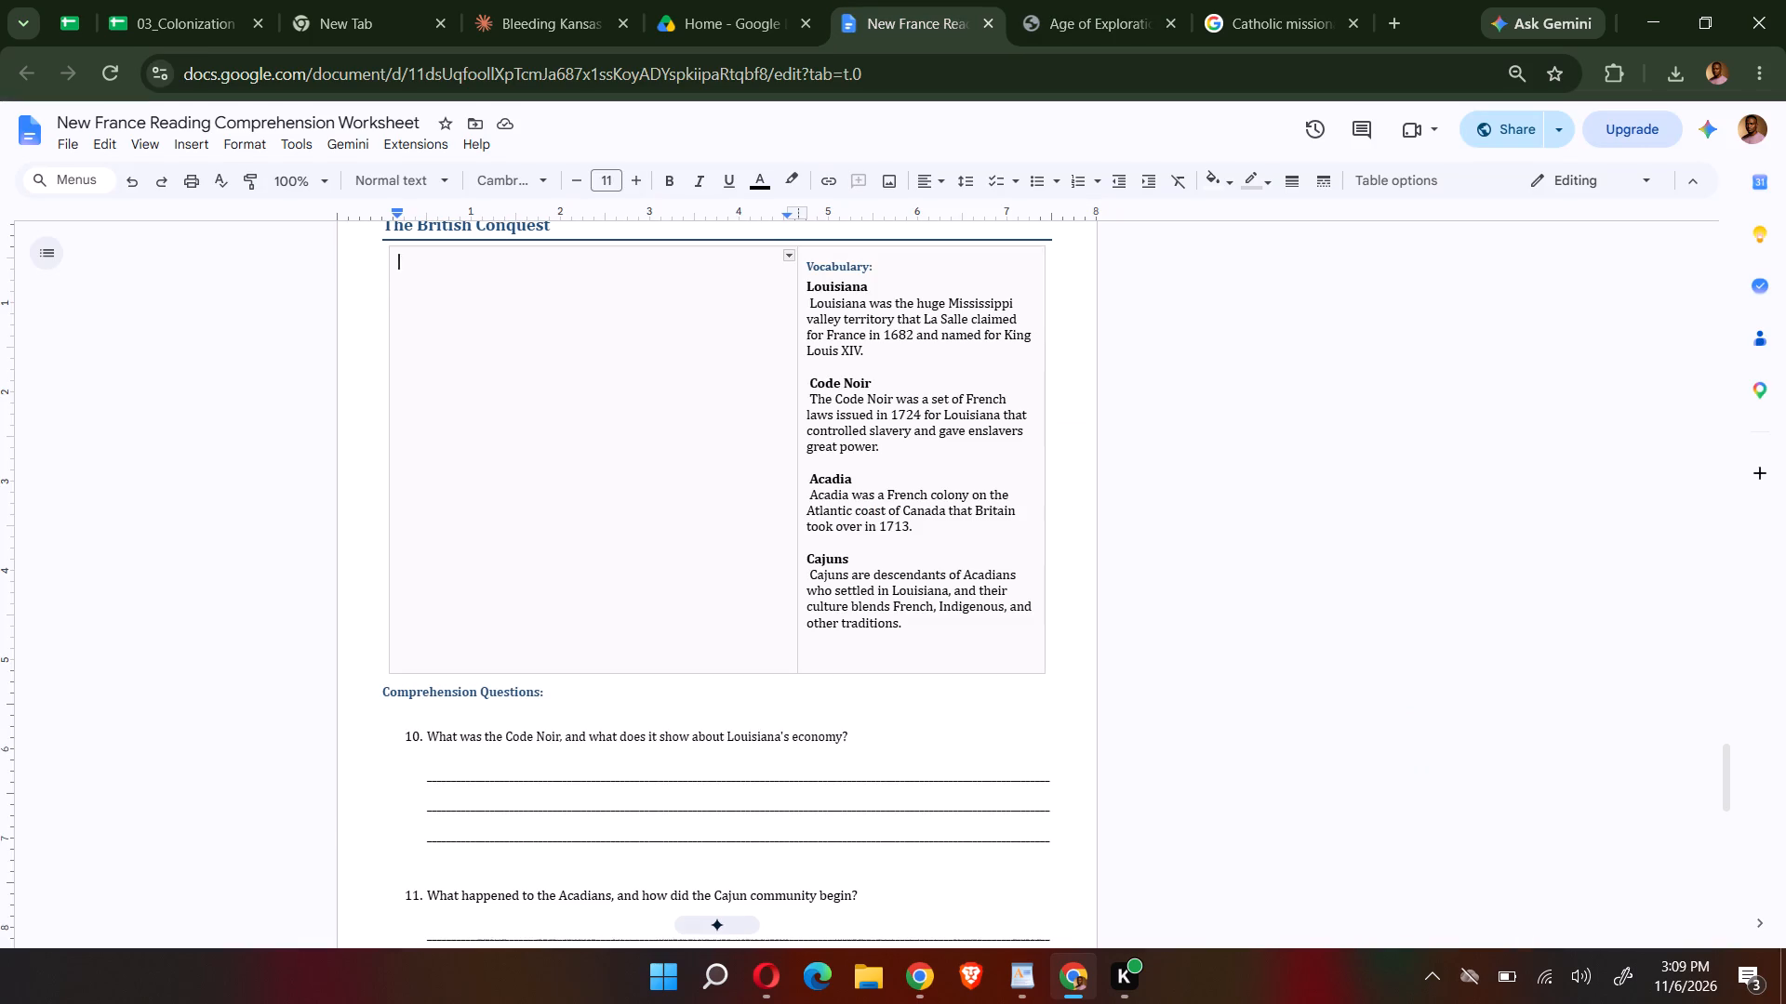
key(ctrl+v)
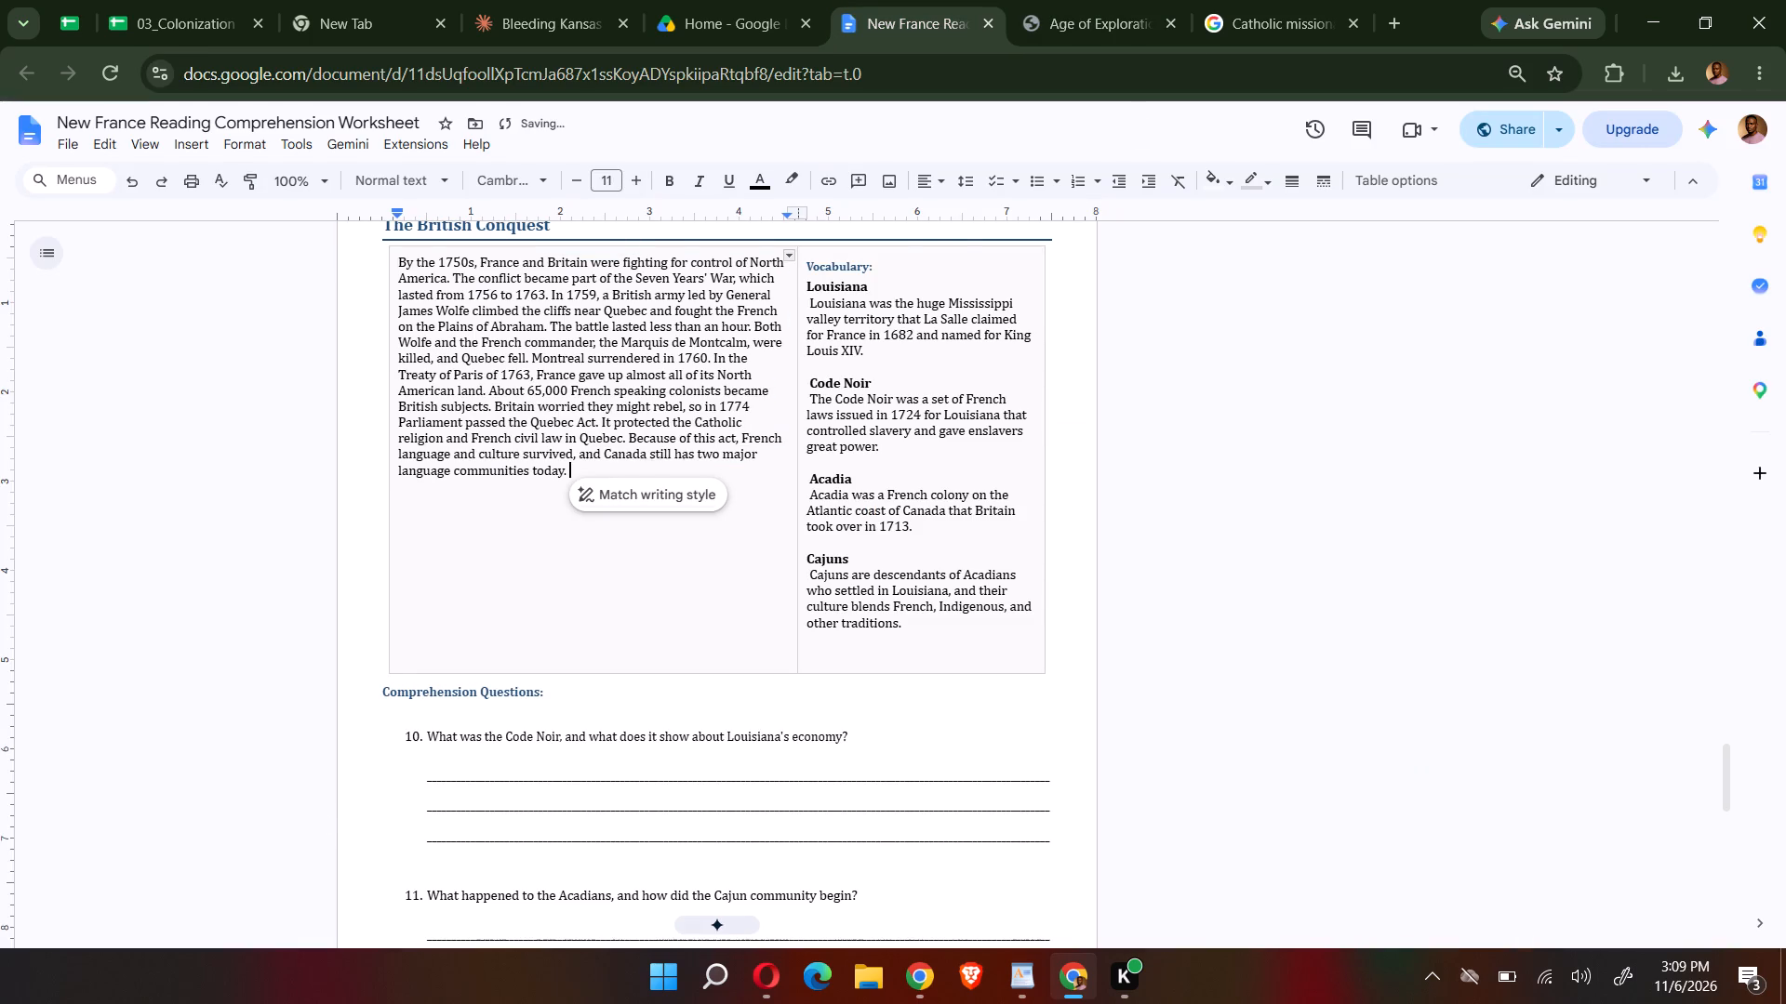
Search Google Images using the copied passage text and copy the Wikiwand picture "France in the Seven Years' War".
click(1243, 32)
click(1034, 144)
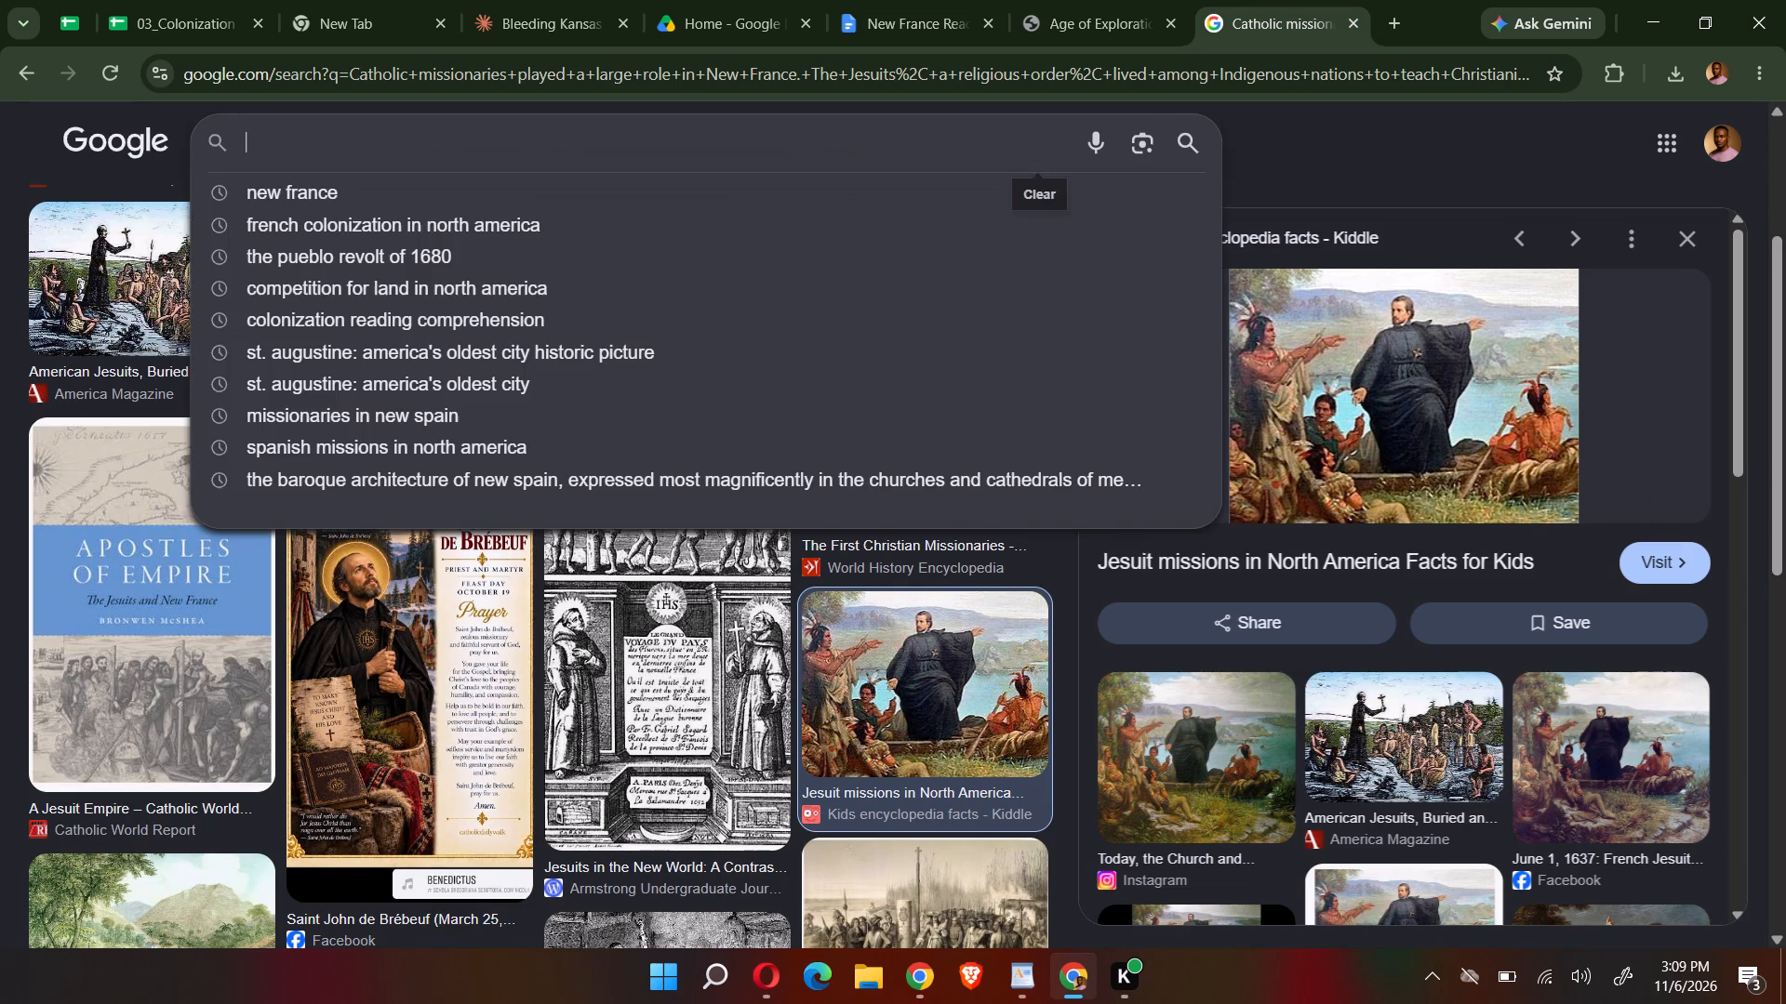
key(ctrl+v)
key(Return)
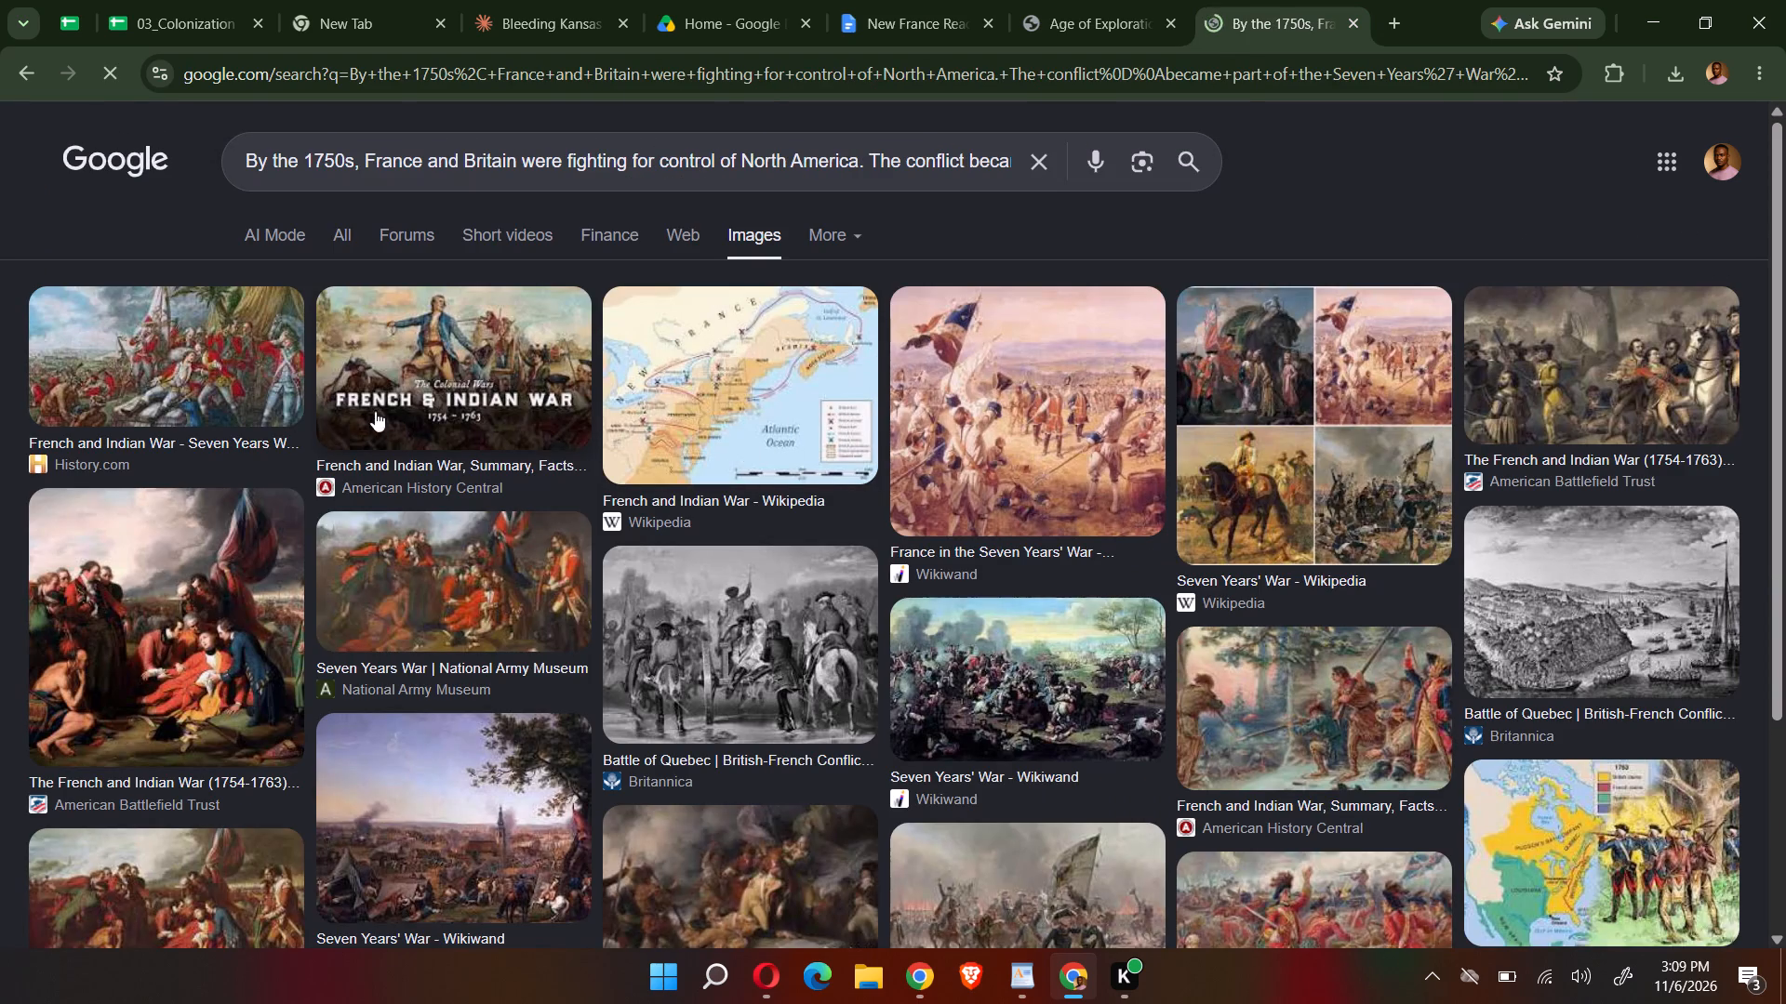
click(173, 603)
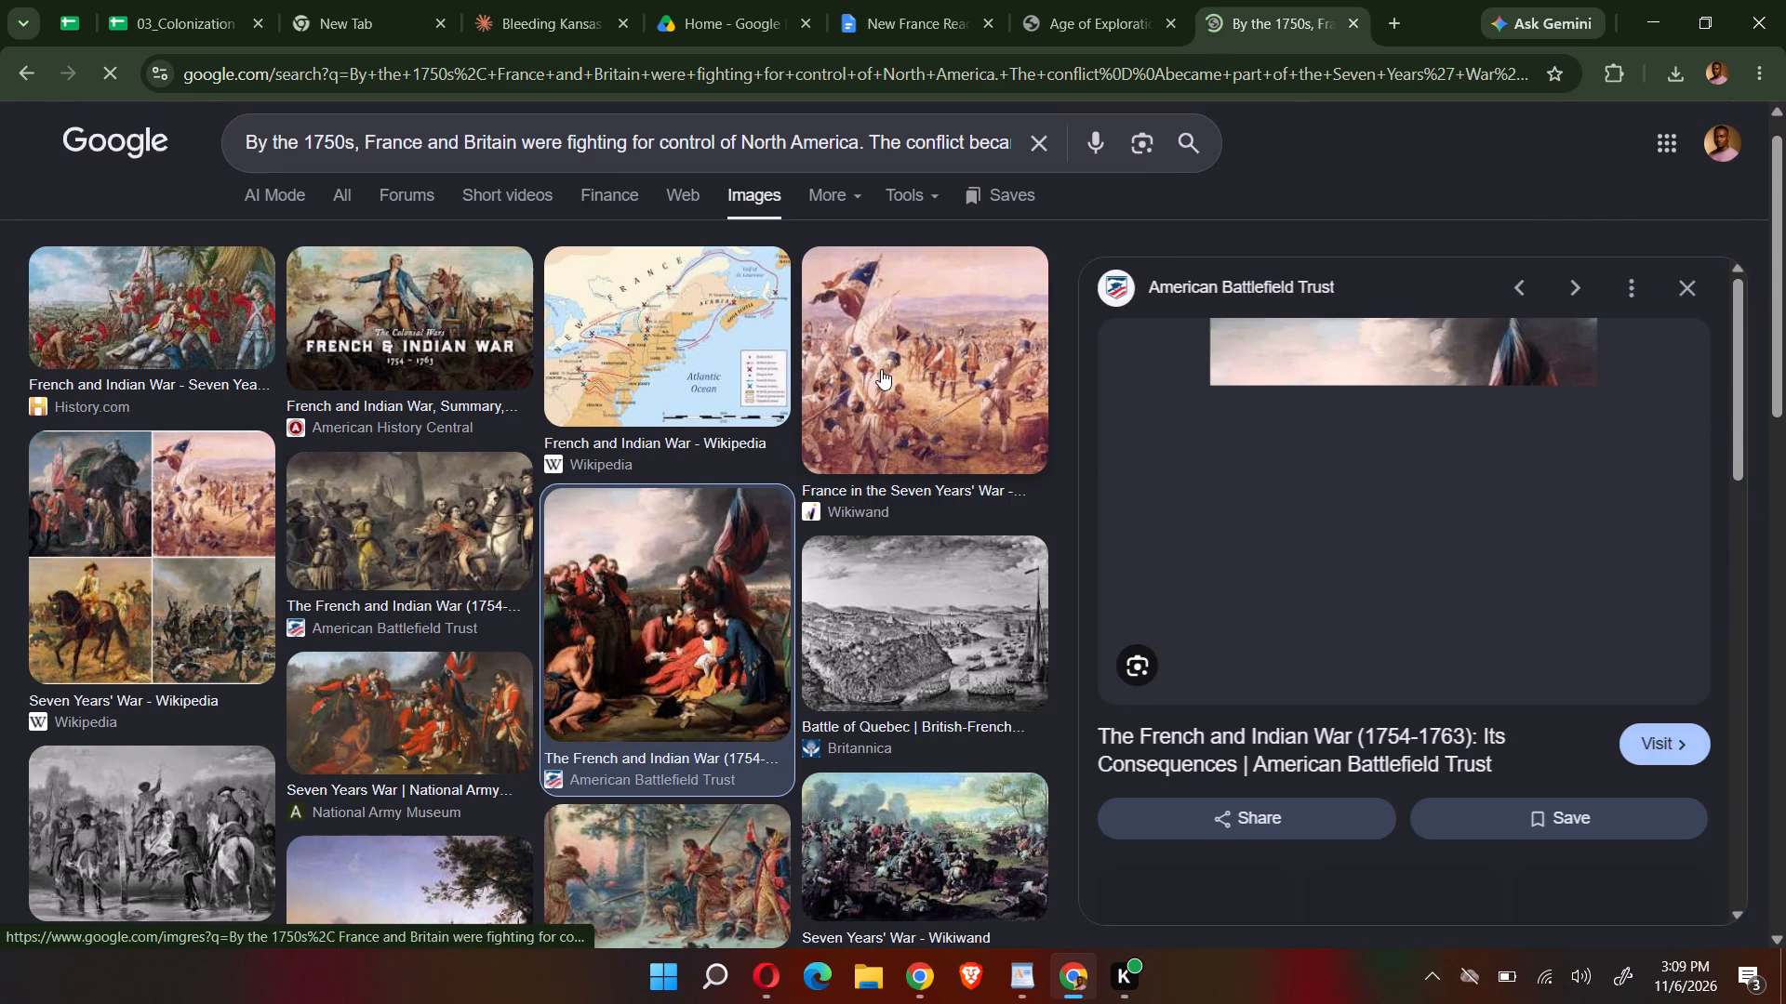
click(882, 366)
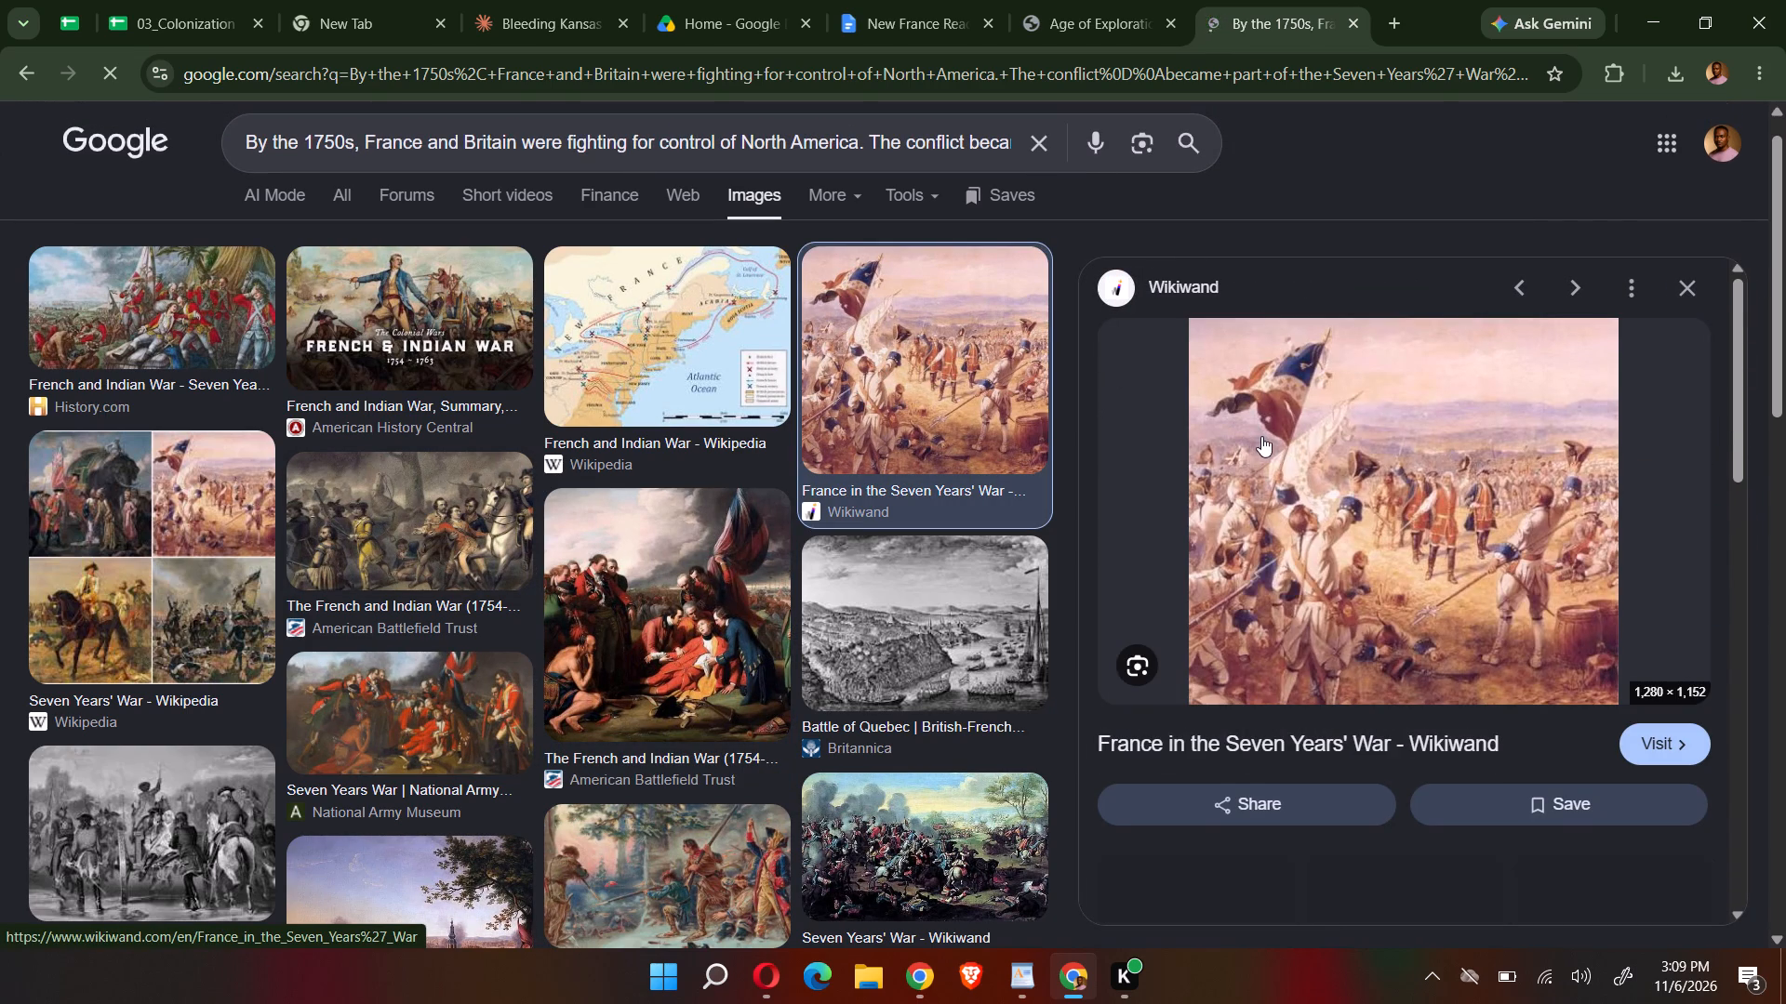
right_drag(1235, 456, 1223, 466)
click(1366, 799)
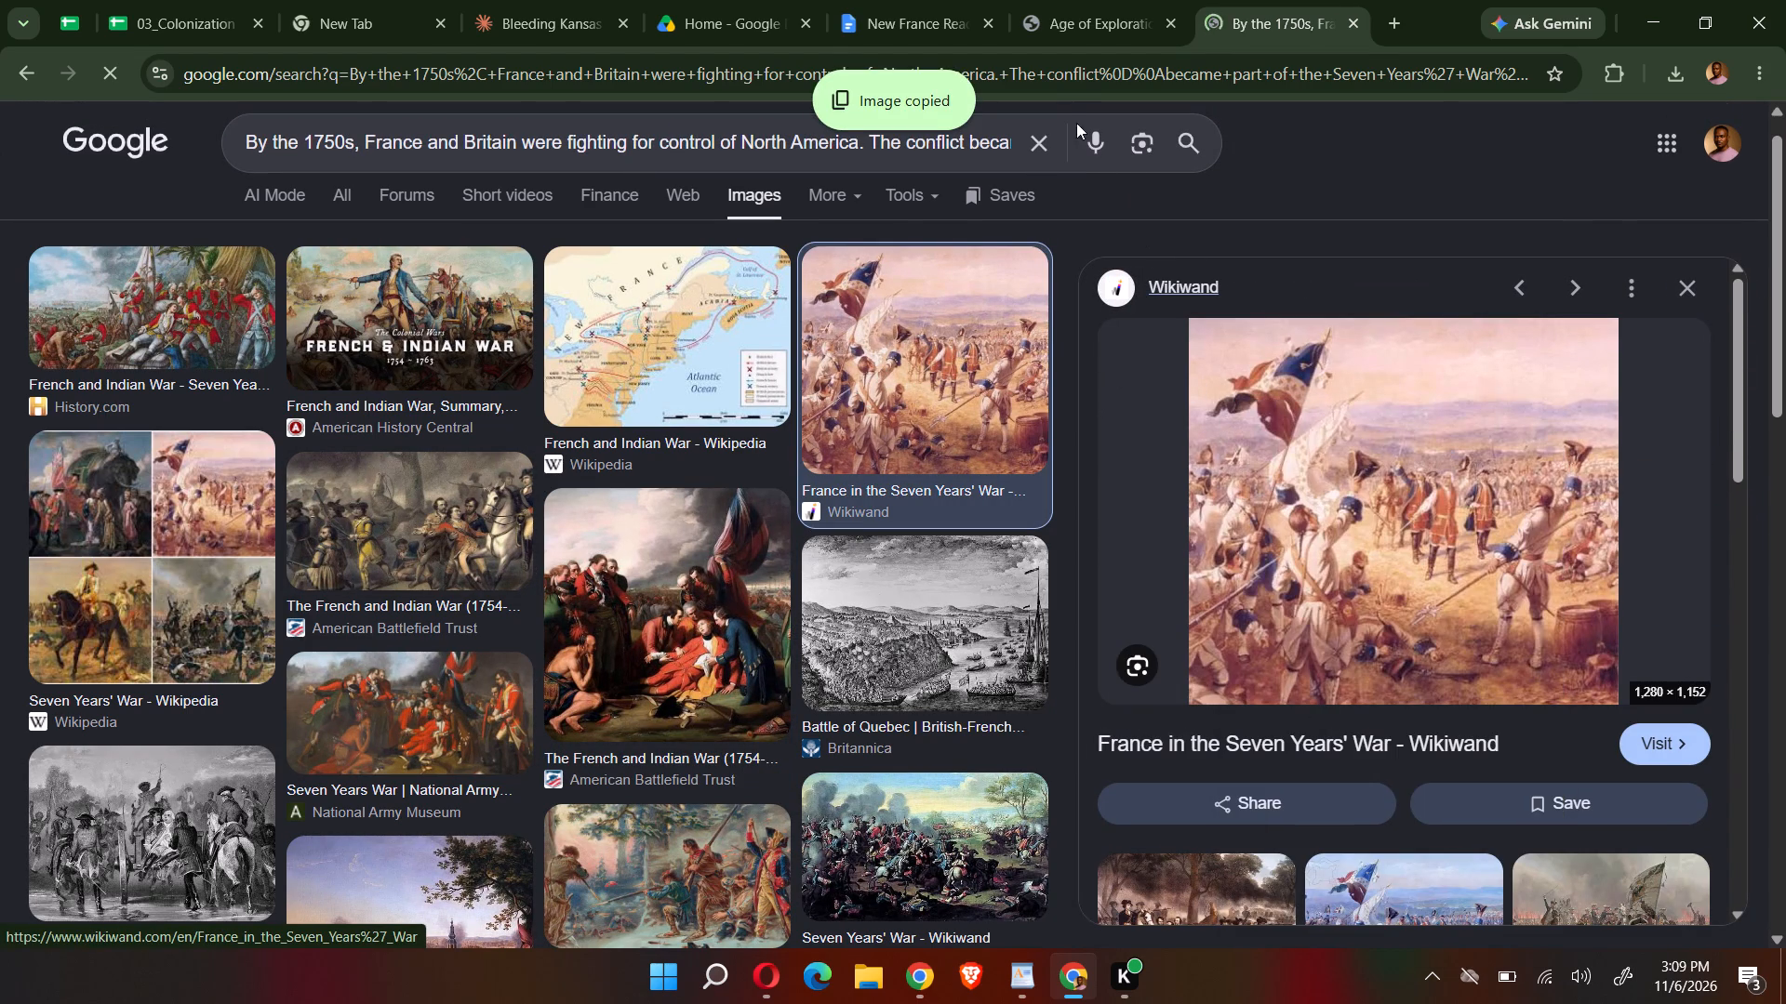
Split the British Conquest passage in the worksheet into three spaced paragraphs, breaking before "The battle lasted" and "Britain worried".
click(886, 7)
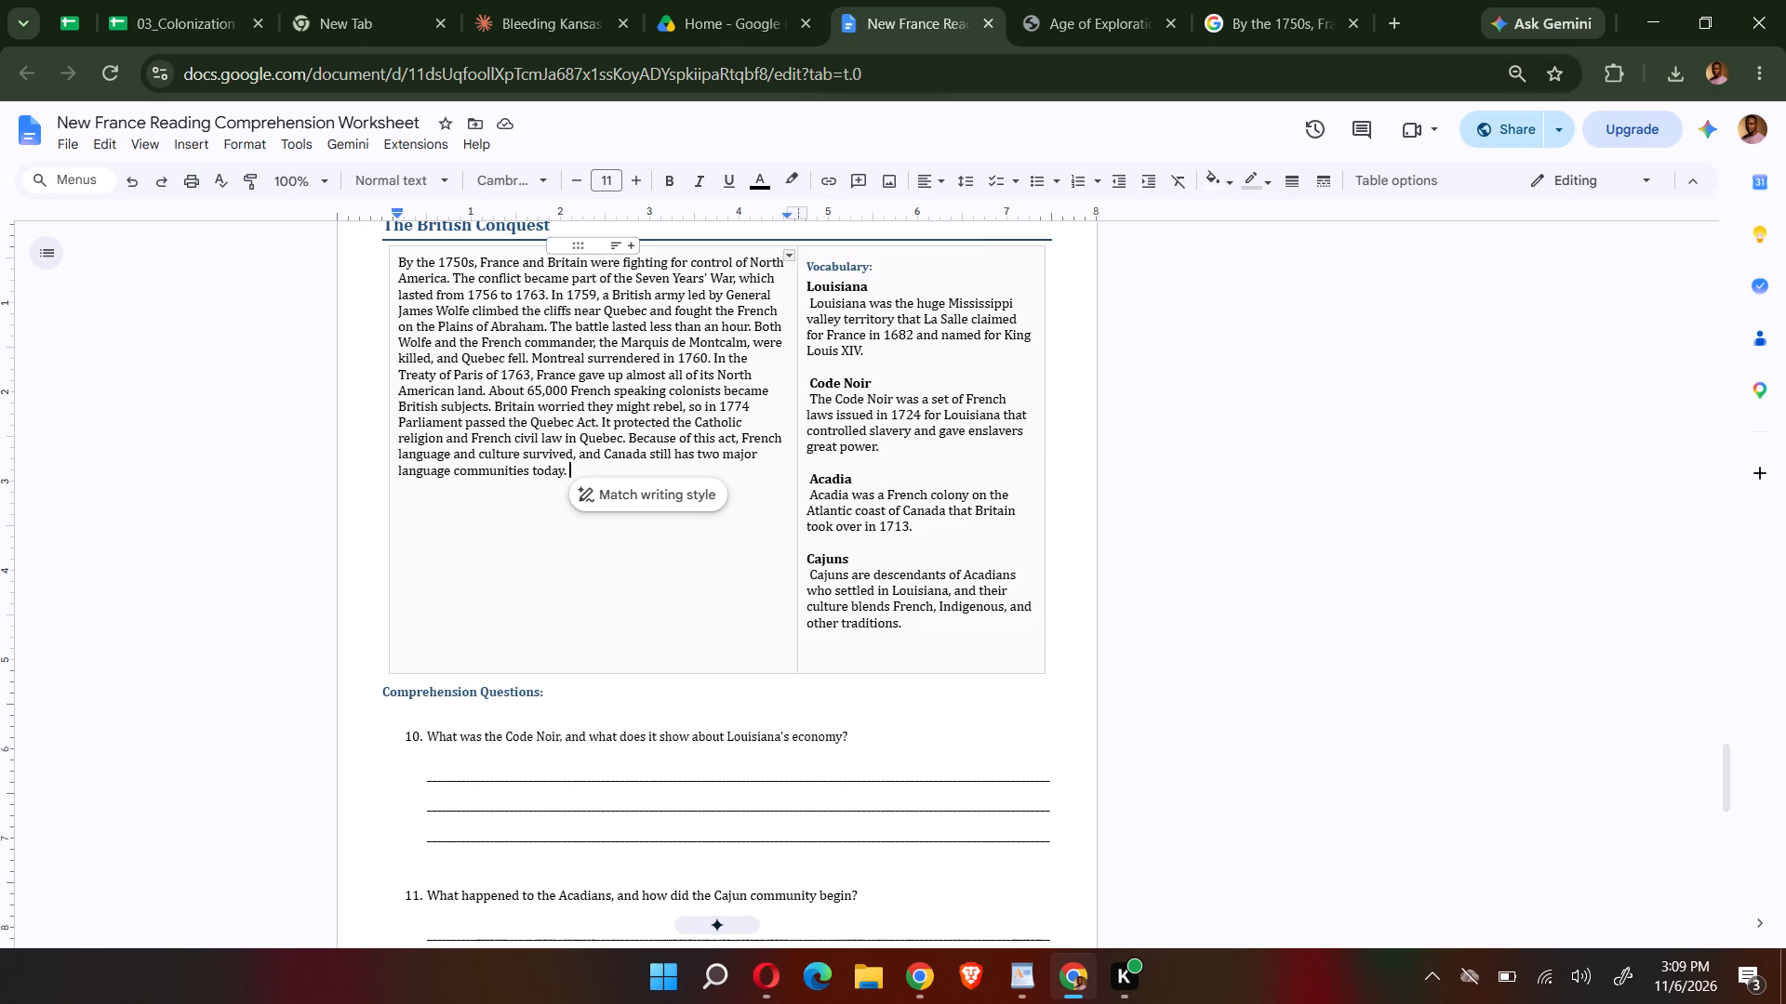
click(550, 326)
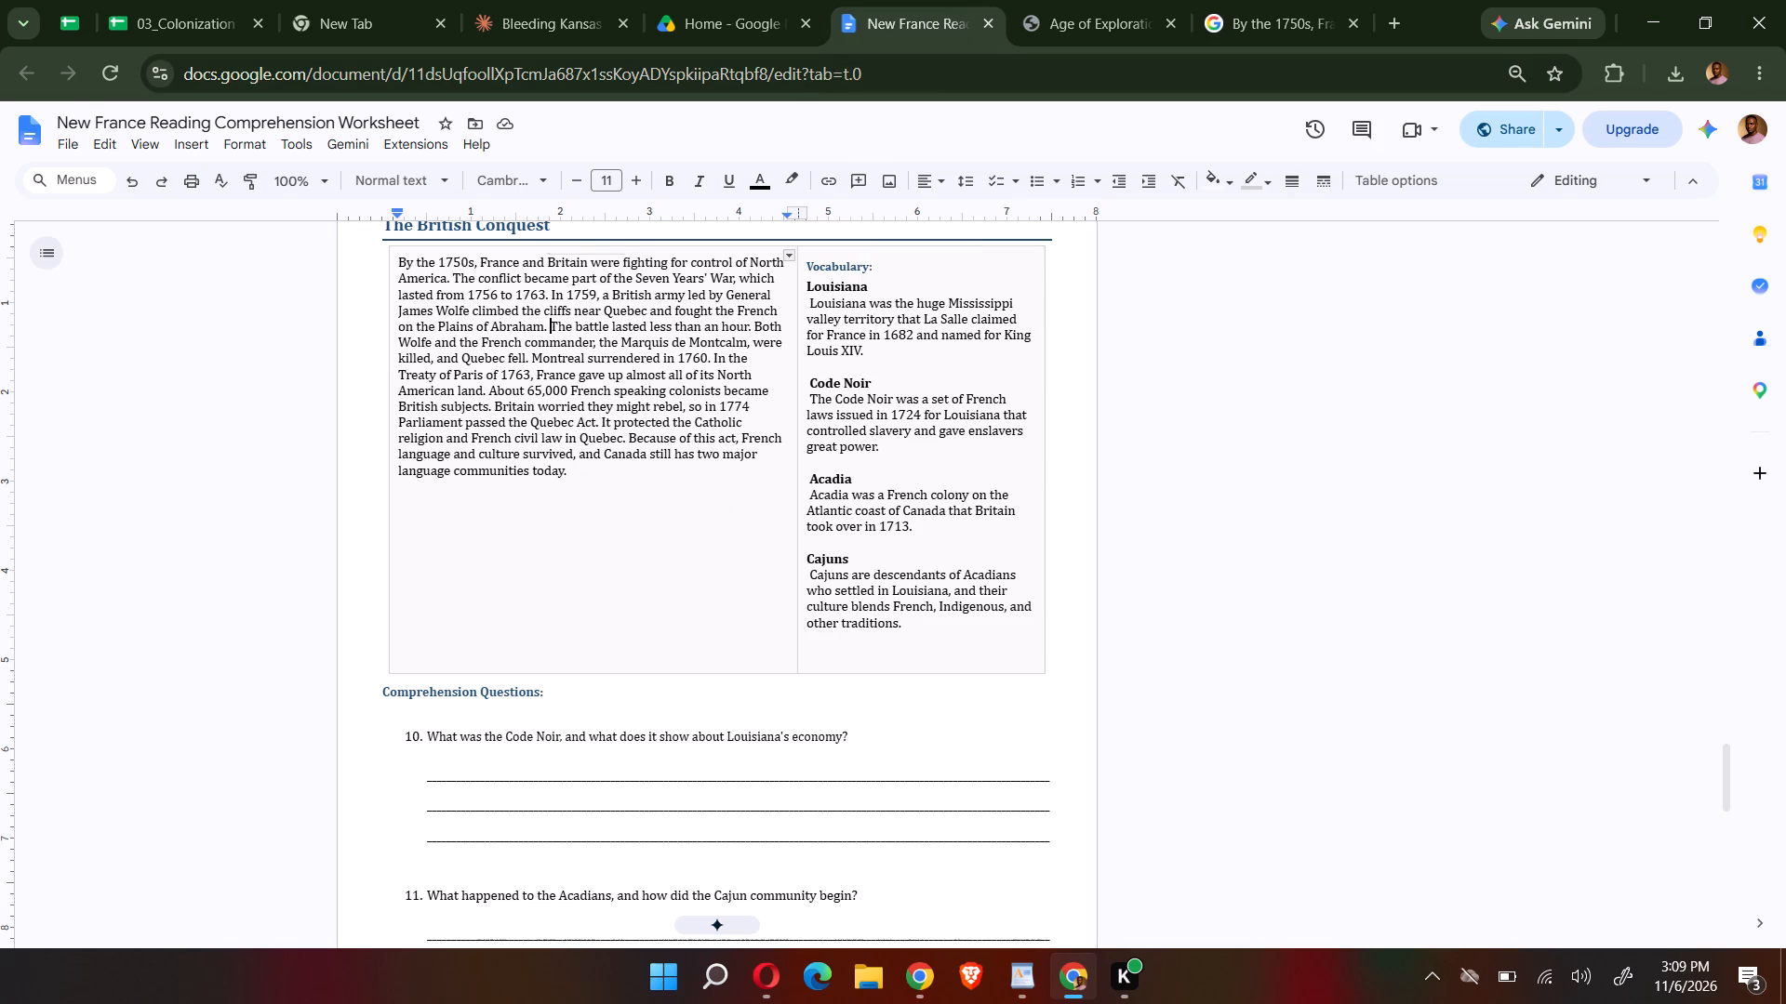
key(Return)
key(Return)
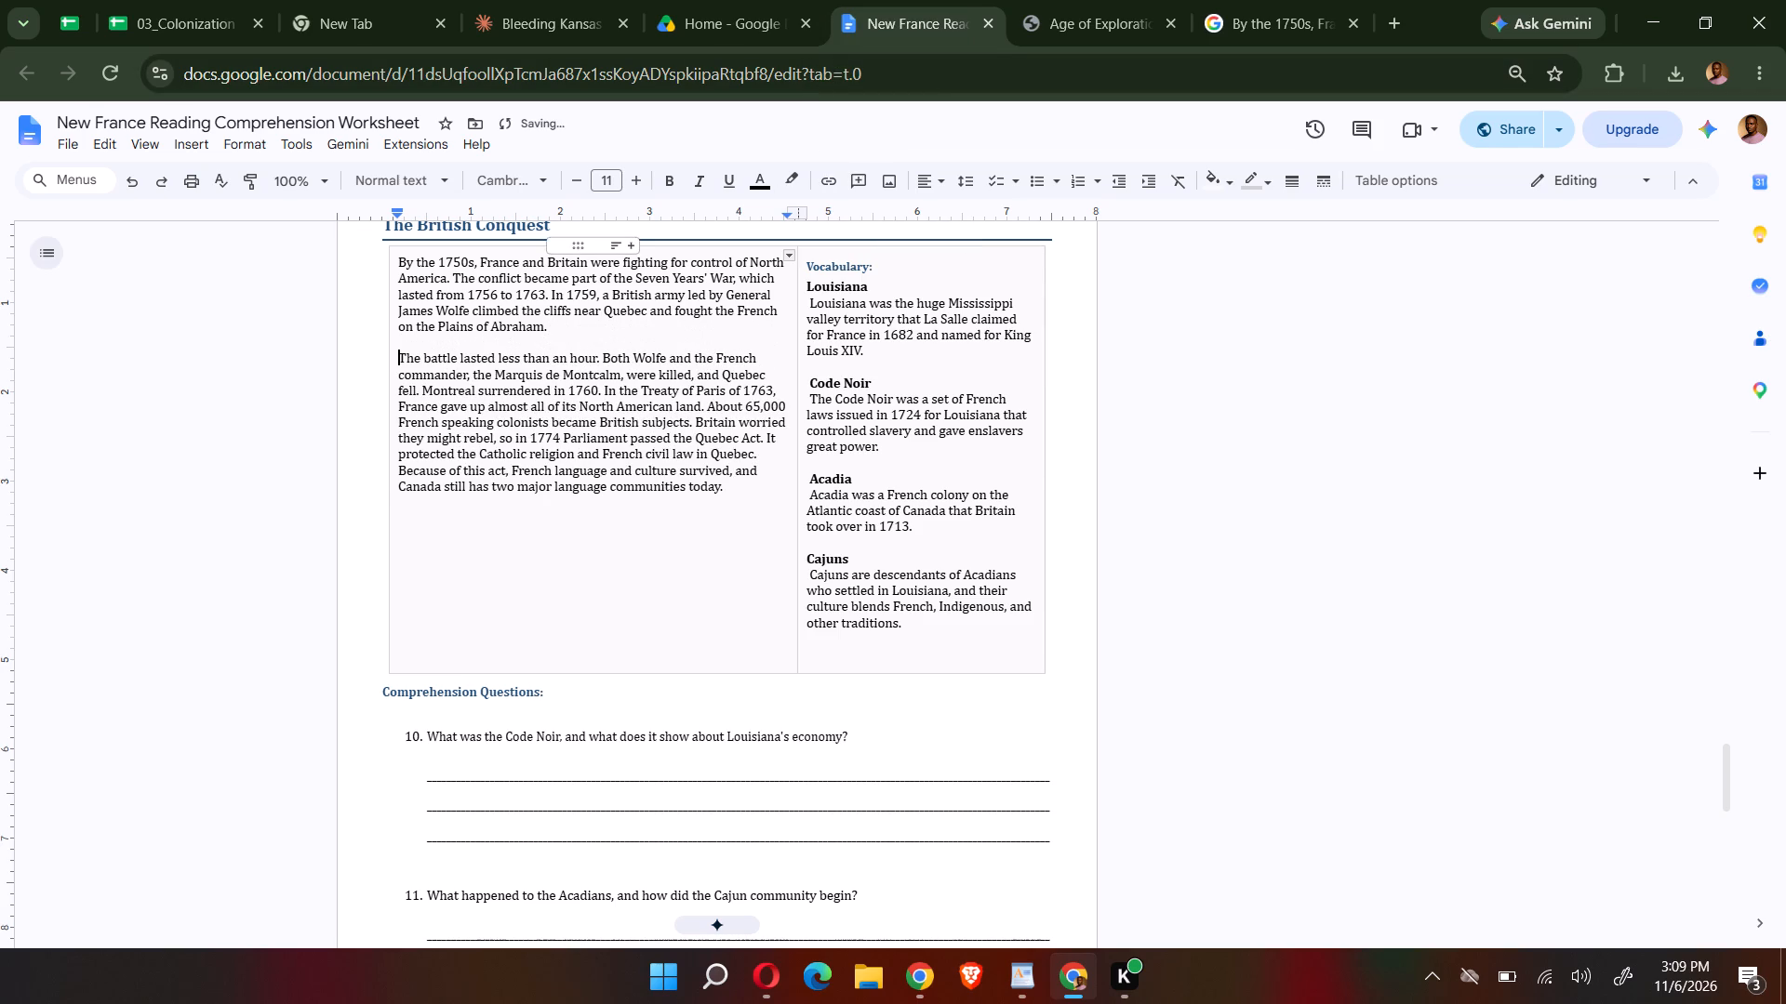
click(694, 415)
key(Return)
key(Return)
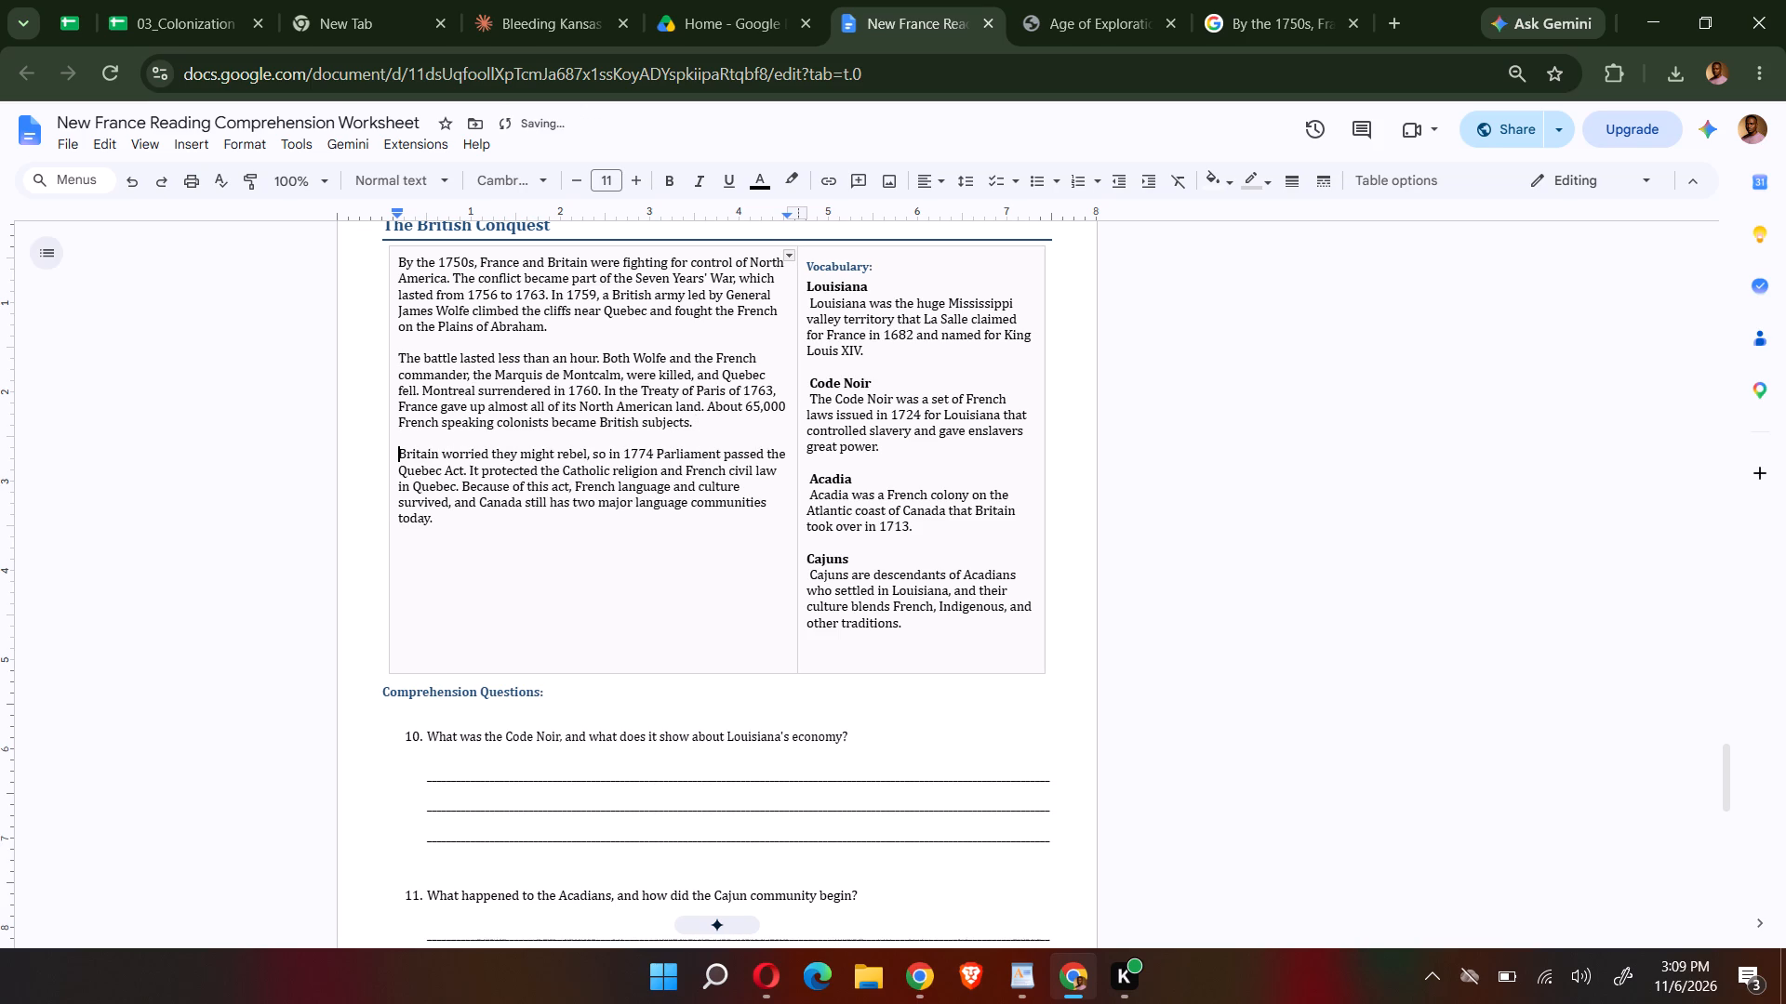
Paste the copied battle picture after "Treaty of Paris of 1763,", set it to wrap text, and shrink it to about half the passage column's width.
click(787, 387)
key(ctrl+v)
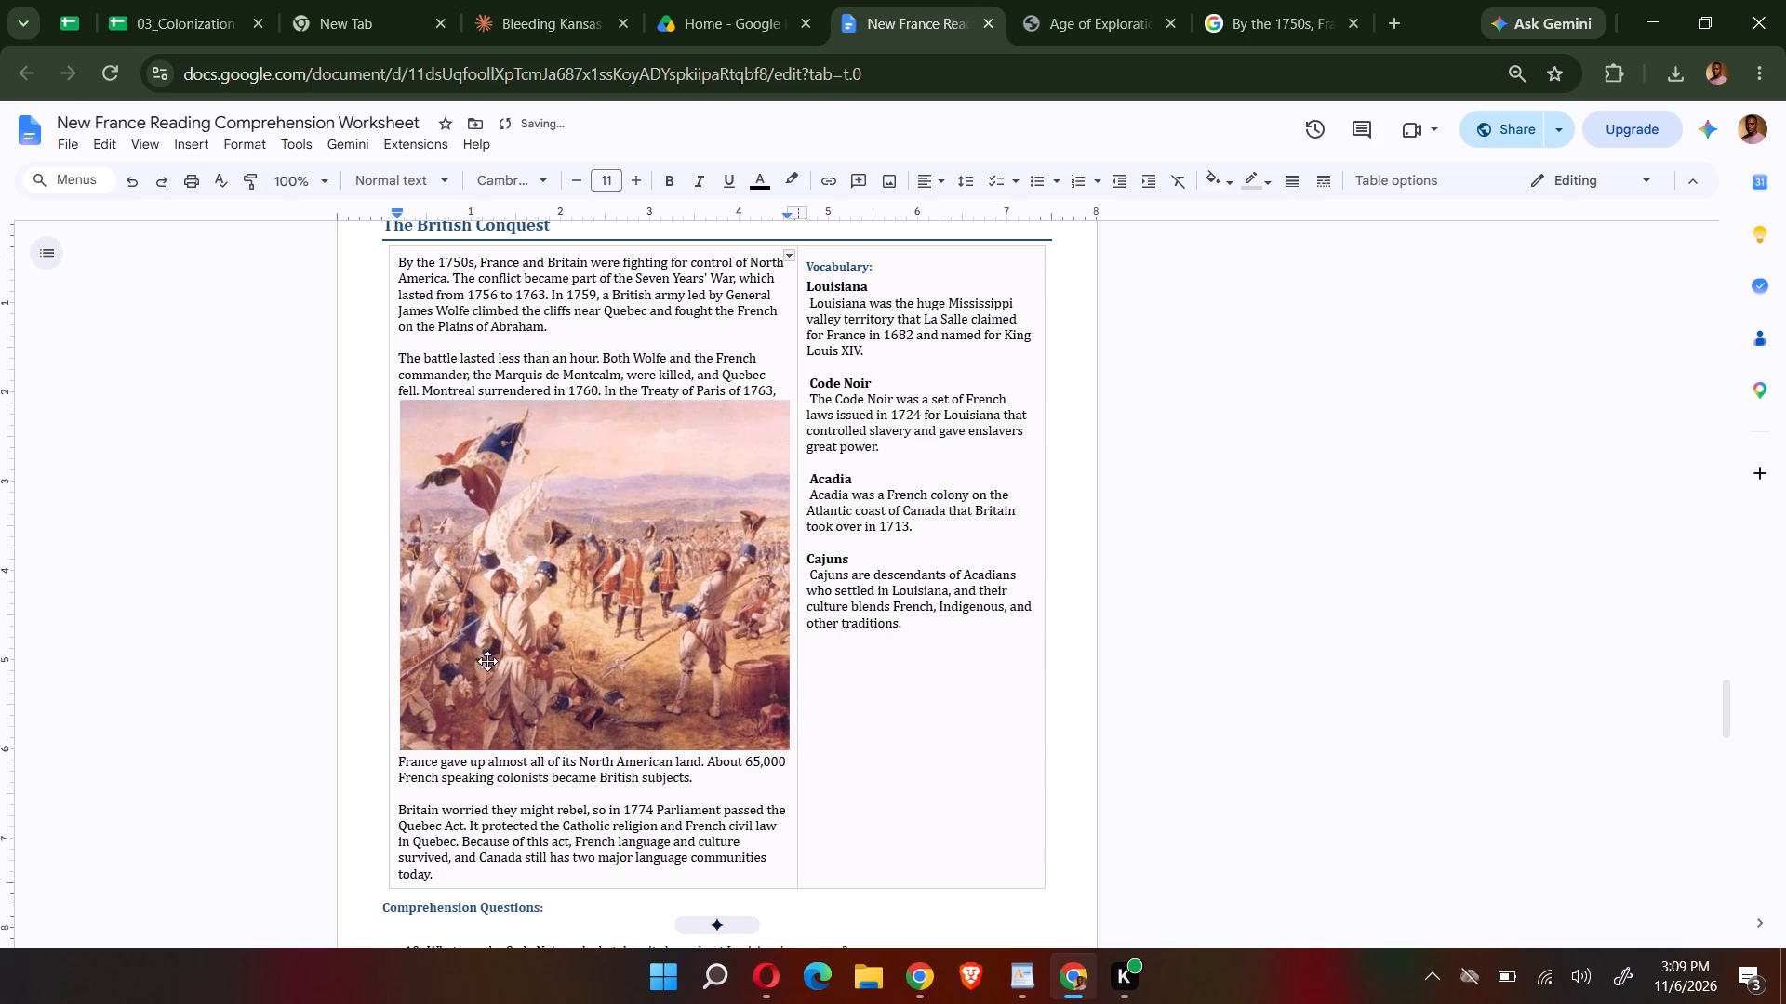
click(446, 711)
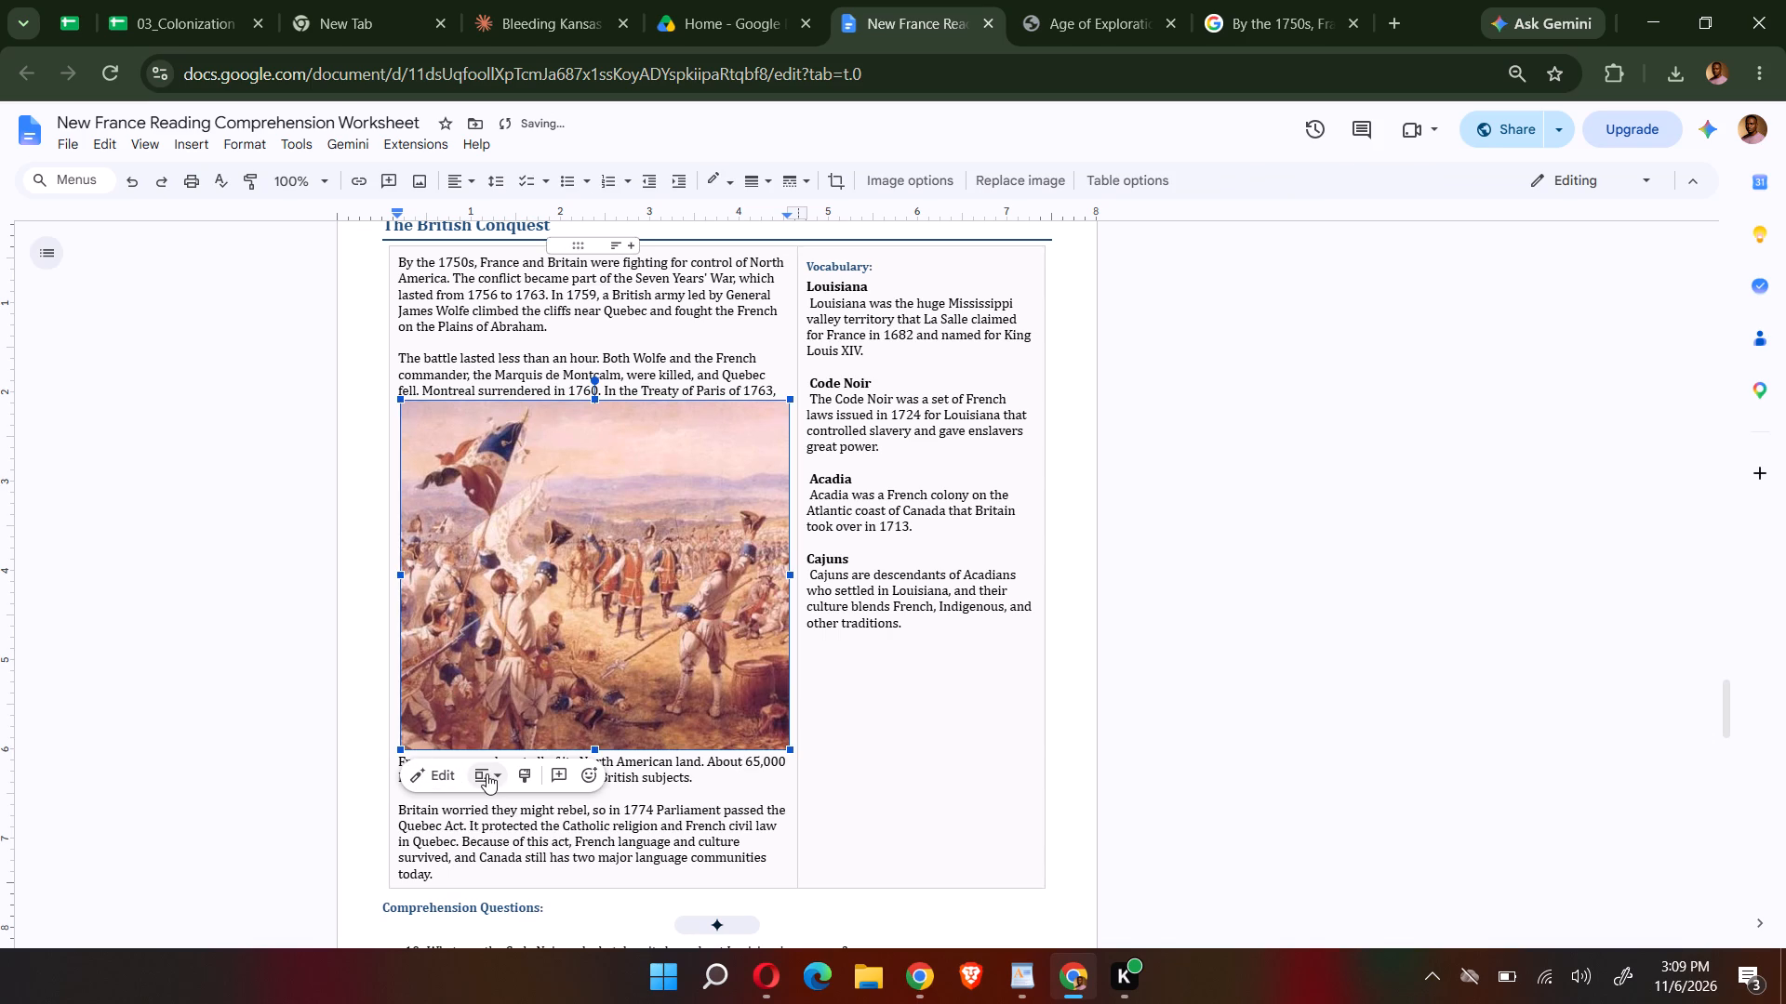
click(486, 773)
click(551, 647)
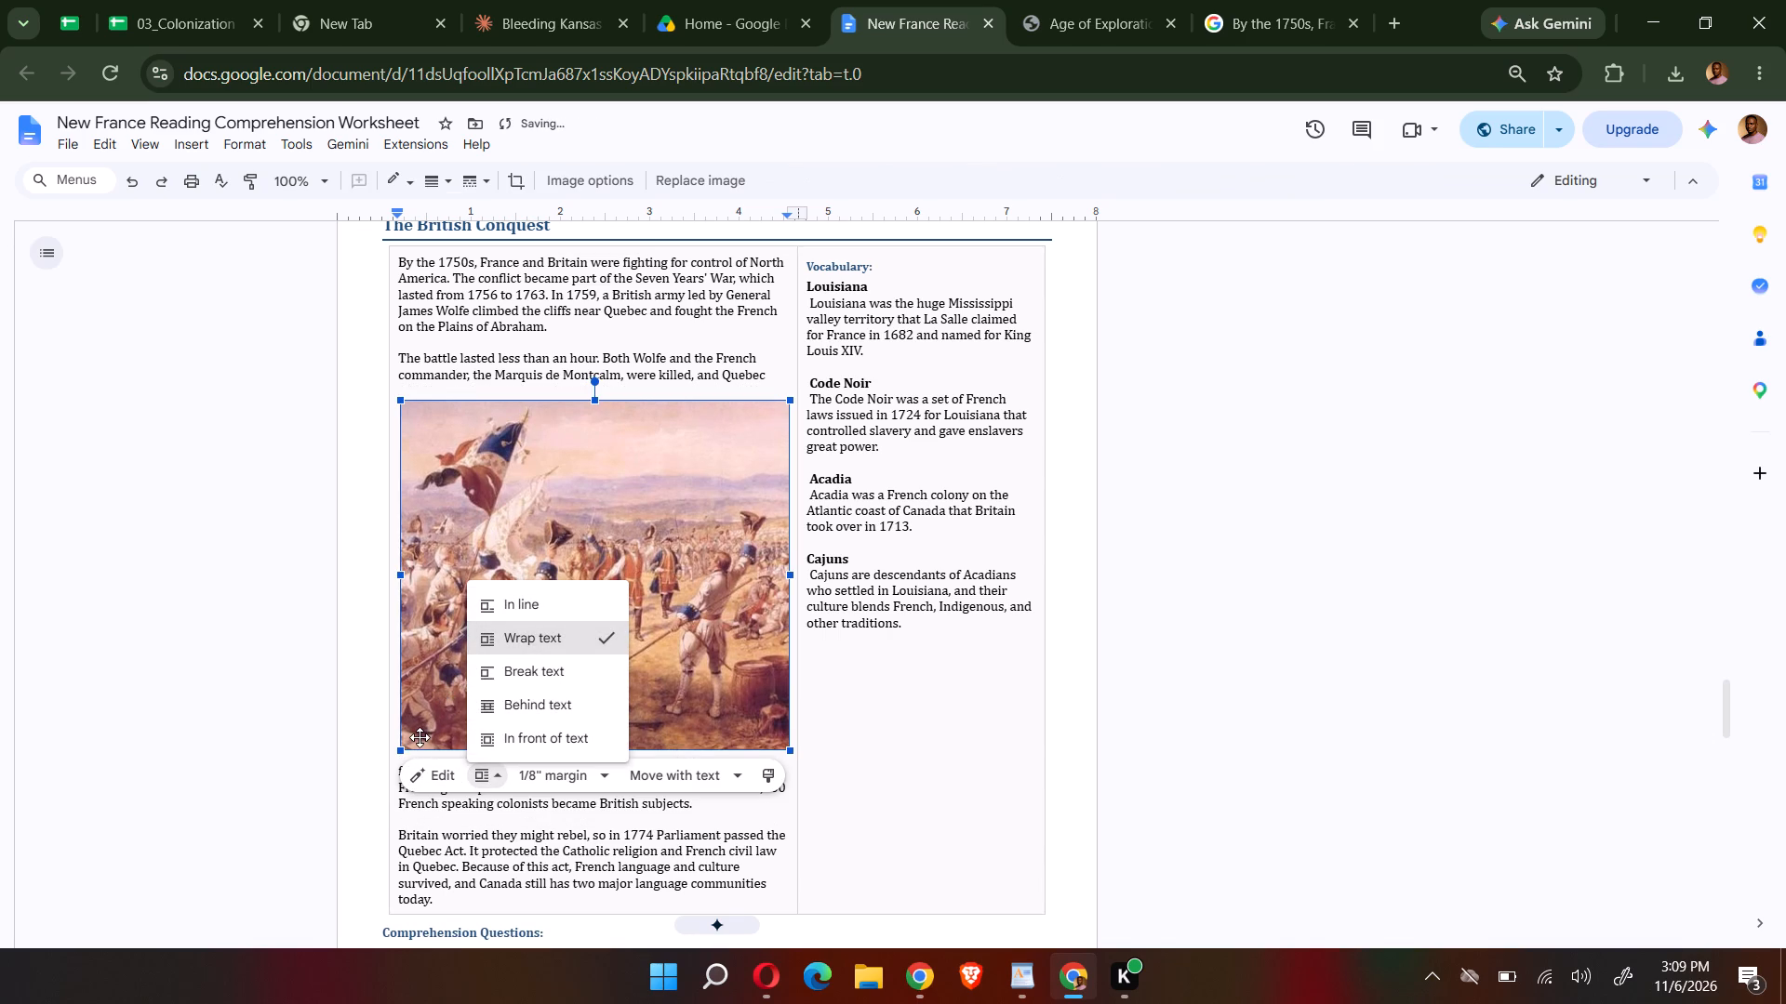
drag(396, 751, 600, 574)
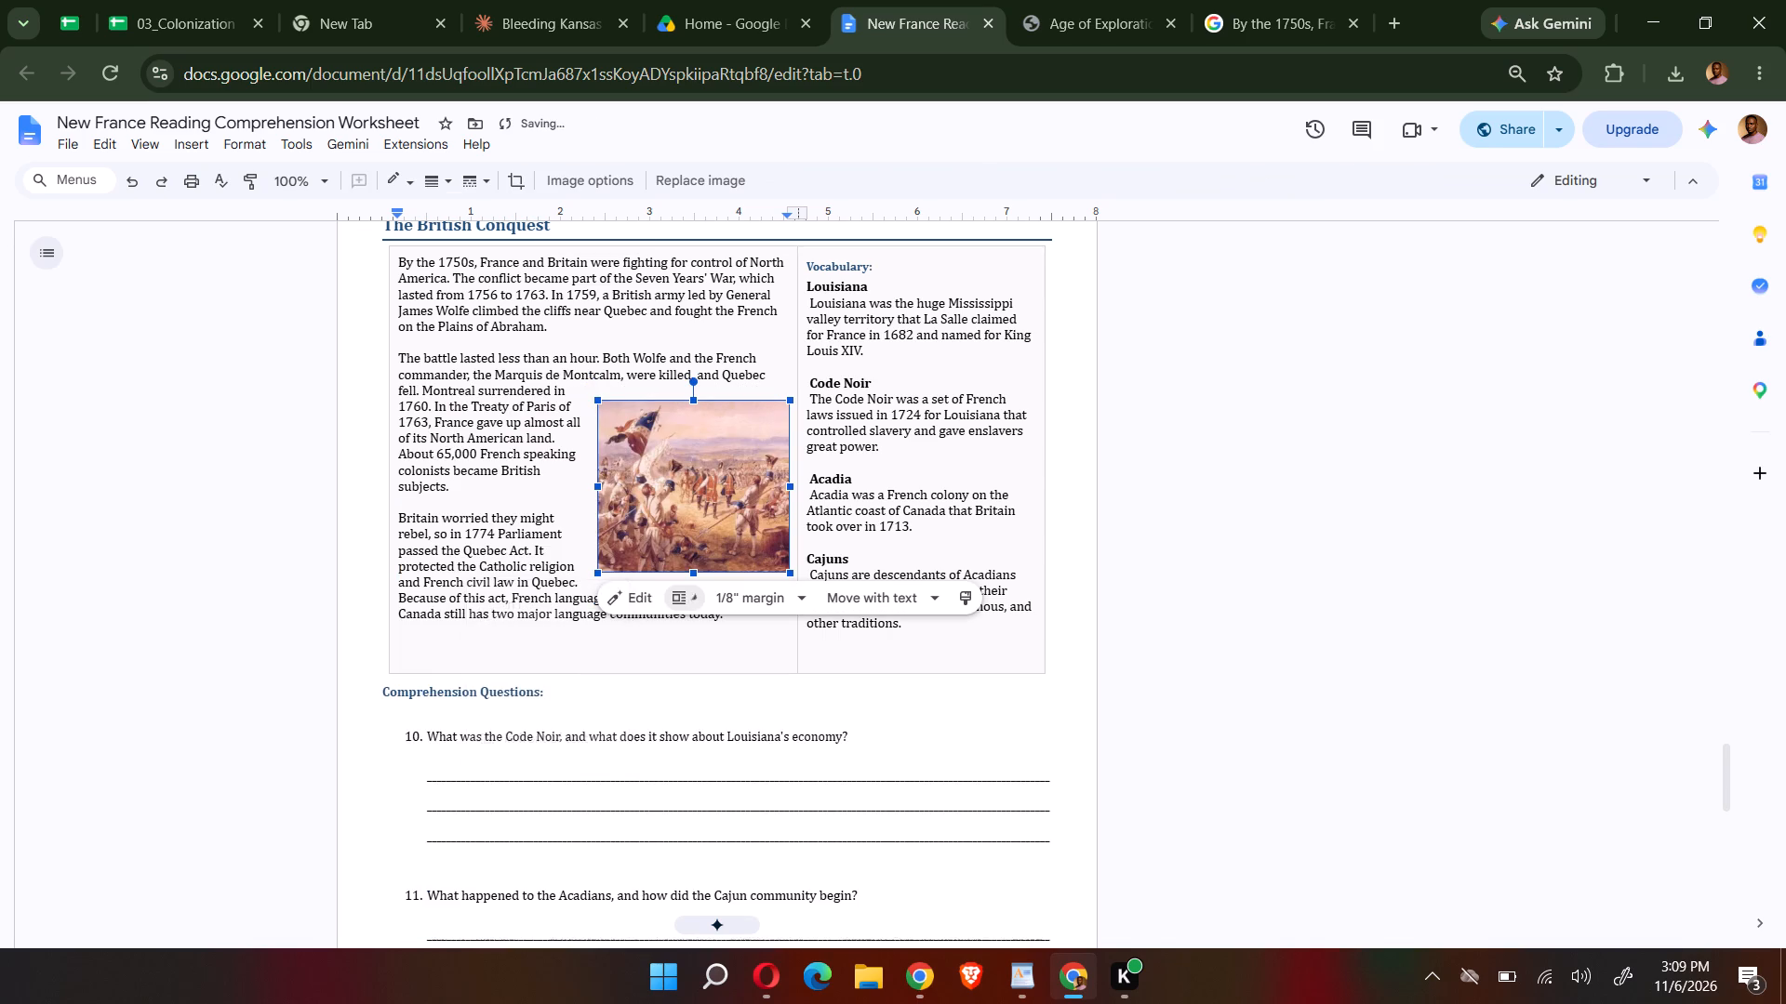
Replace the four old vocabulary entries beside the passage with the PDF's "Seven Years' War" term and definition.
drag(940, 642, 939, 641)
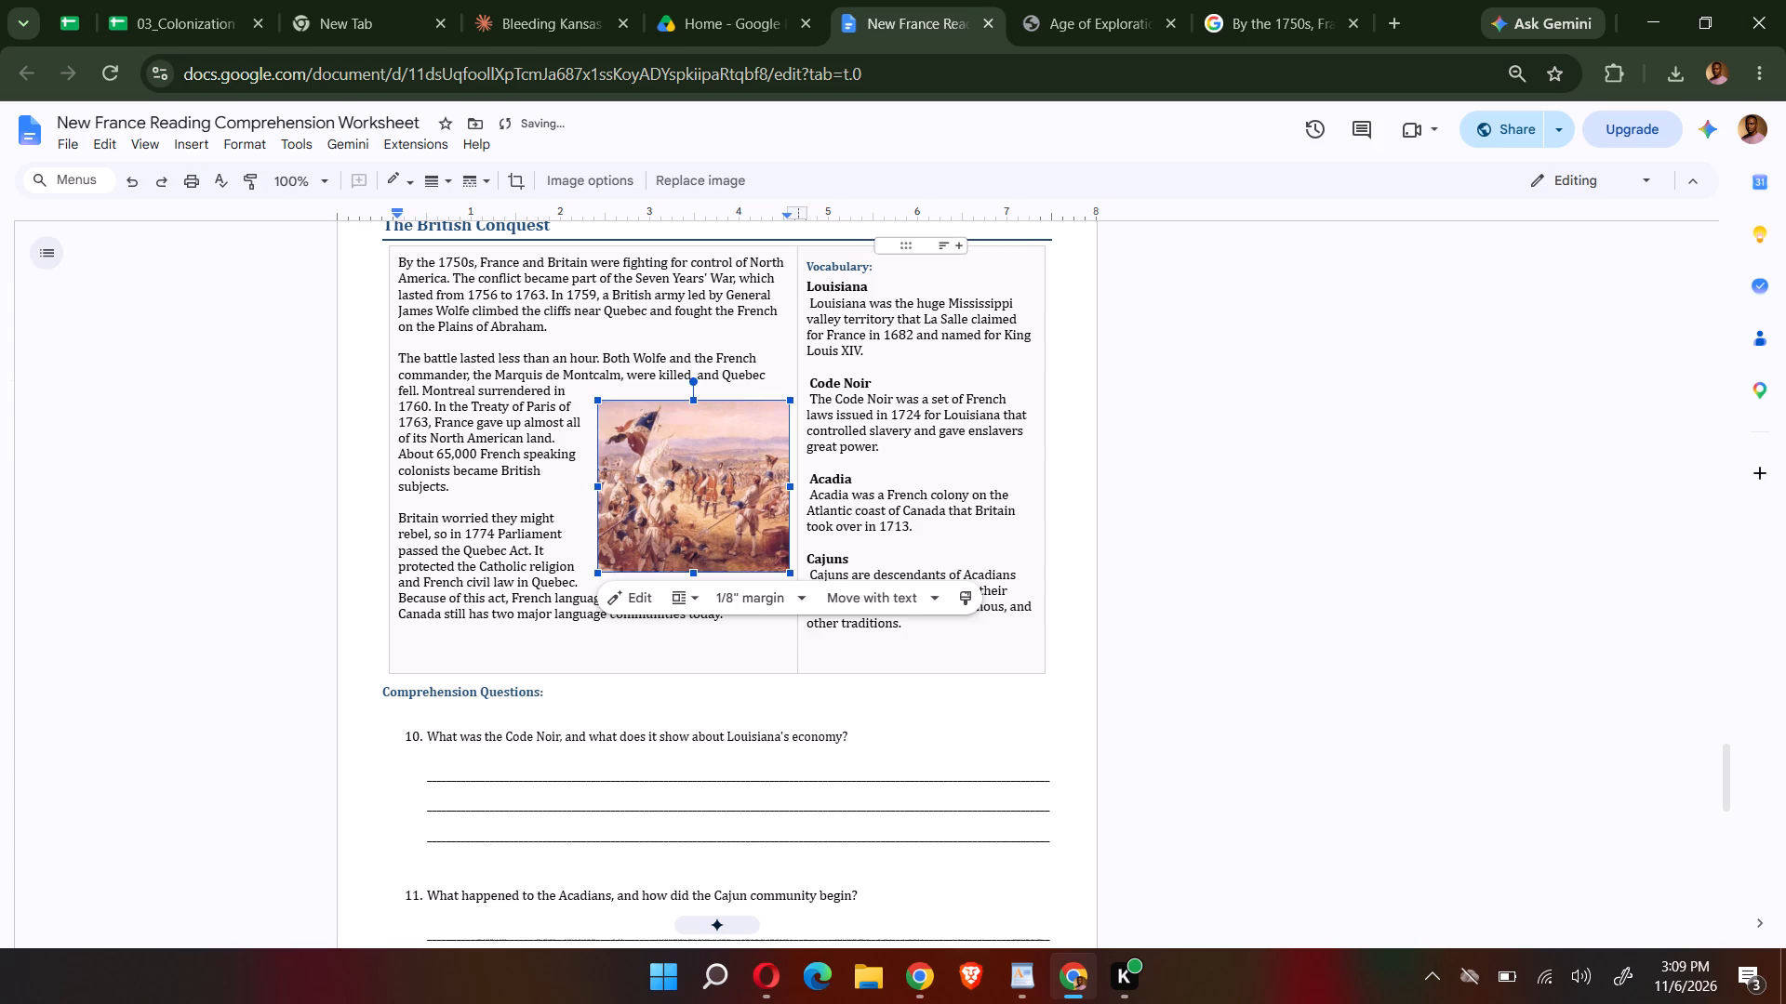
drag(939, 641, 813, 280)
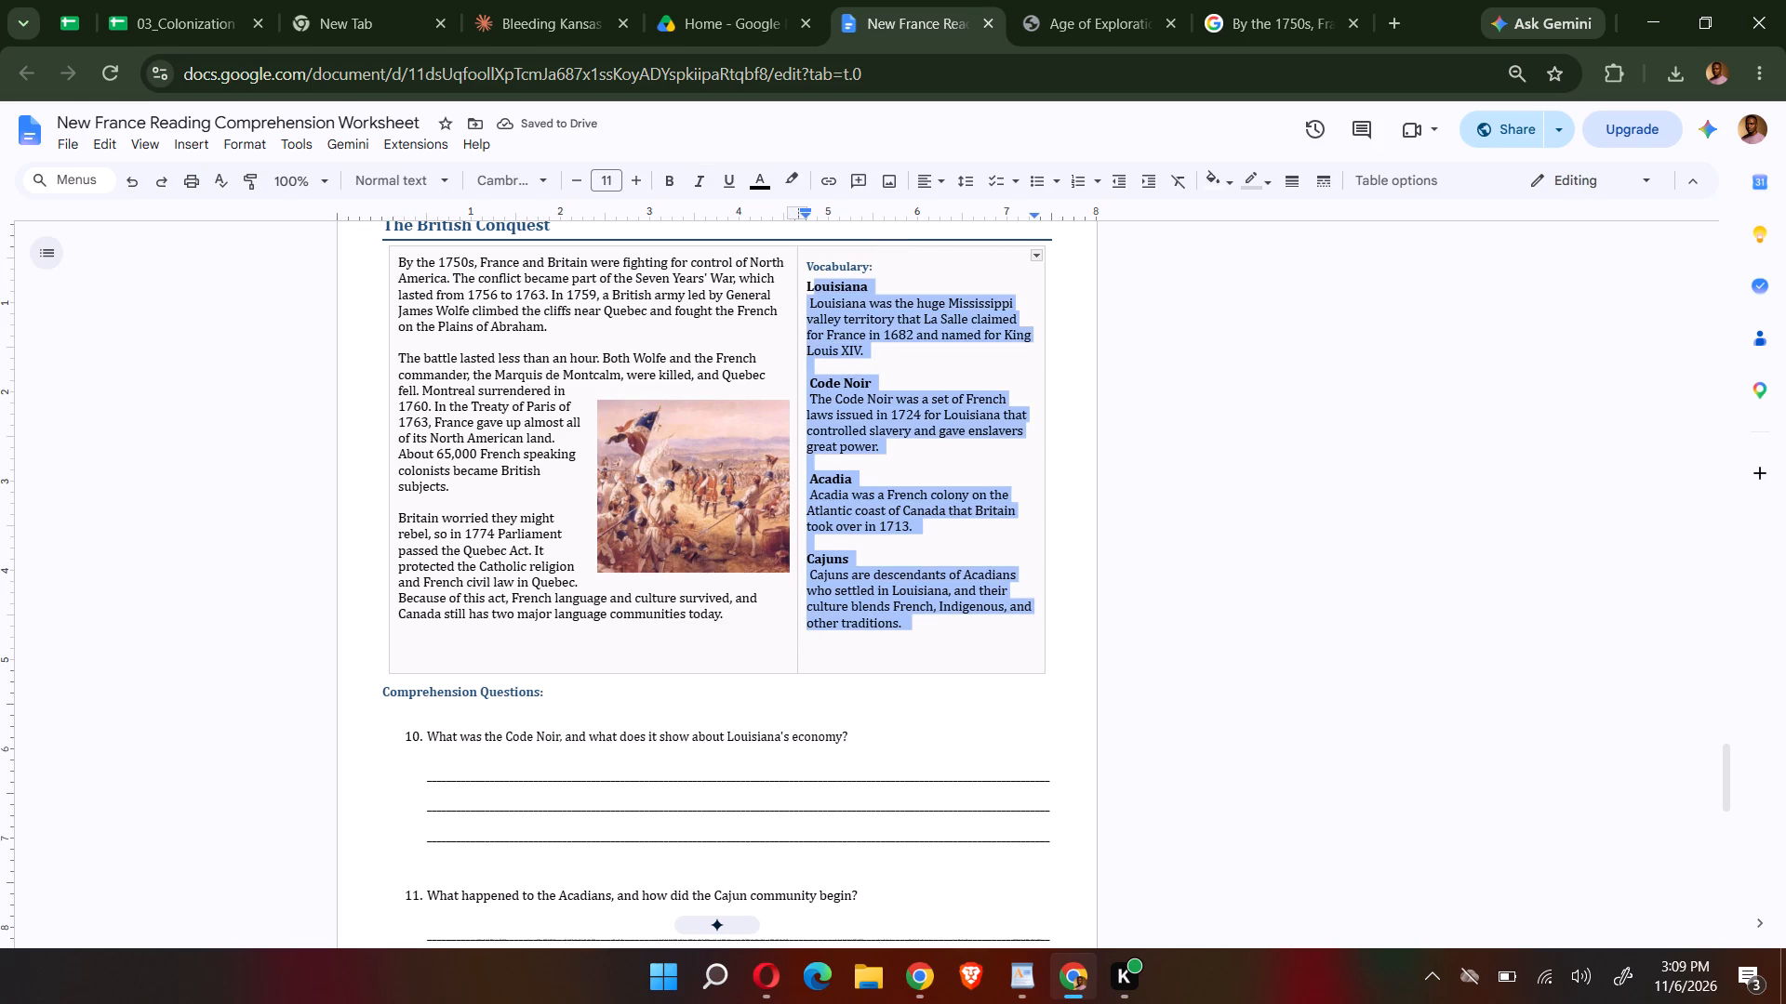
drag(813, 280, 805, 280)
key(BackSpace)
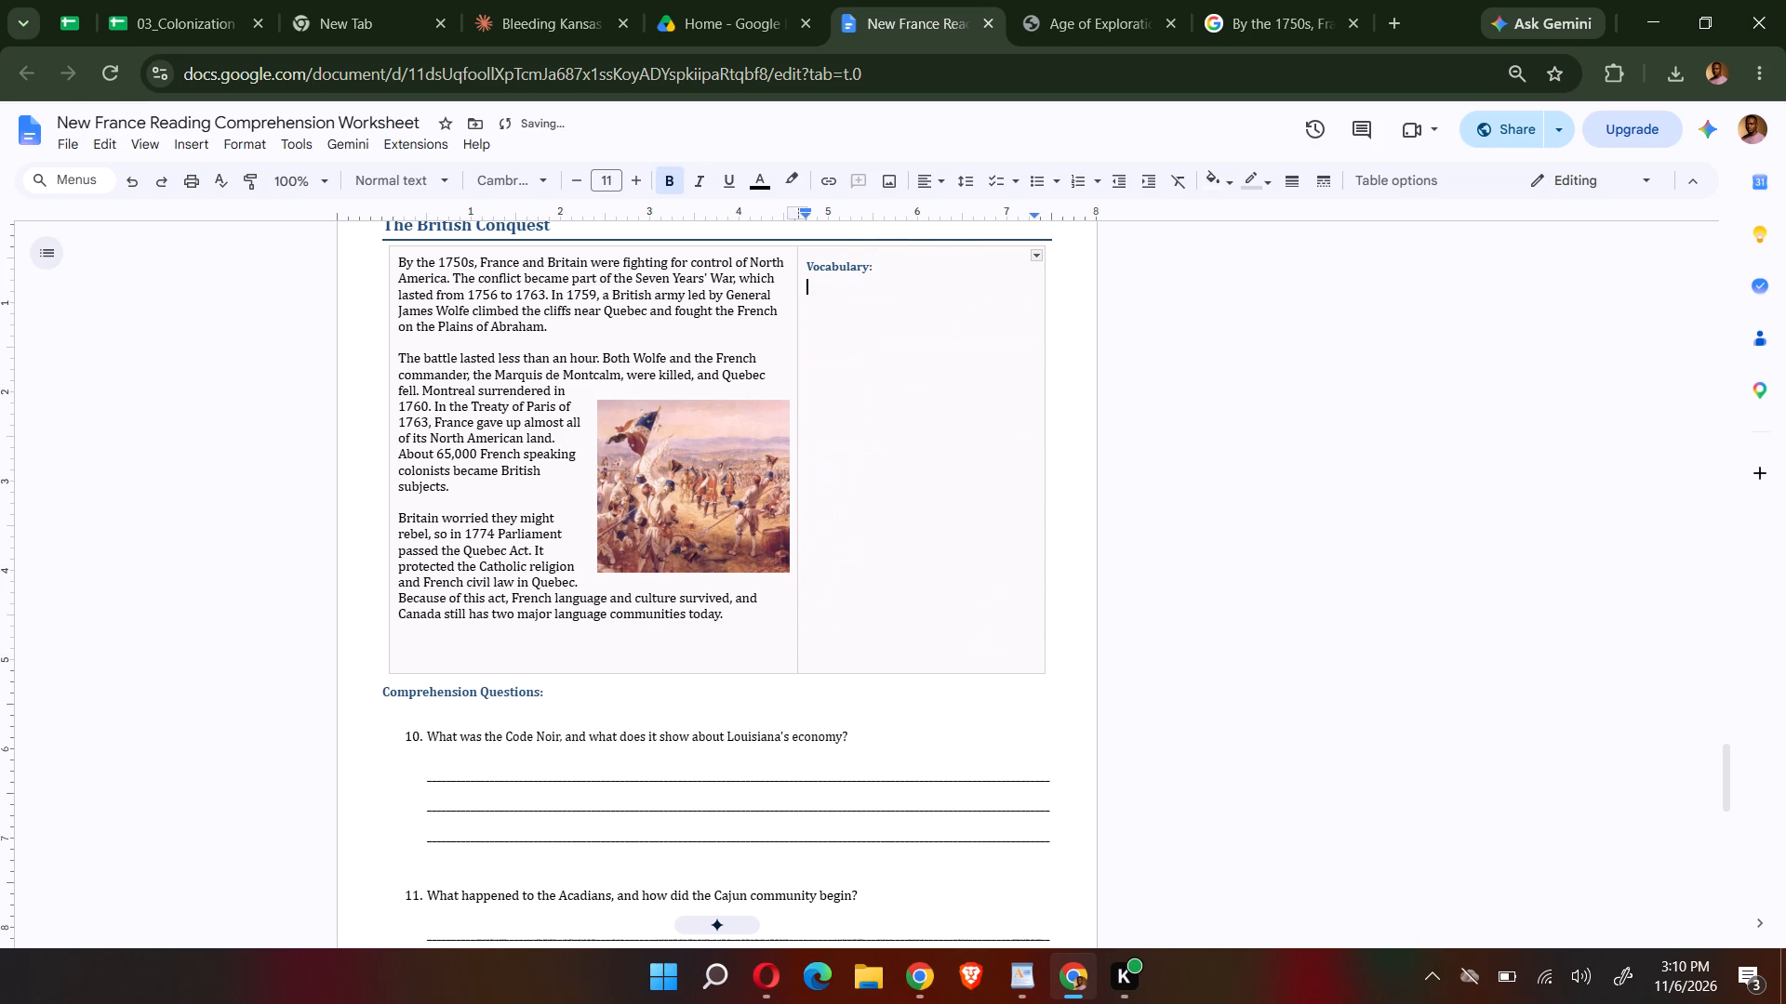
click(1054, 0)
scroll(1147, 522, down, 1)
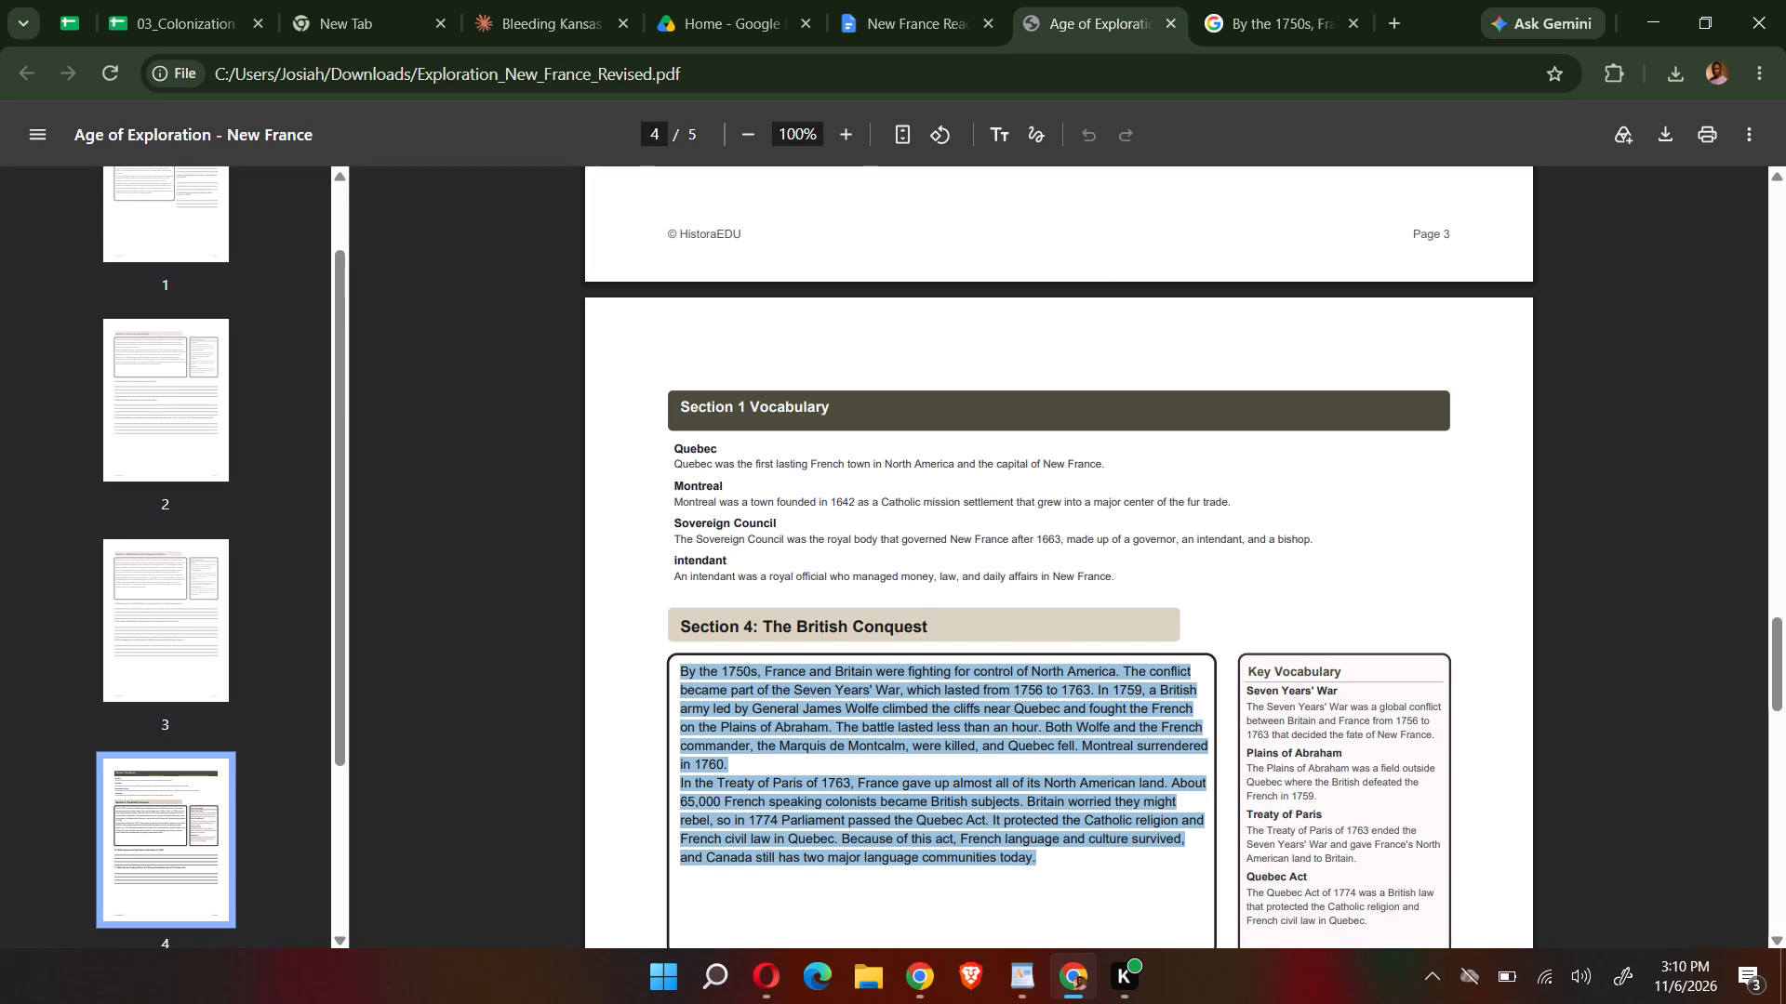
drag(1433, 616, 1247, 581)
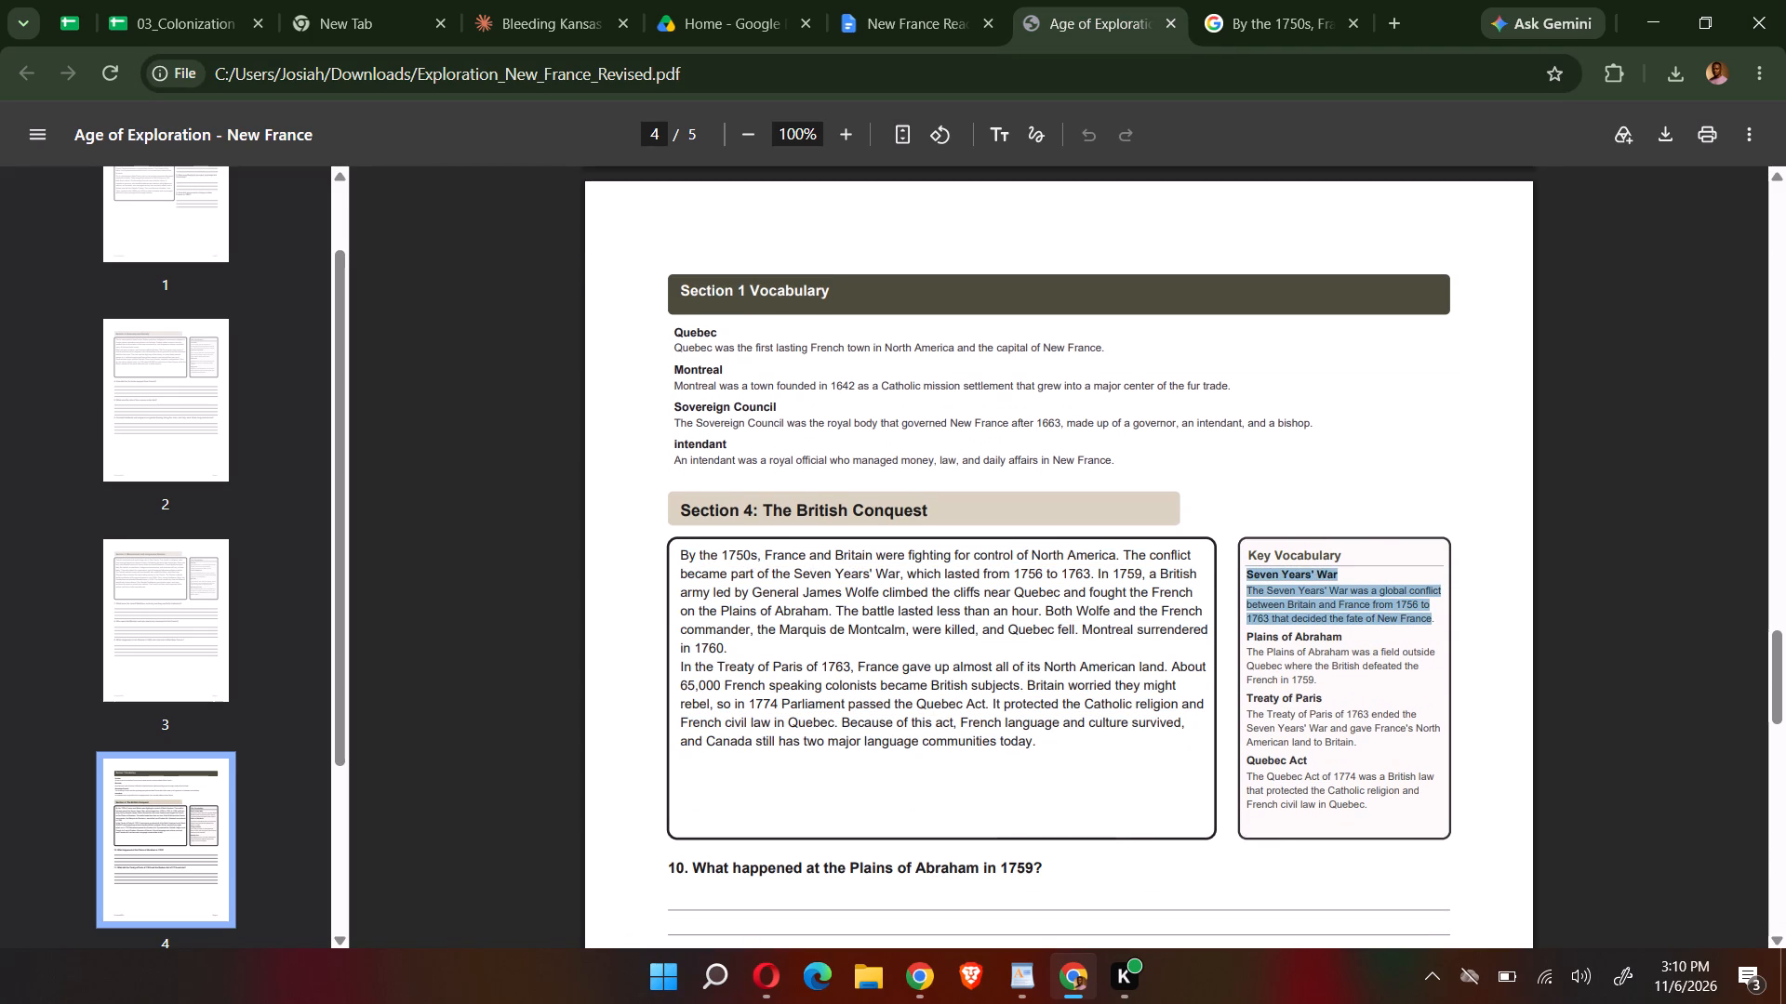
drag(1247, 581, 1245, 574)
key(ctrl+c)
click(915, 0)
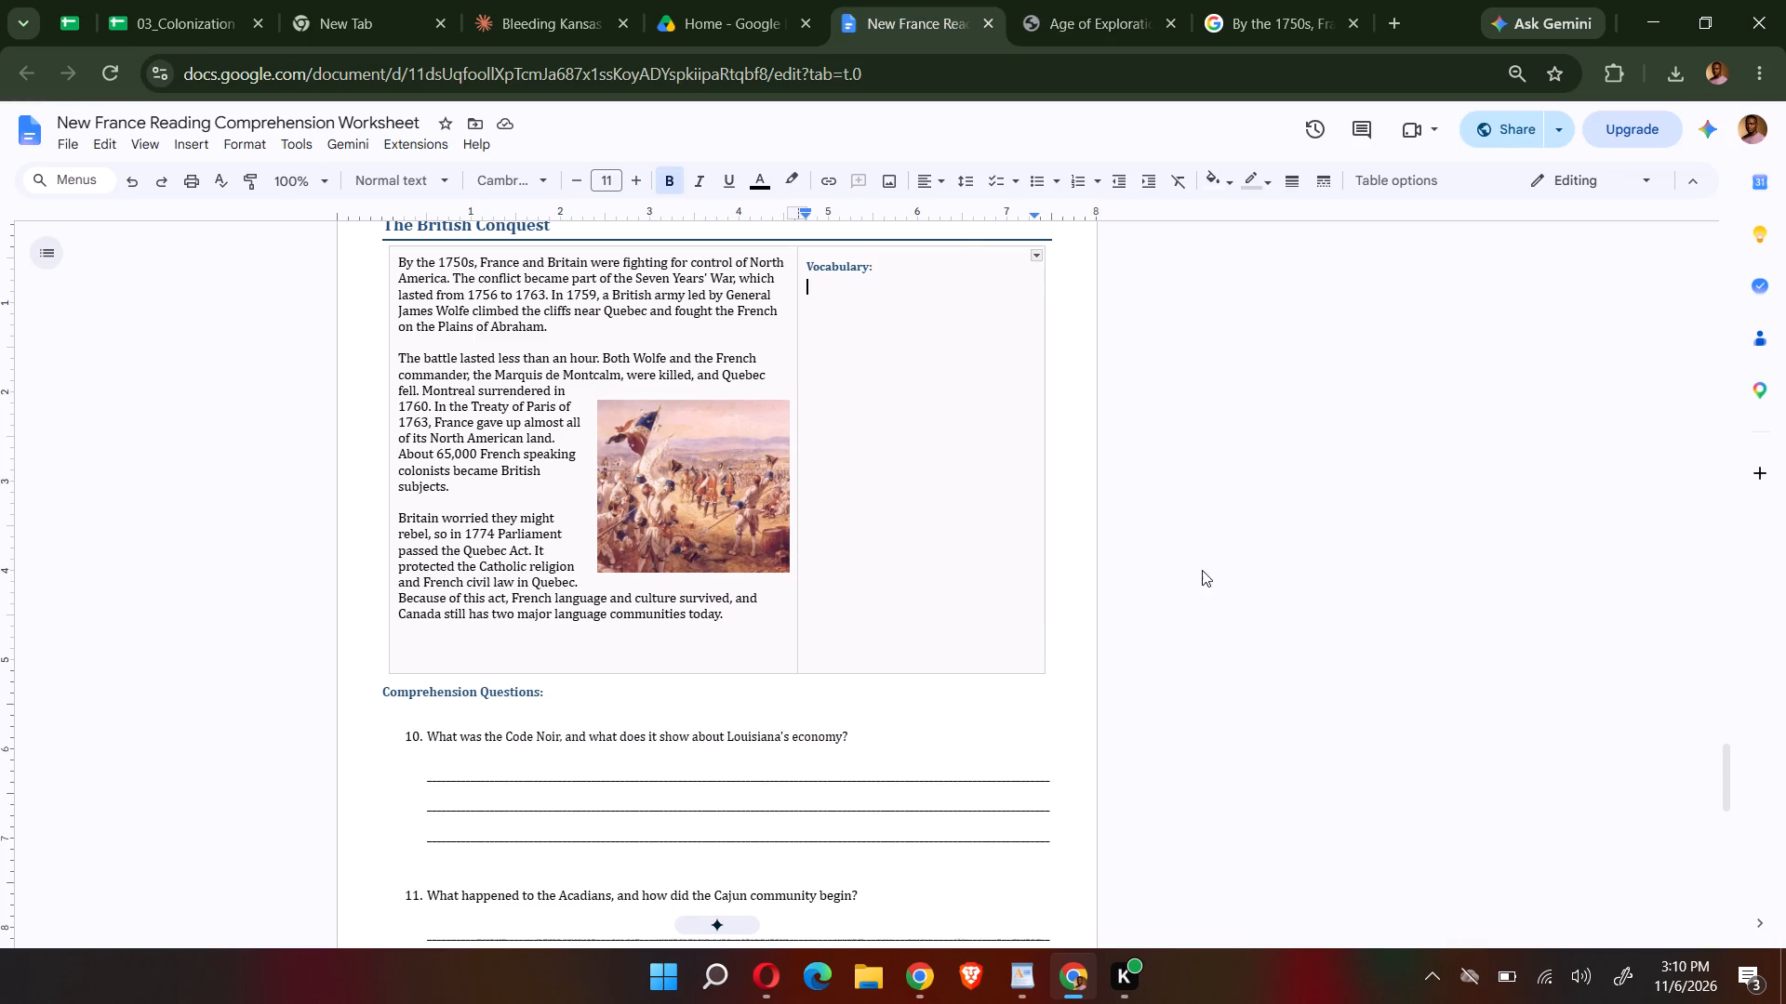
key(ctrl+v)
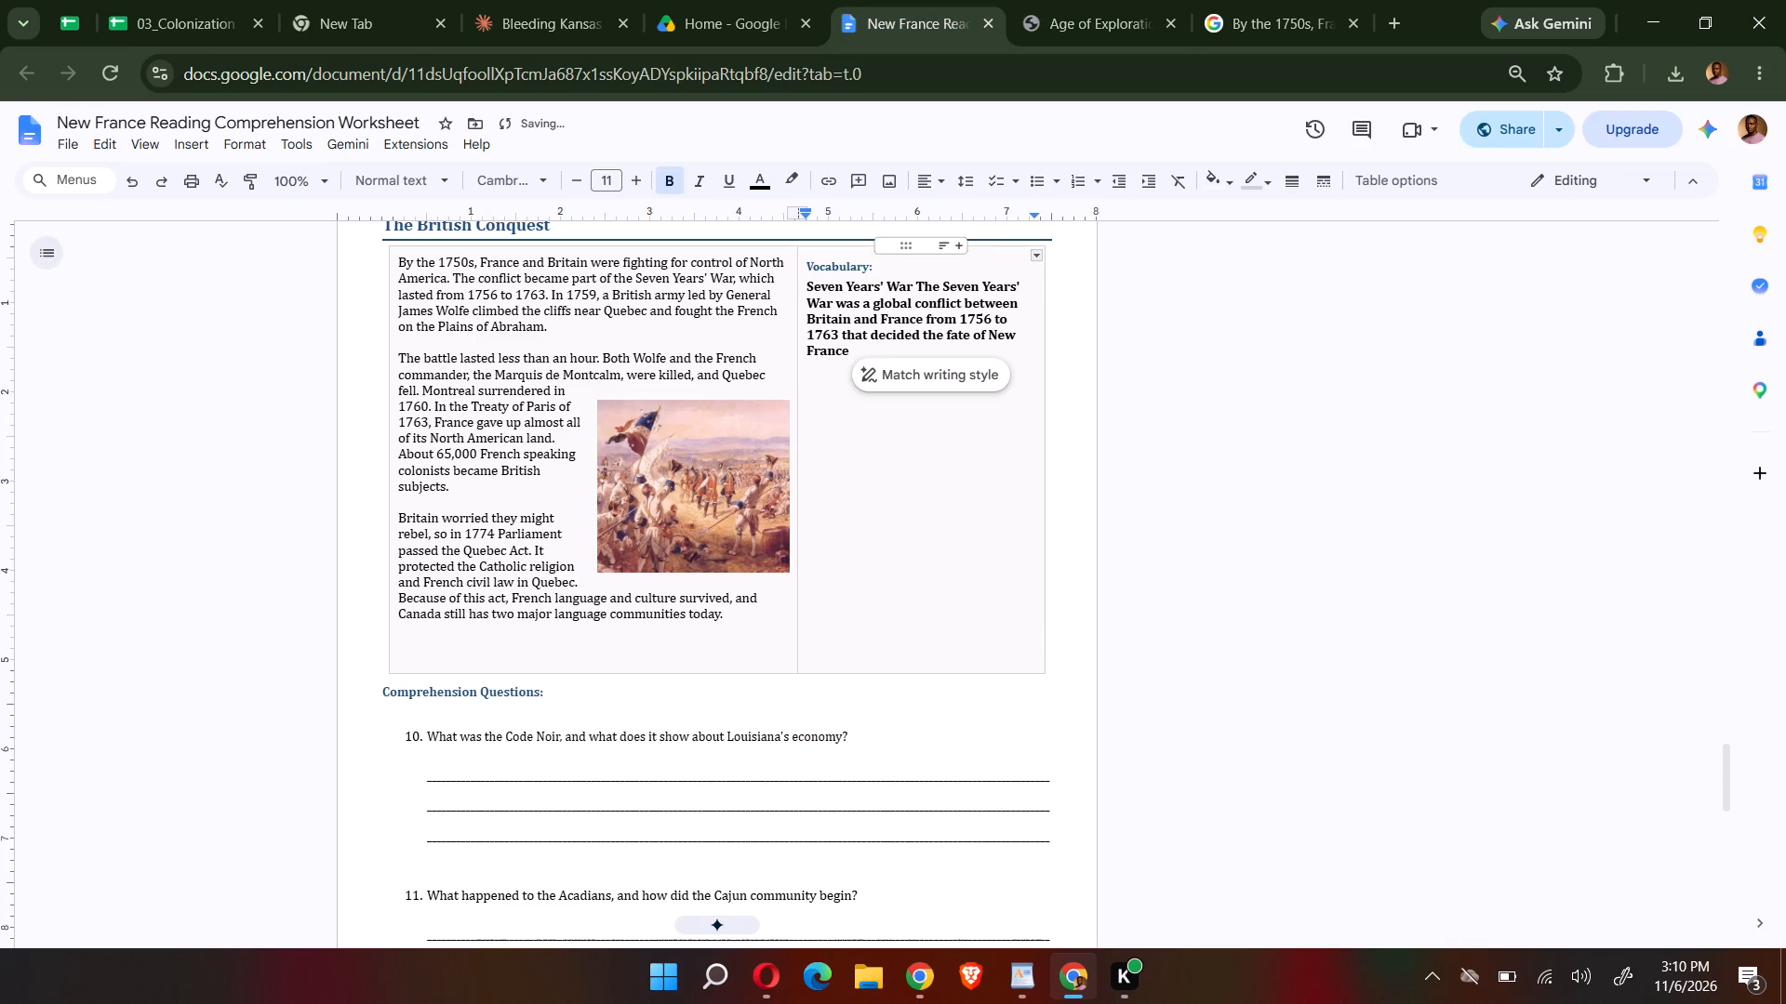
Remove the bold formatting from the Seven Years' War definition in the vocabulary column, leaving only the term bold.
drag(870, 353, 814, 323)
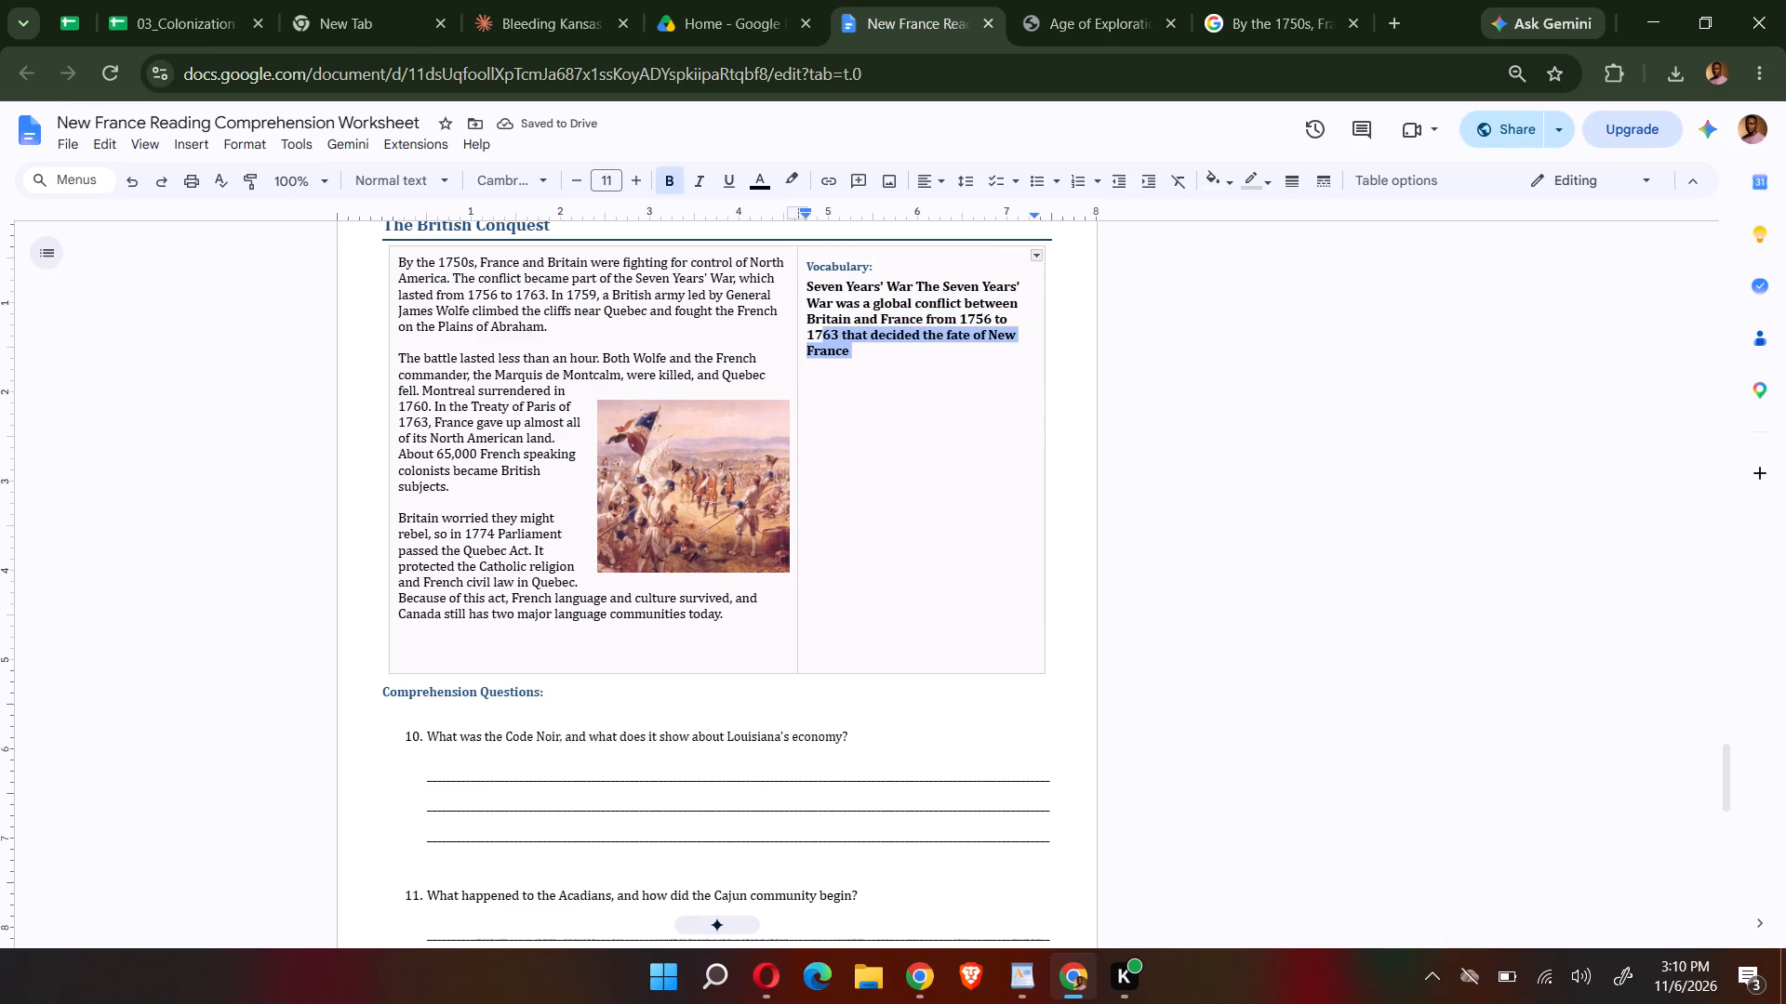
drag(814, 323, 879, 284)
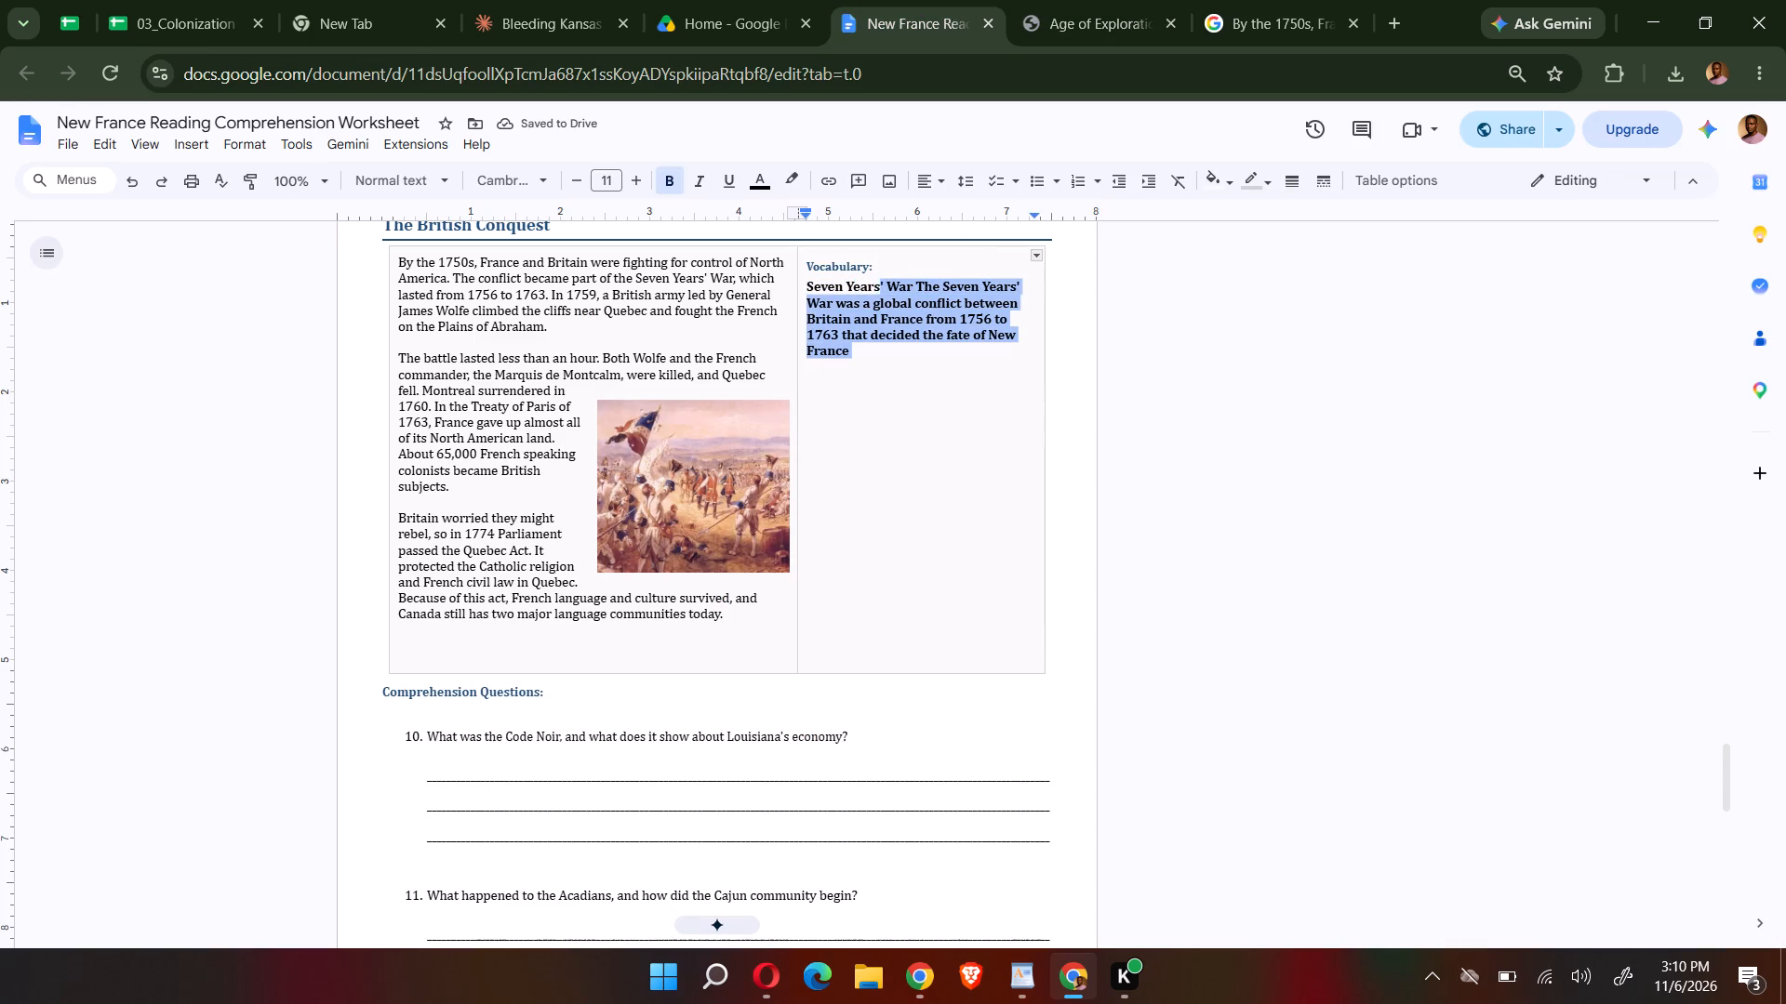
drag(879, 284, 886, 281)
click(1107, 0)
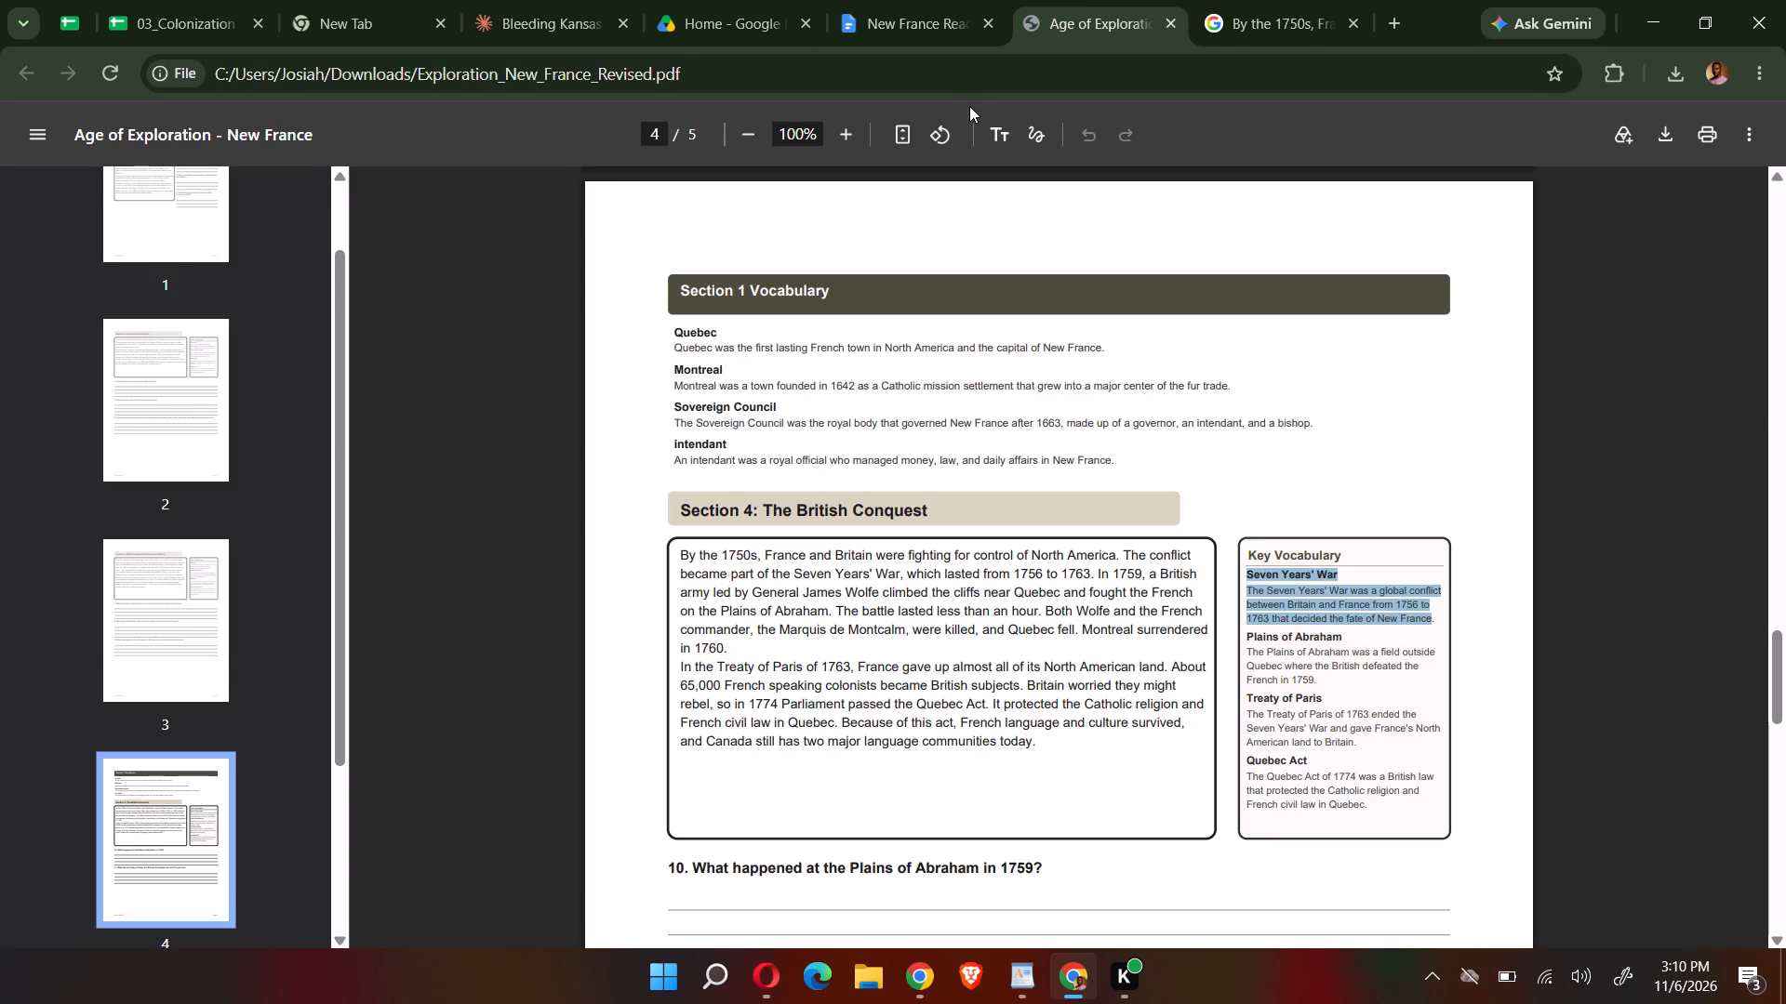
click(907, 0)
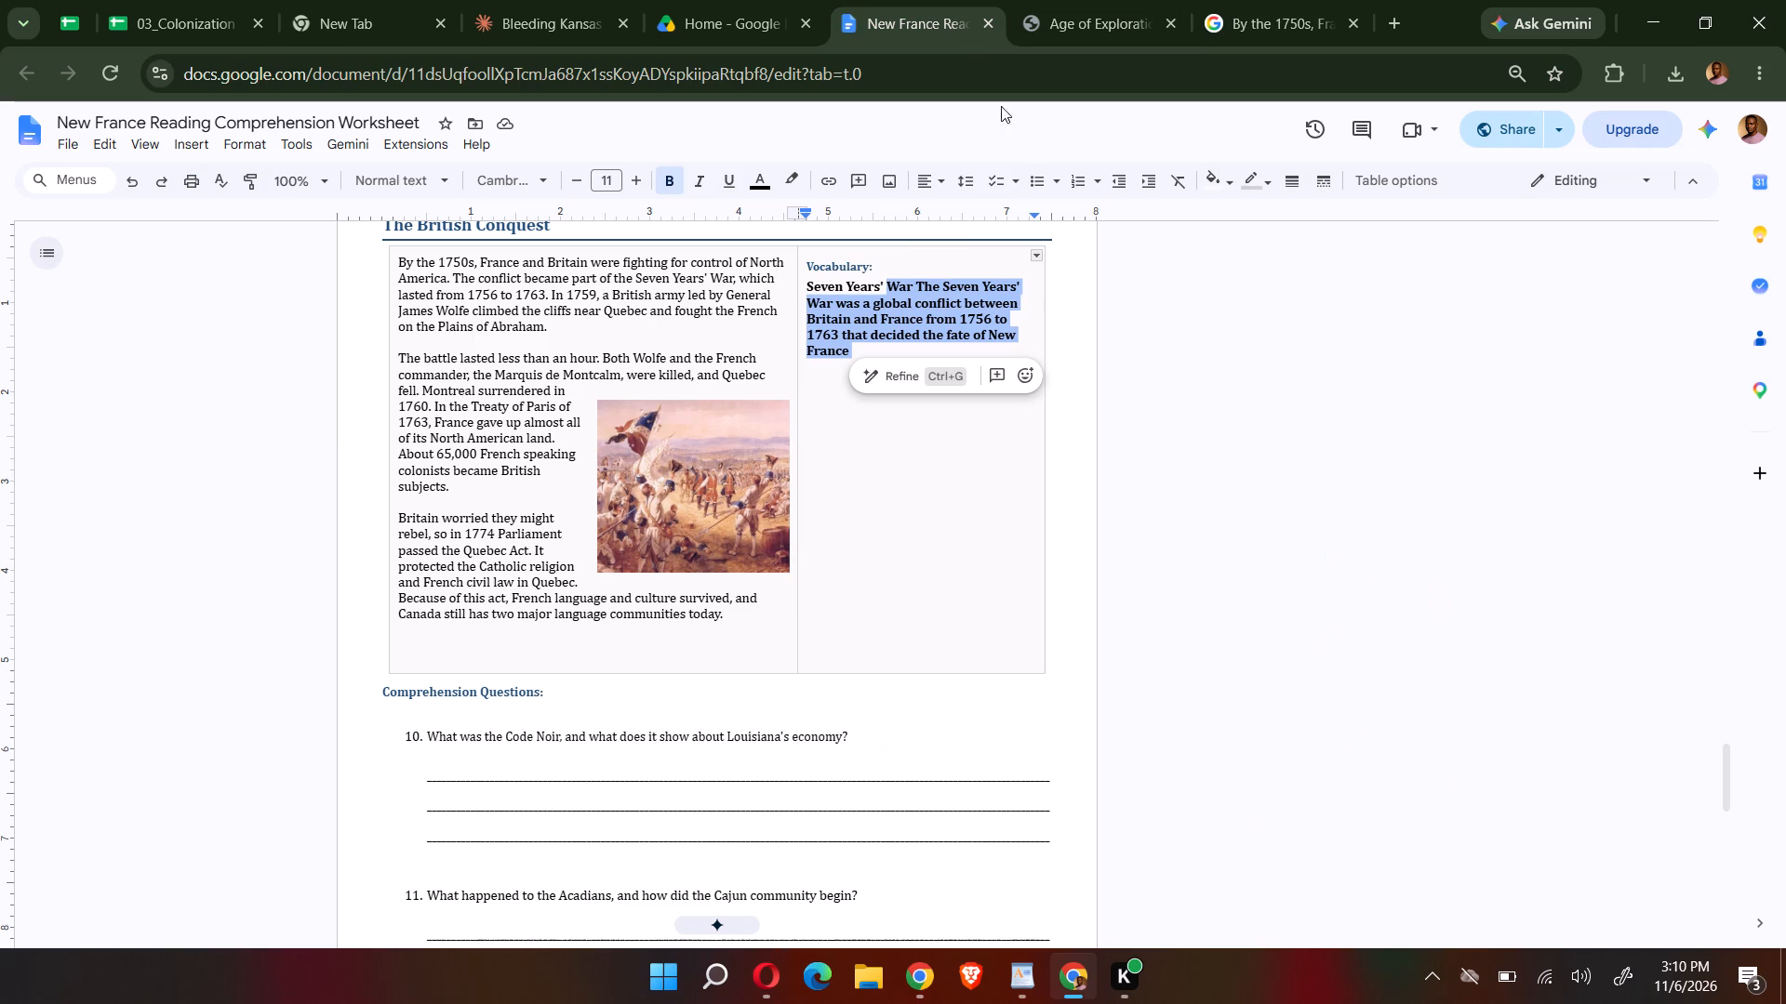
click(867, 349)
drag(867, 349, 924, 284)
click(668, 178)
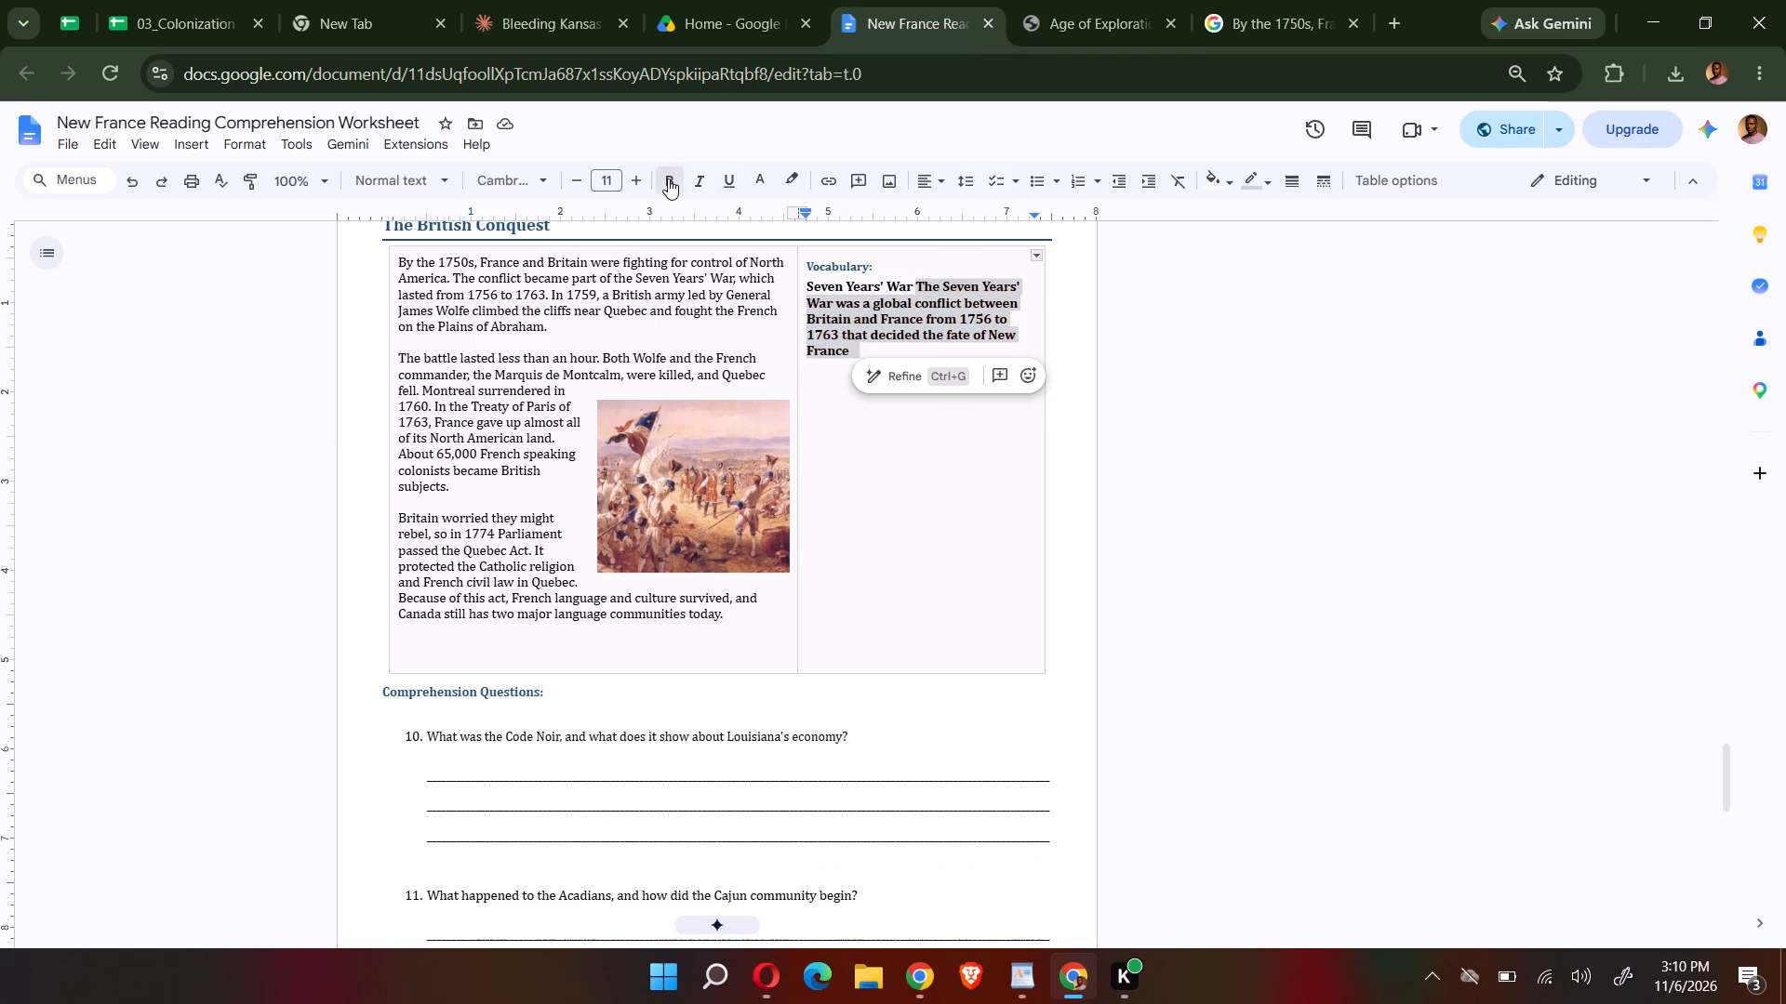
click(669, 186)
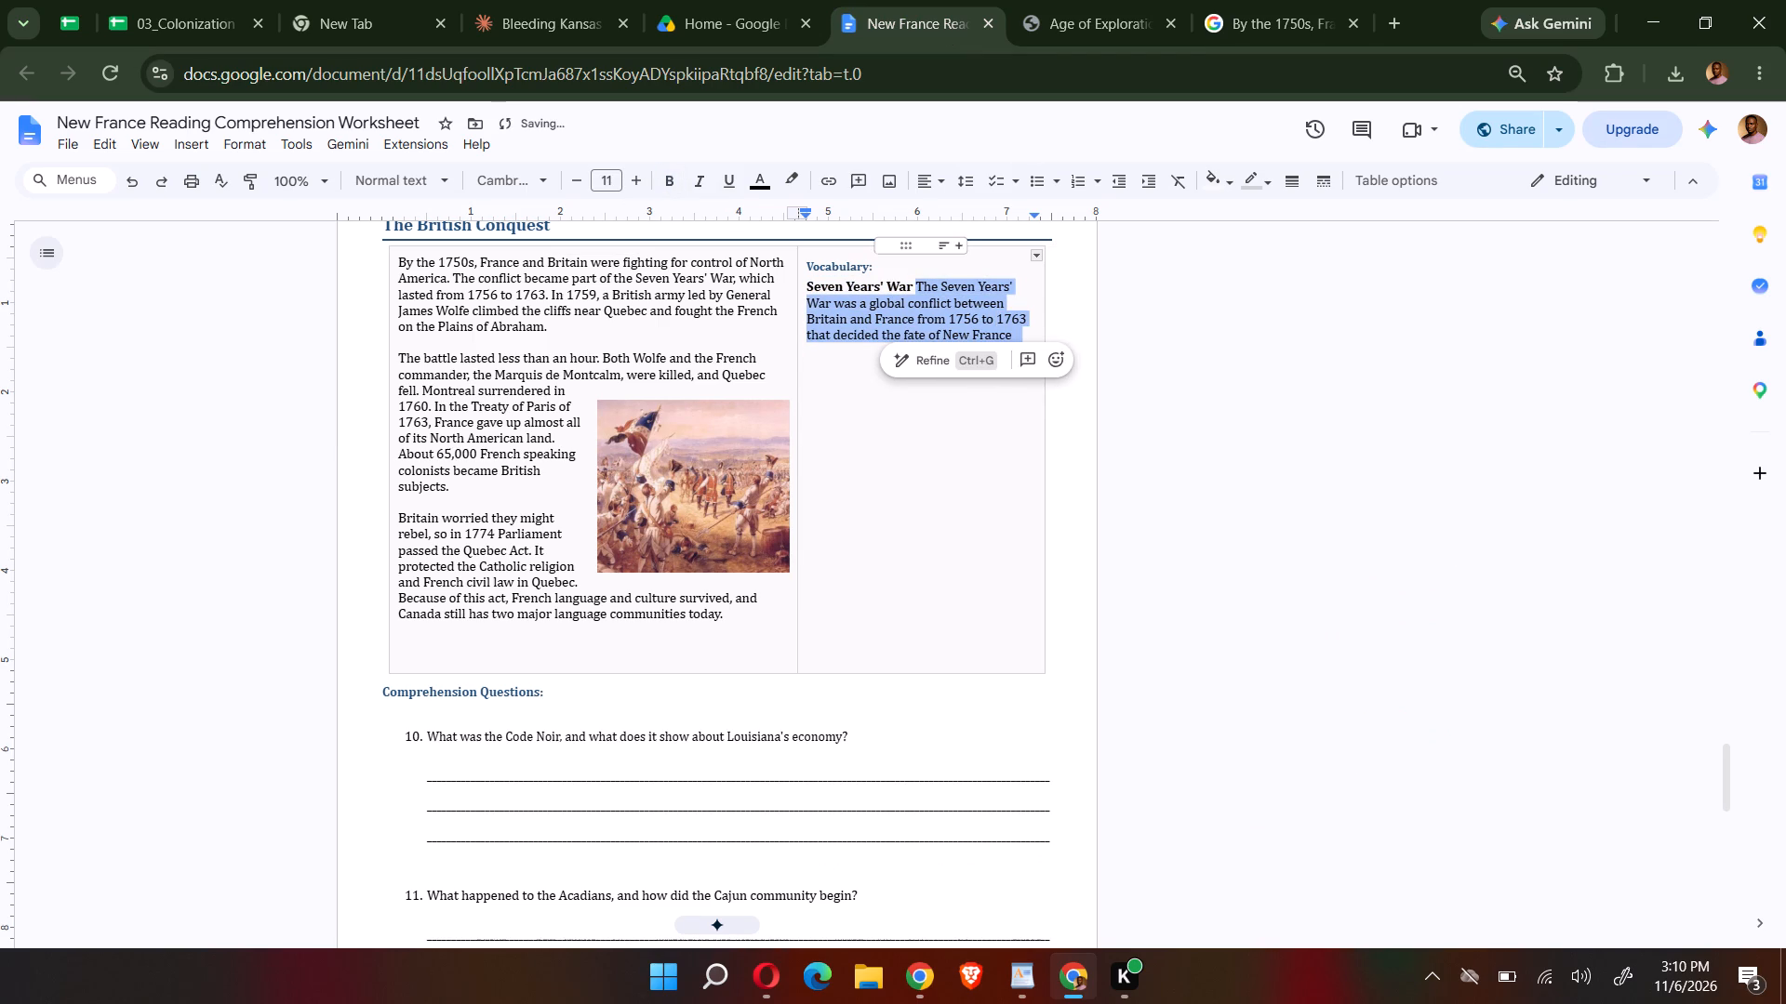
End the Seven Years' War definition with a period and move it onto its own line beneath the term.
click(1021, 333)
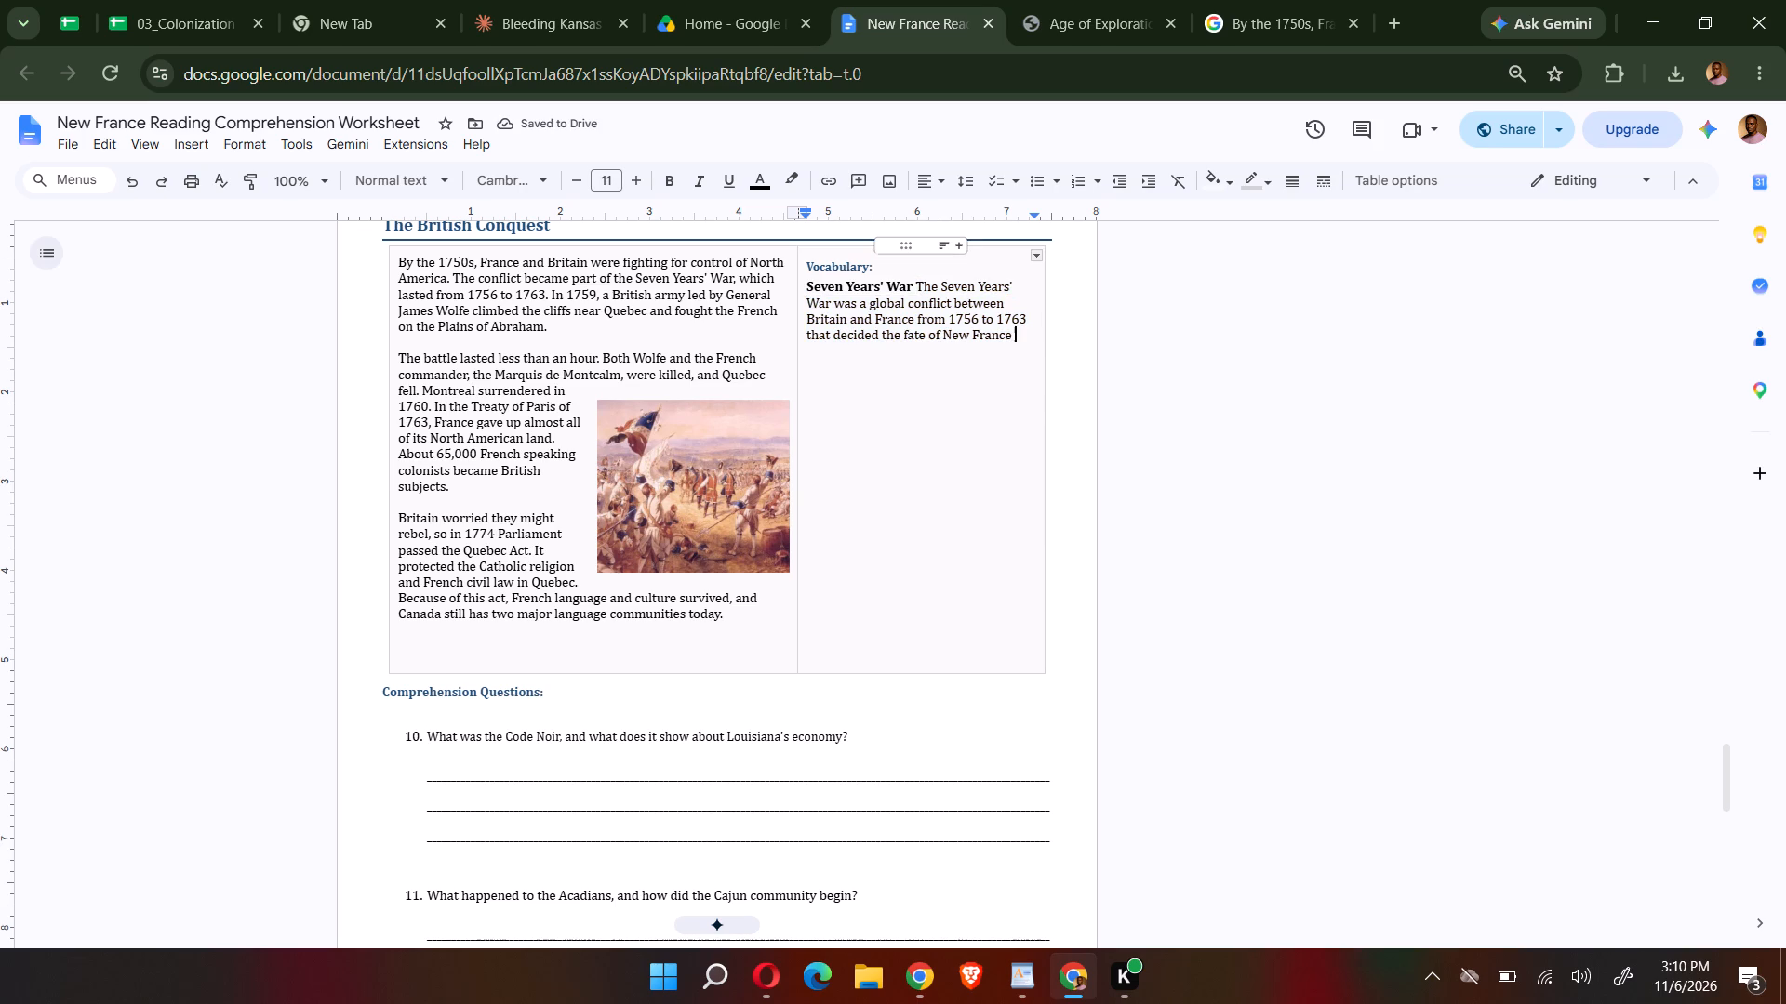
key(BackSpace)
key(period)
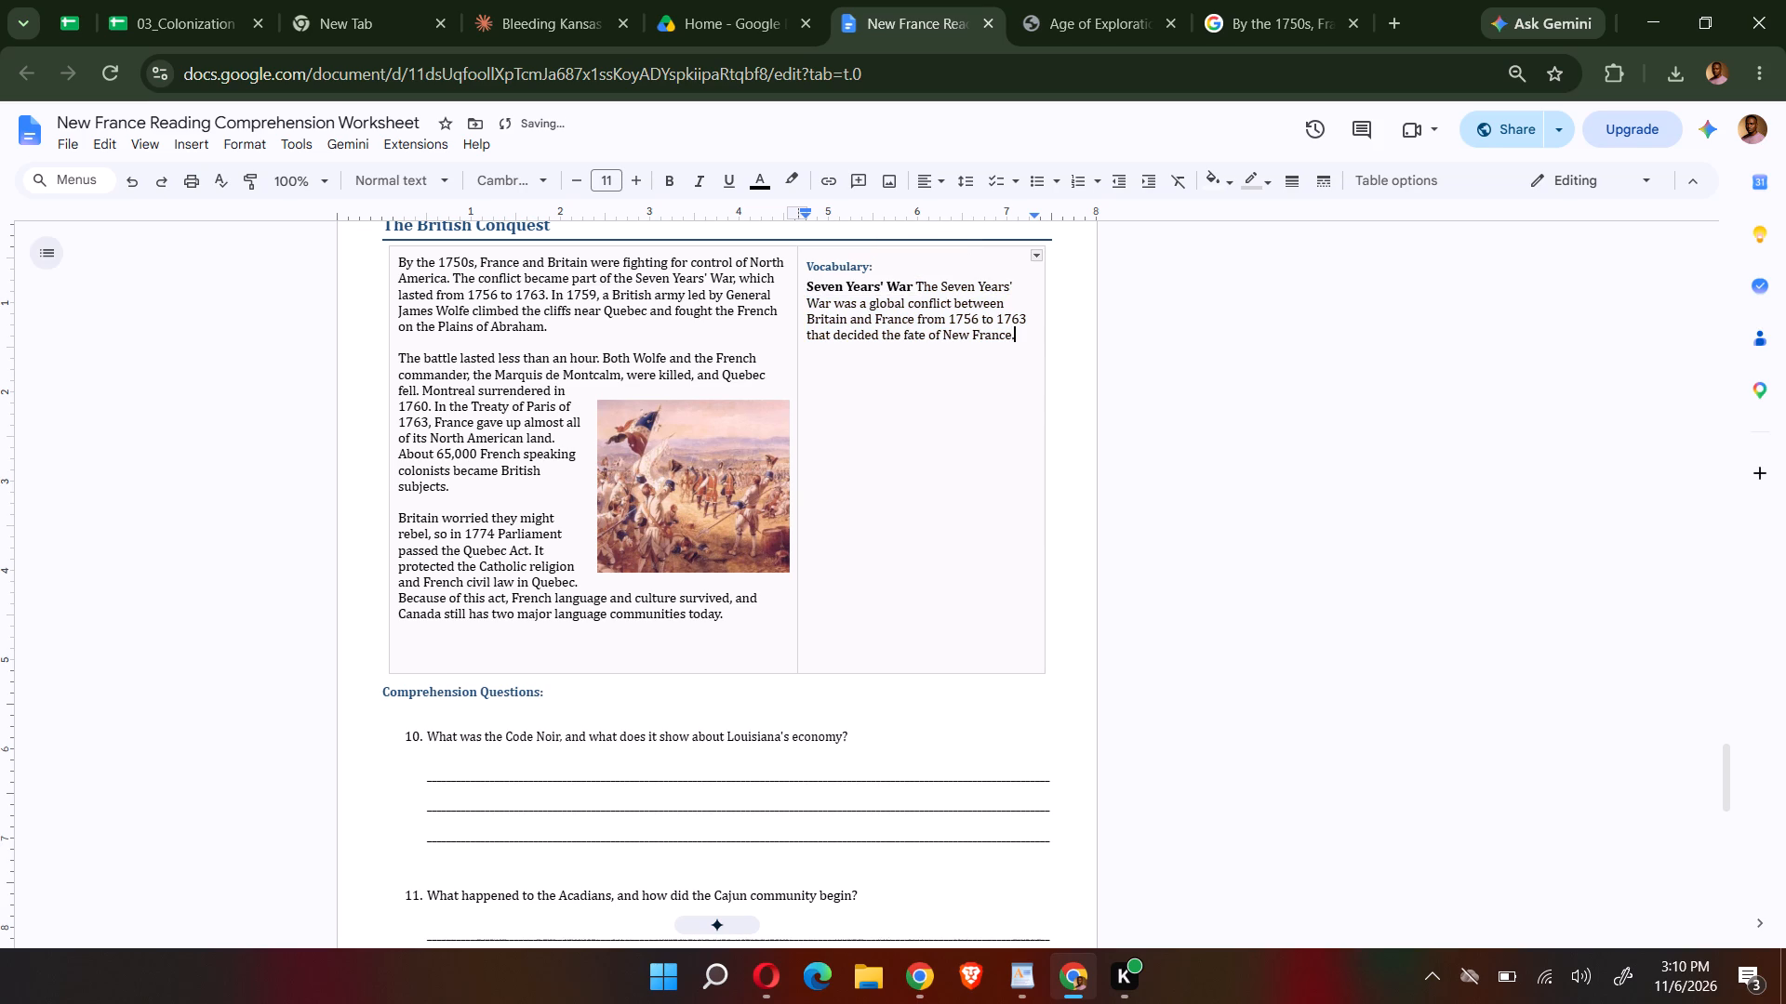
click(911, 286)
key(shift+Return)
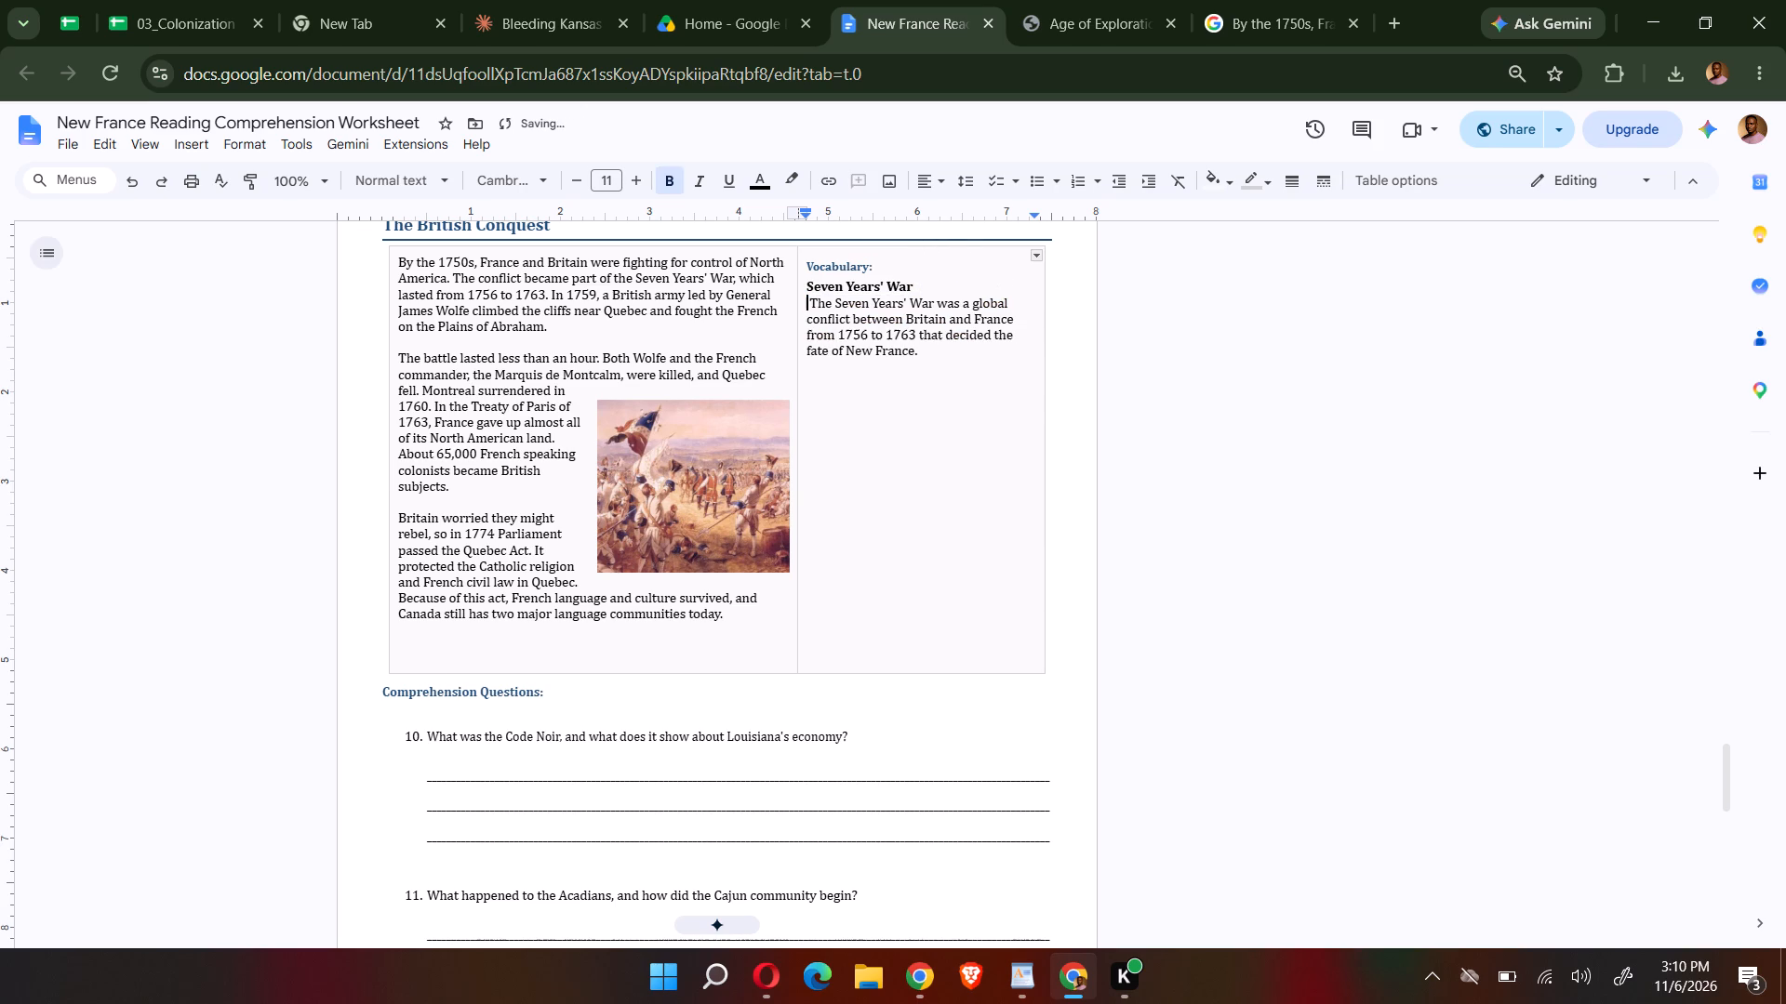
Copy the PDF's "Plains of Abraham" term and definition into the vocabulary column, a blank line below the Seven Years' War entry.
click(945, 350)
key(Return)
key(Return)
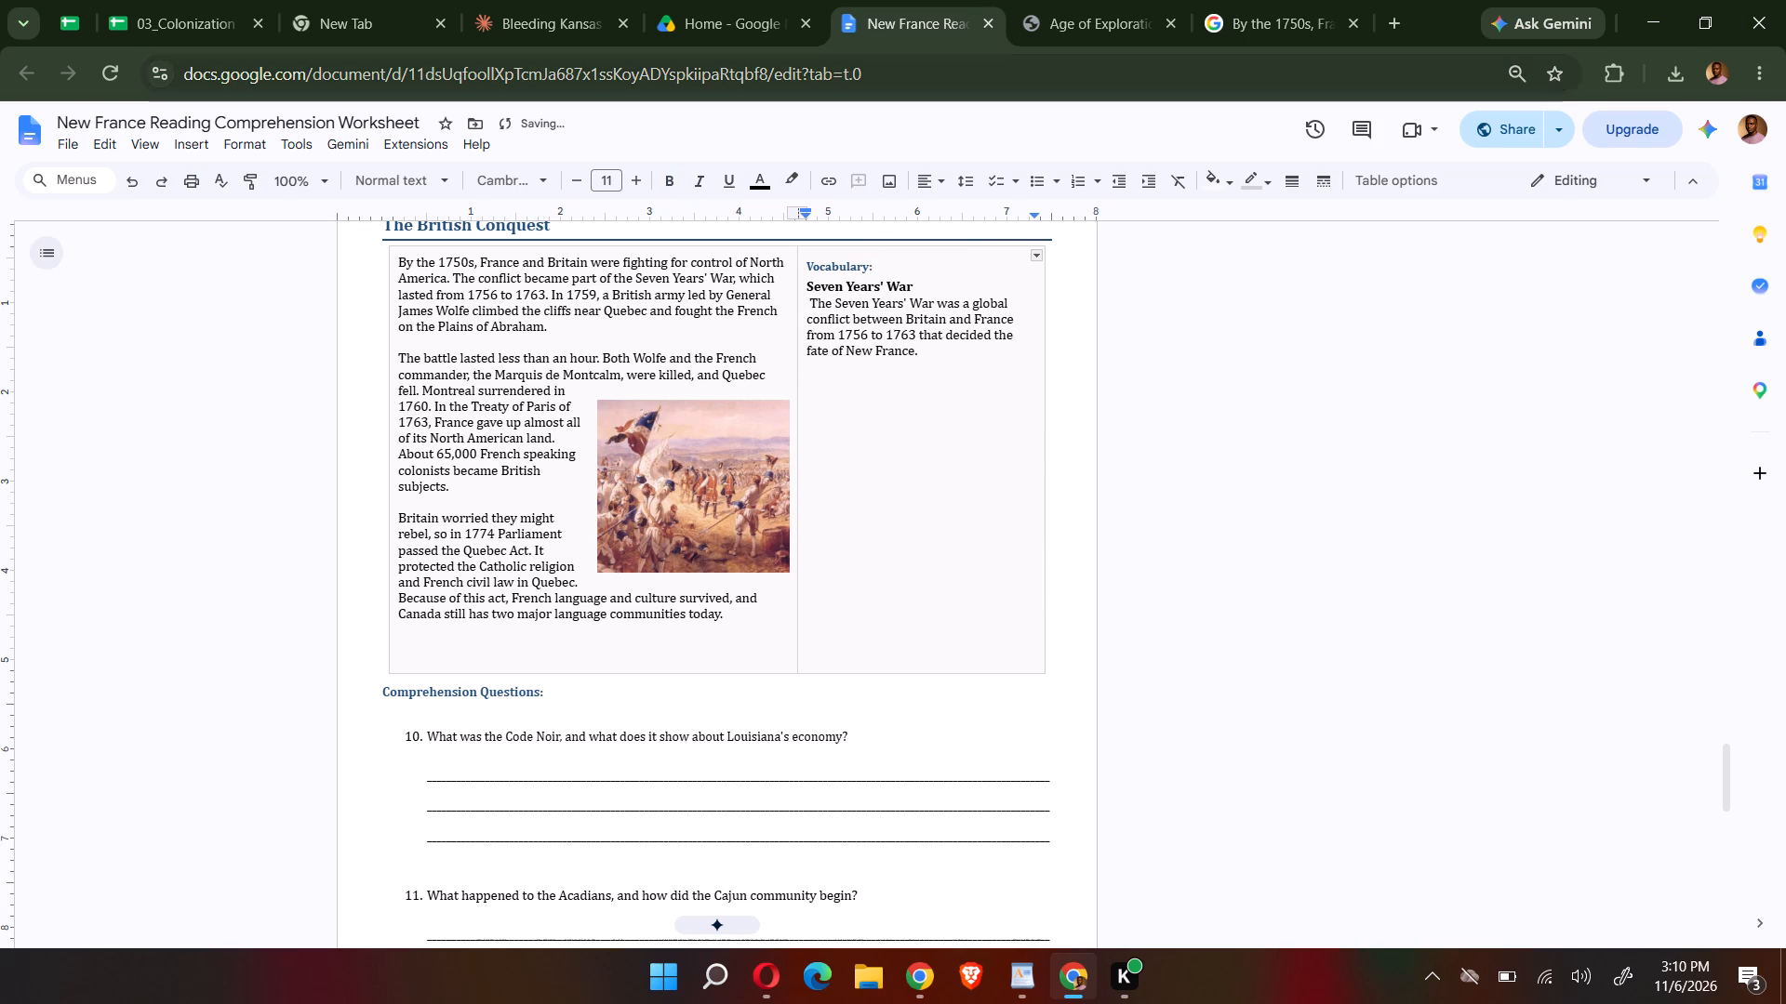
click(1020, 31)
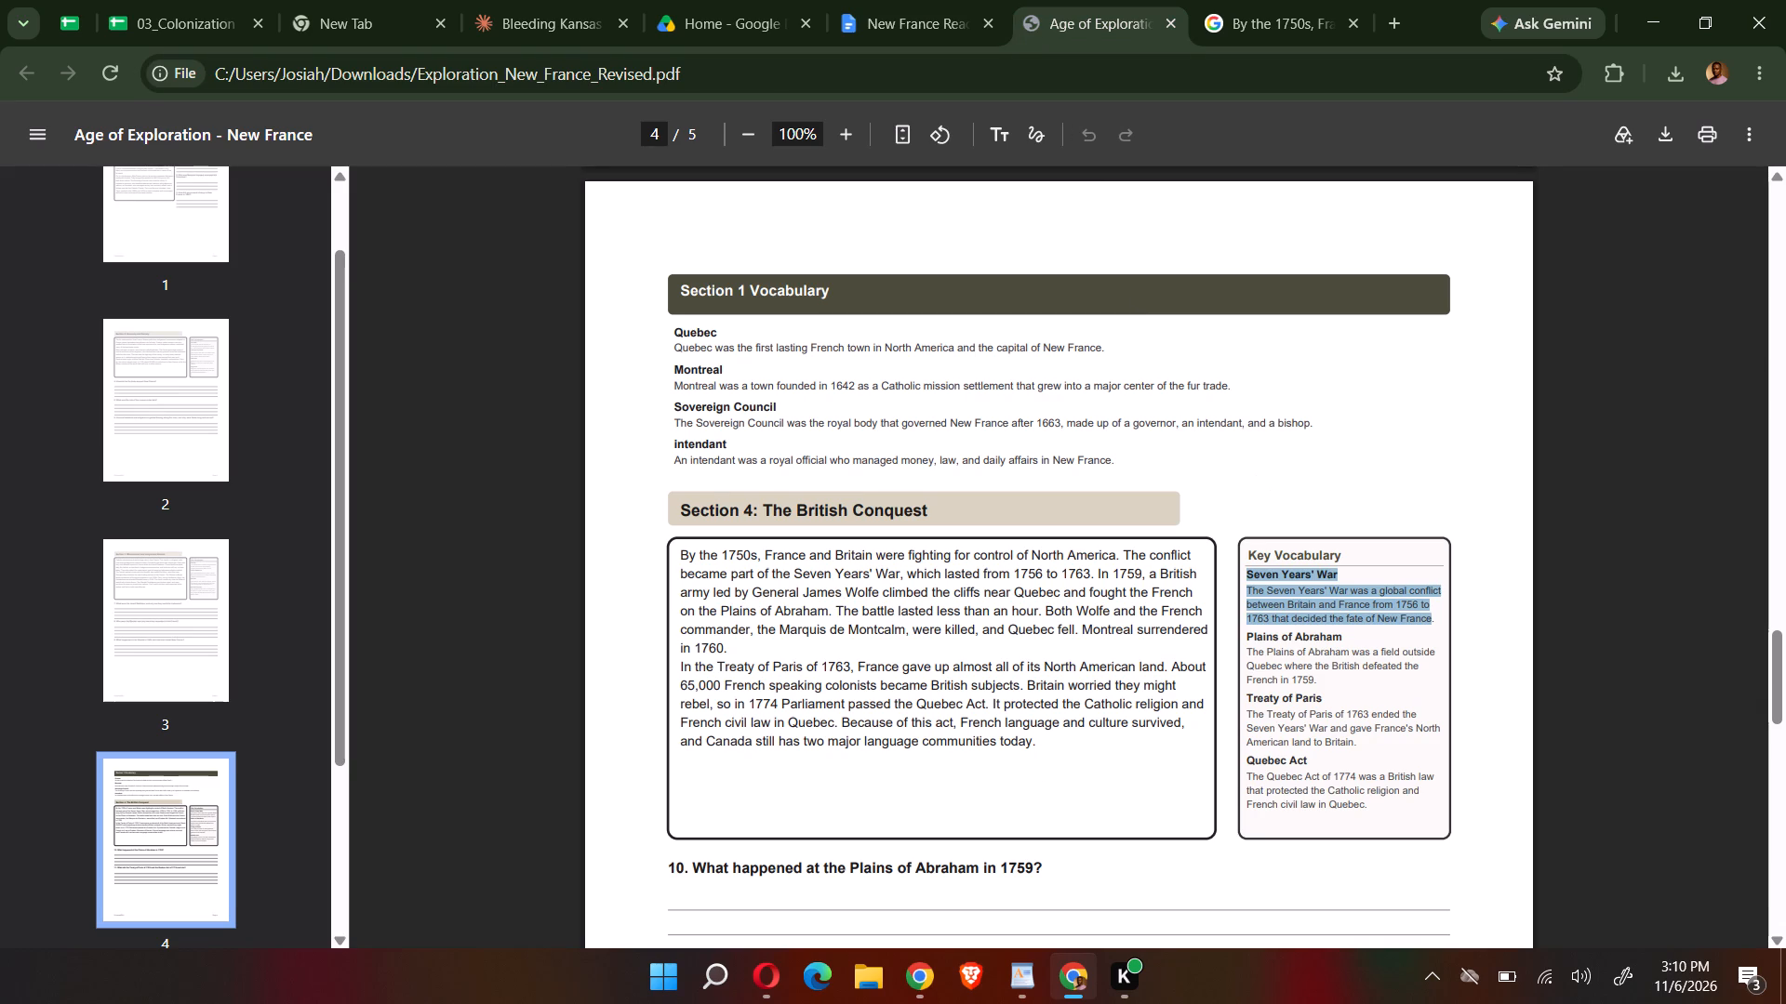
drag(1320, 680, 1237, 633)
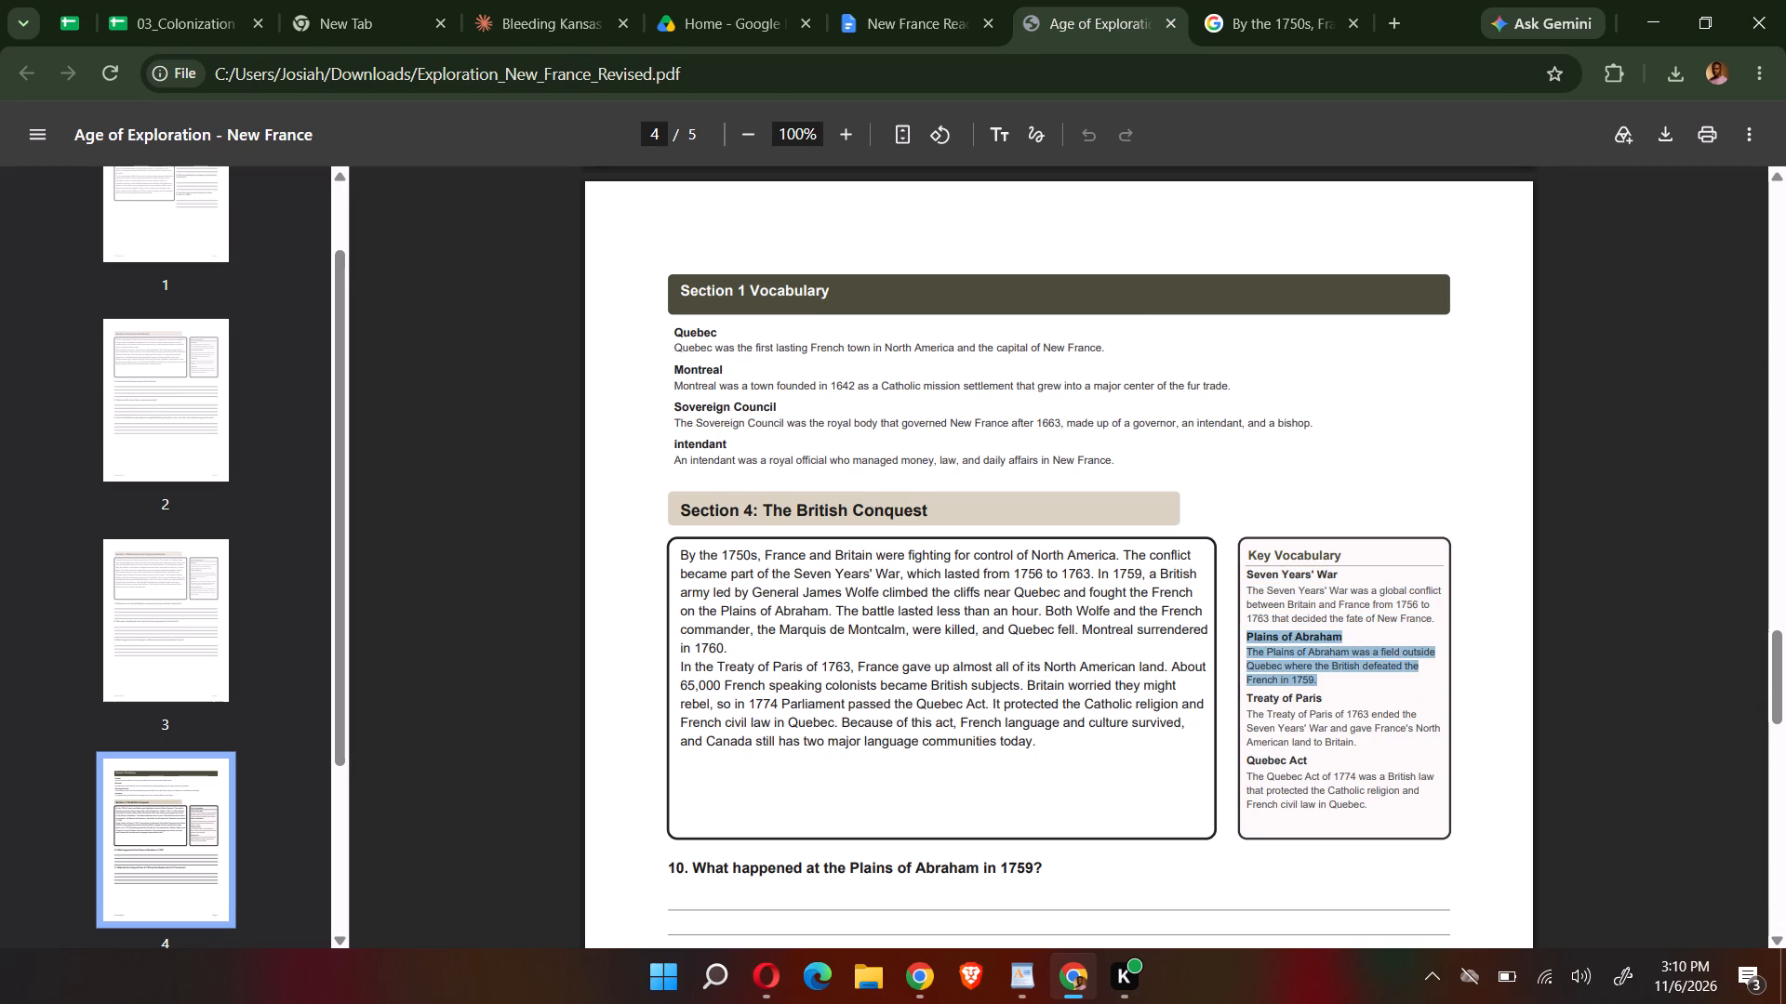
key(ctrl+c)
click(885, 6)
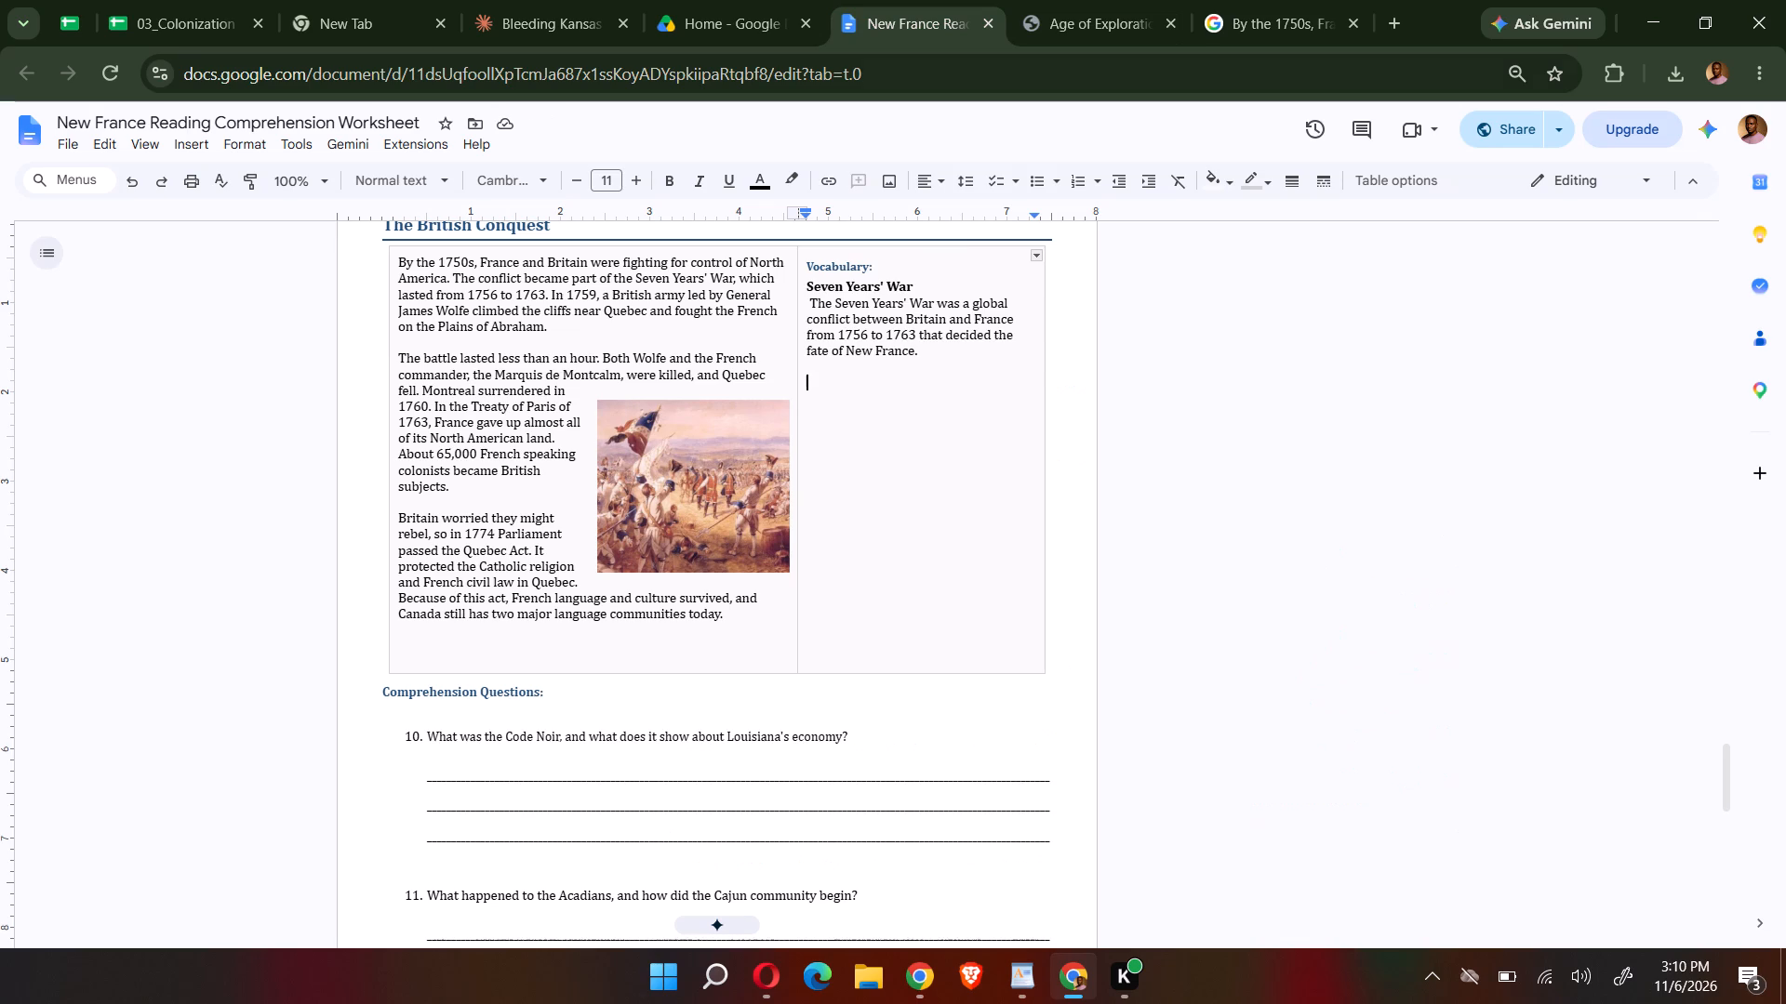
key(ctrl+v)
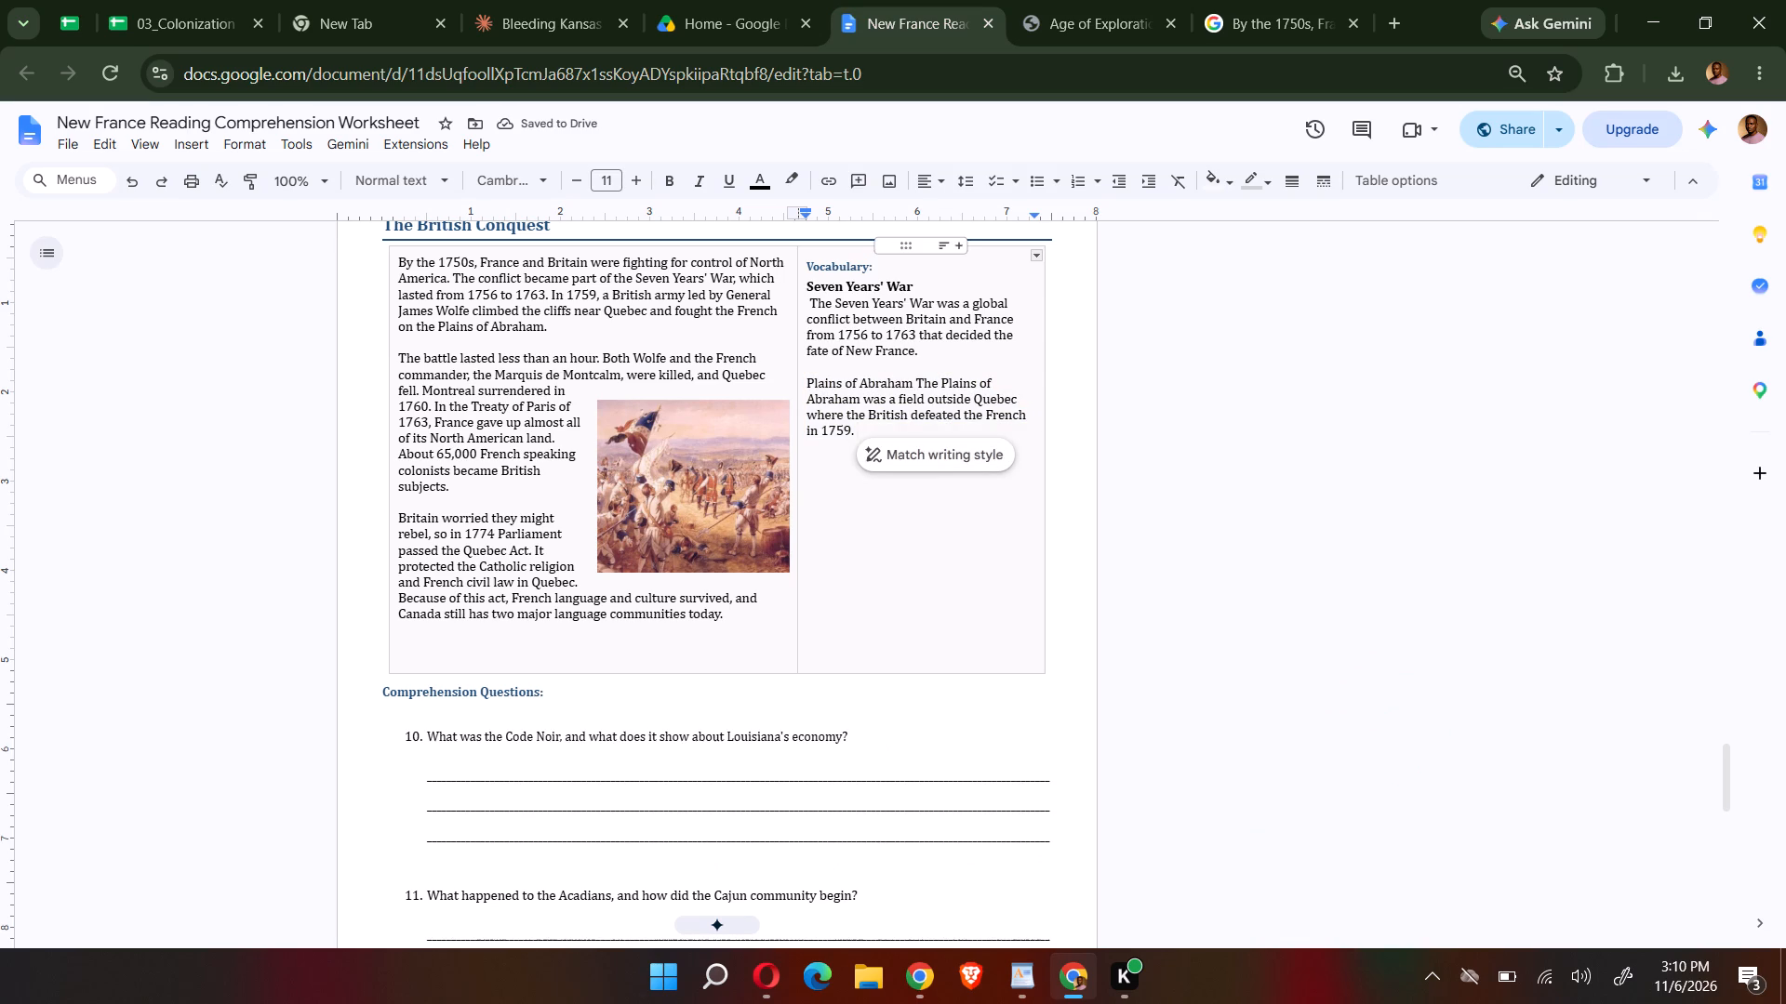
Bold the term "Plains of Abraham" and move its definition onto a separate line beneath it.
drag(912, 386, 806, 381)
click(673, 188)
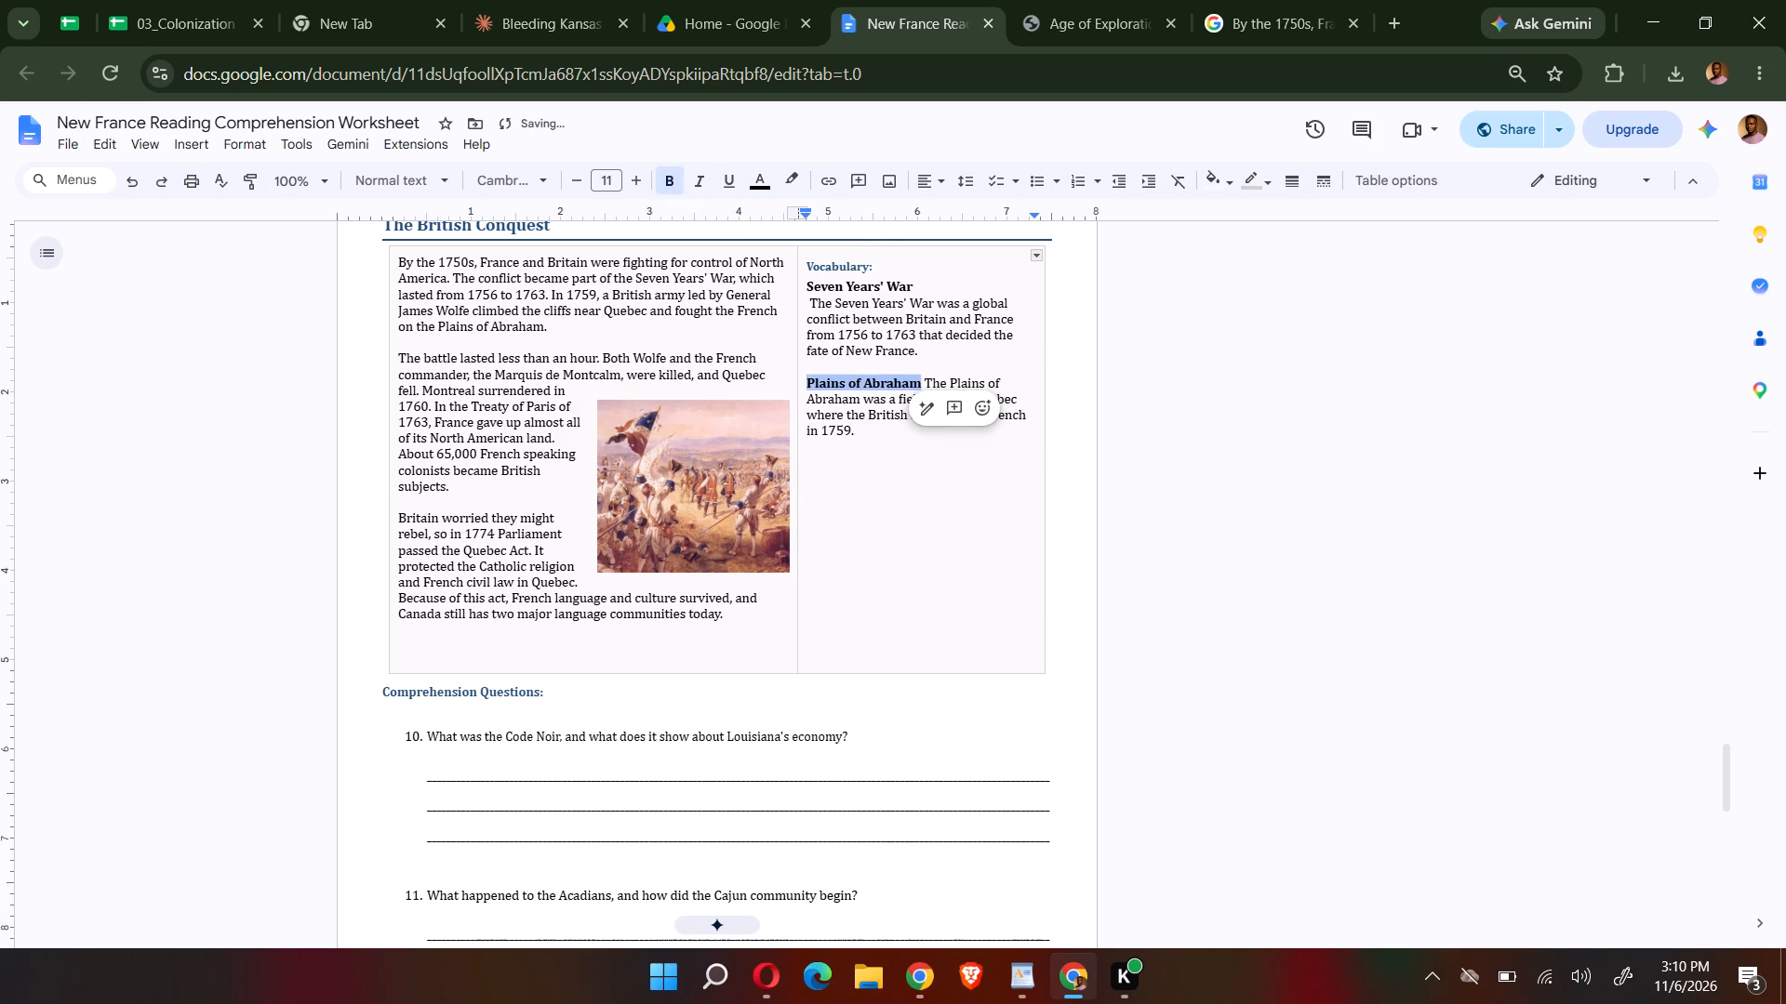
click(919, 383)
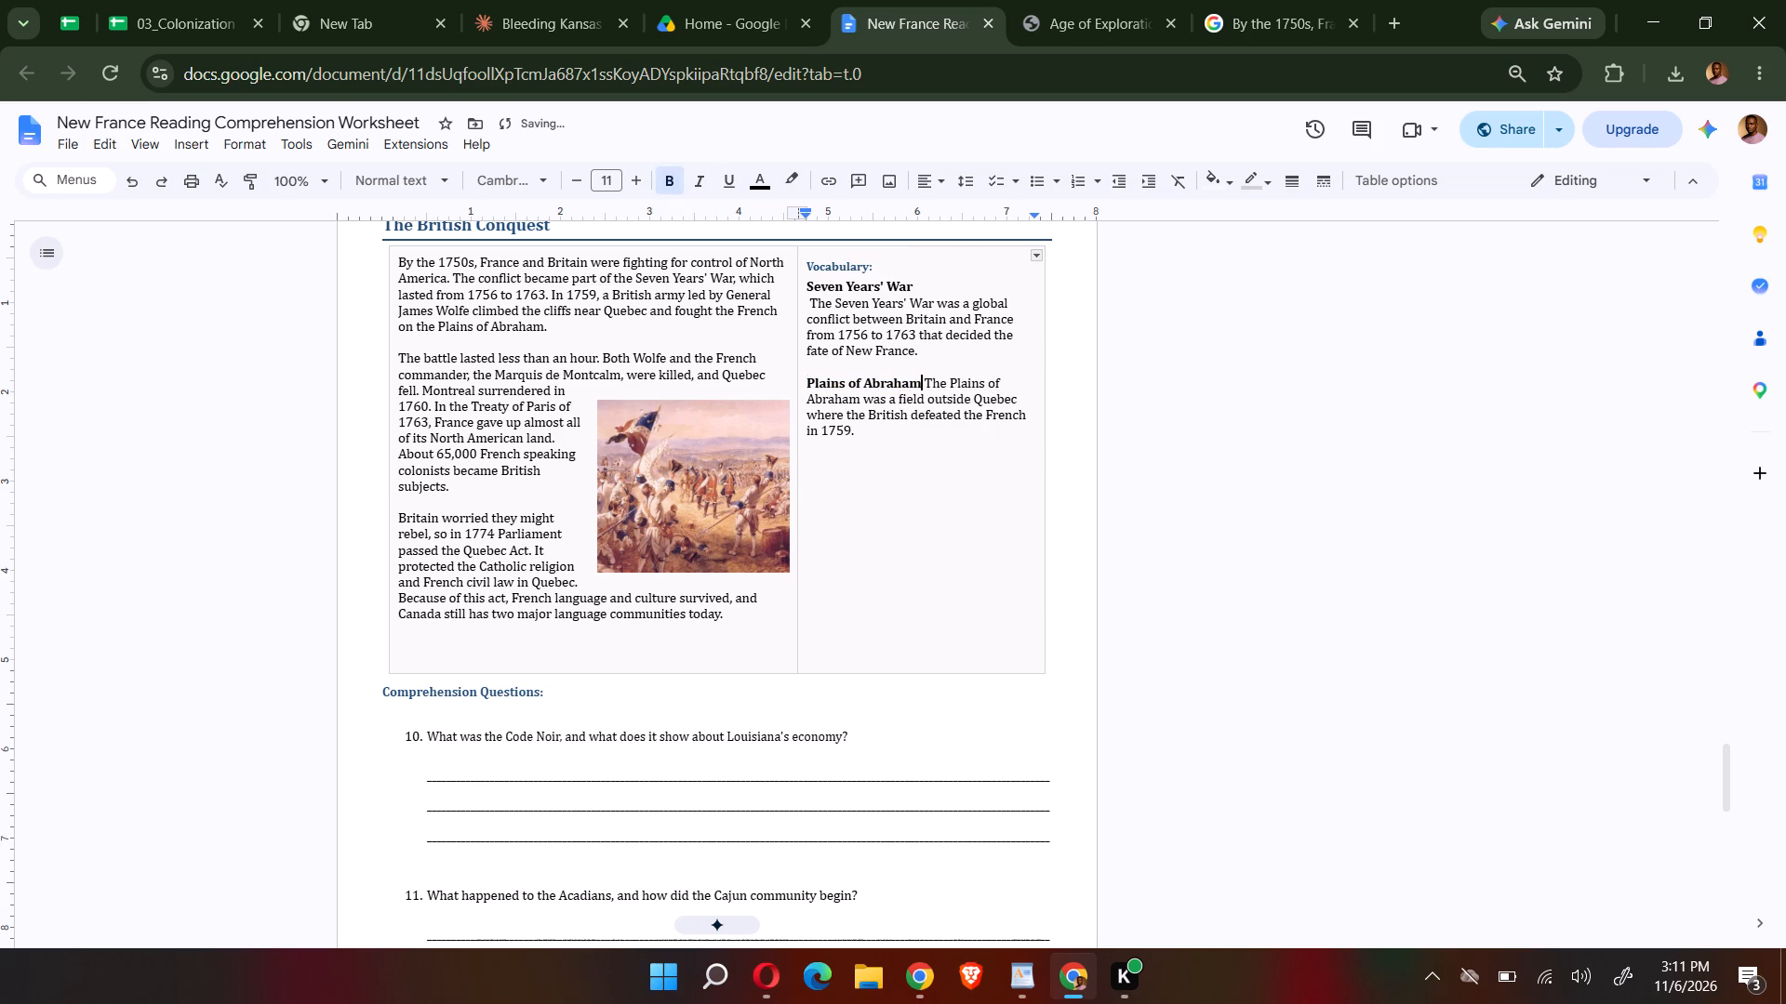
key(shift+Return)
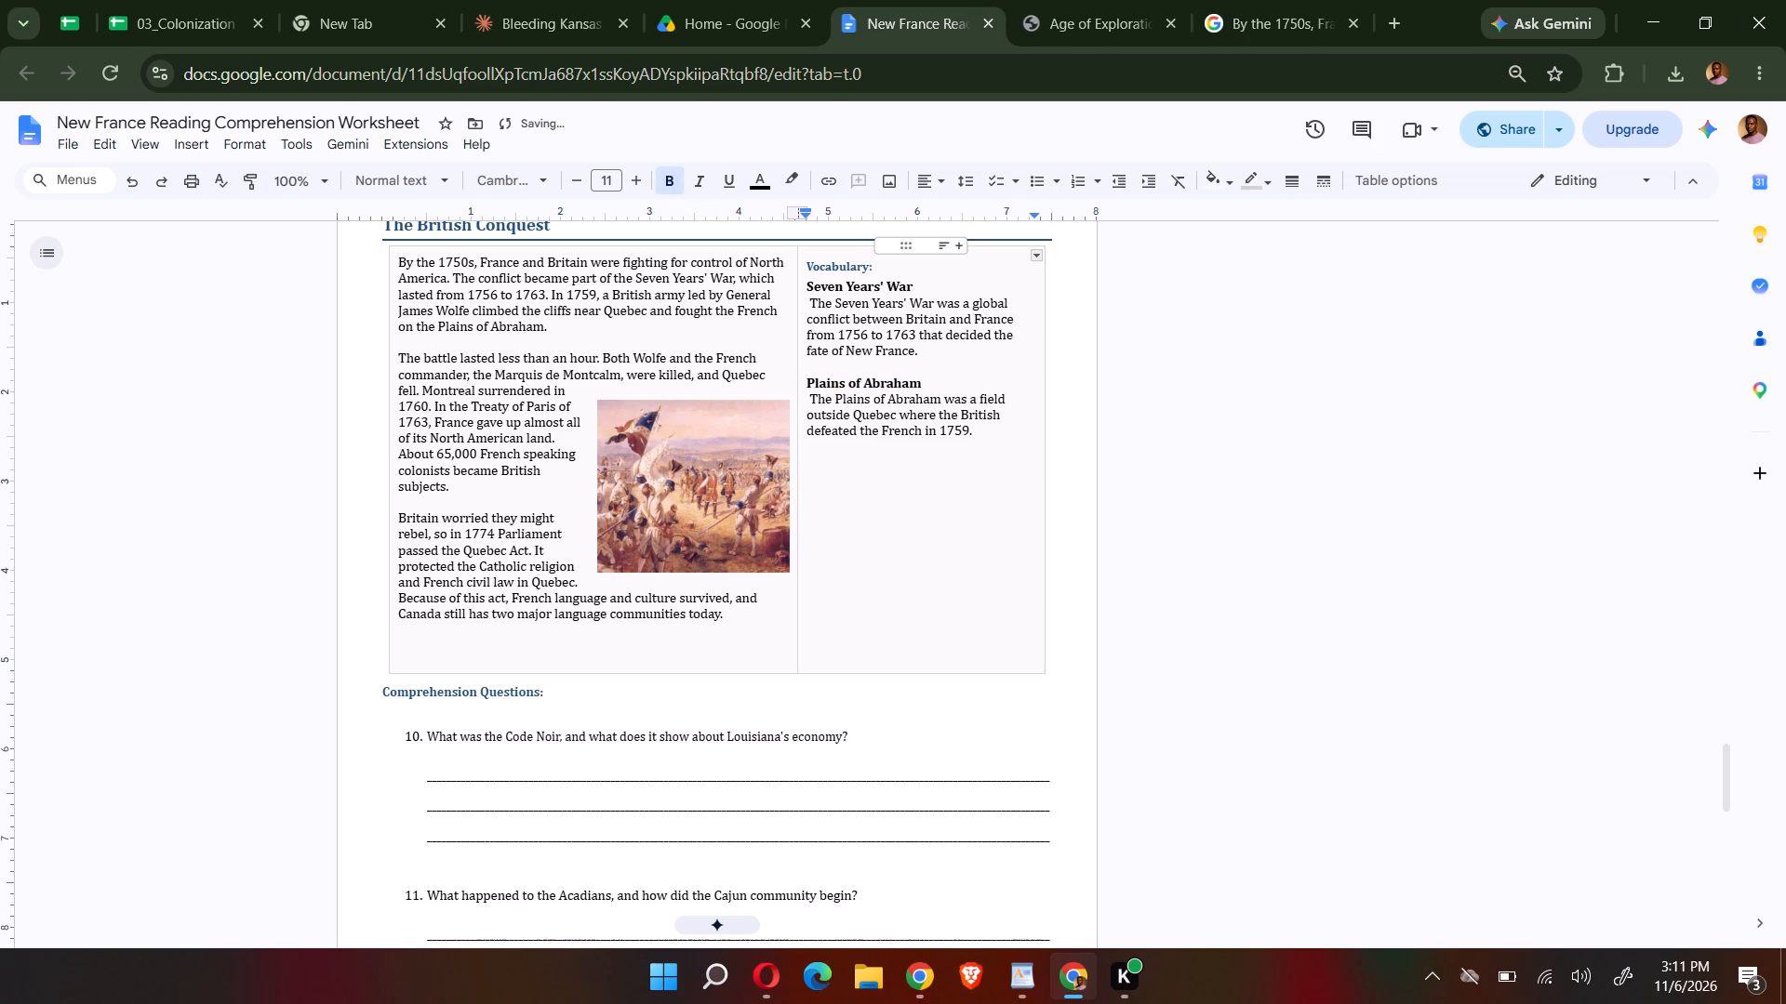
Copy the PDF's "Treaty of Paris" term and definition into the vocabulary column, a blank line below the Plains of Abraham entry.
click(994, 441)
key(Return)
key(Return)
click(1081, 18)
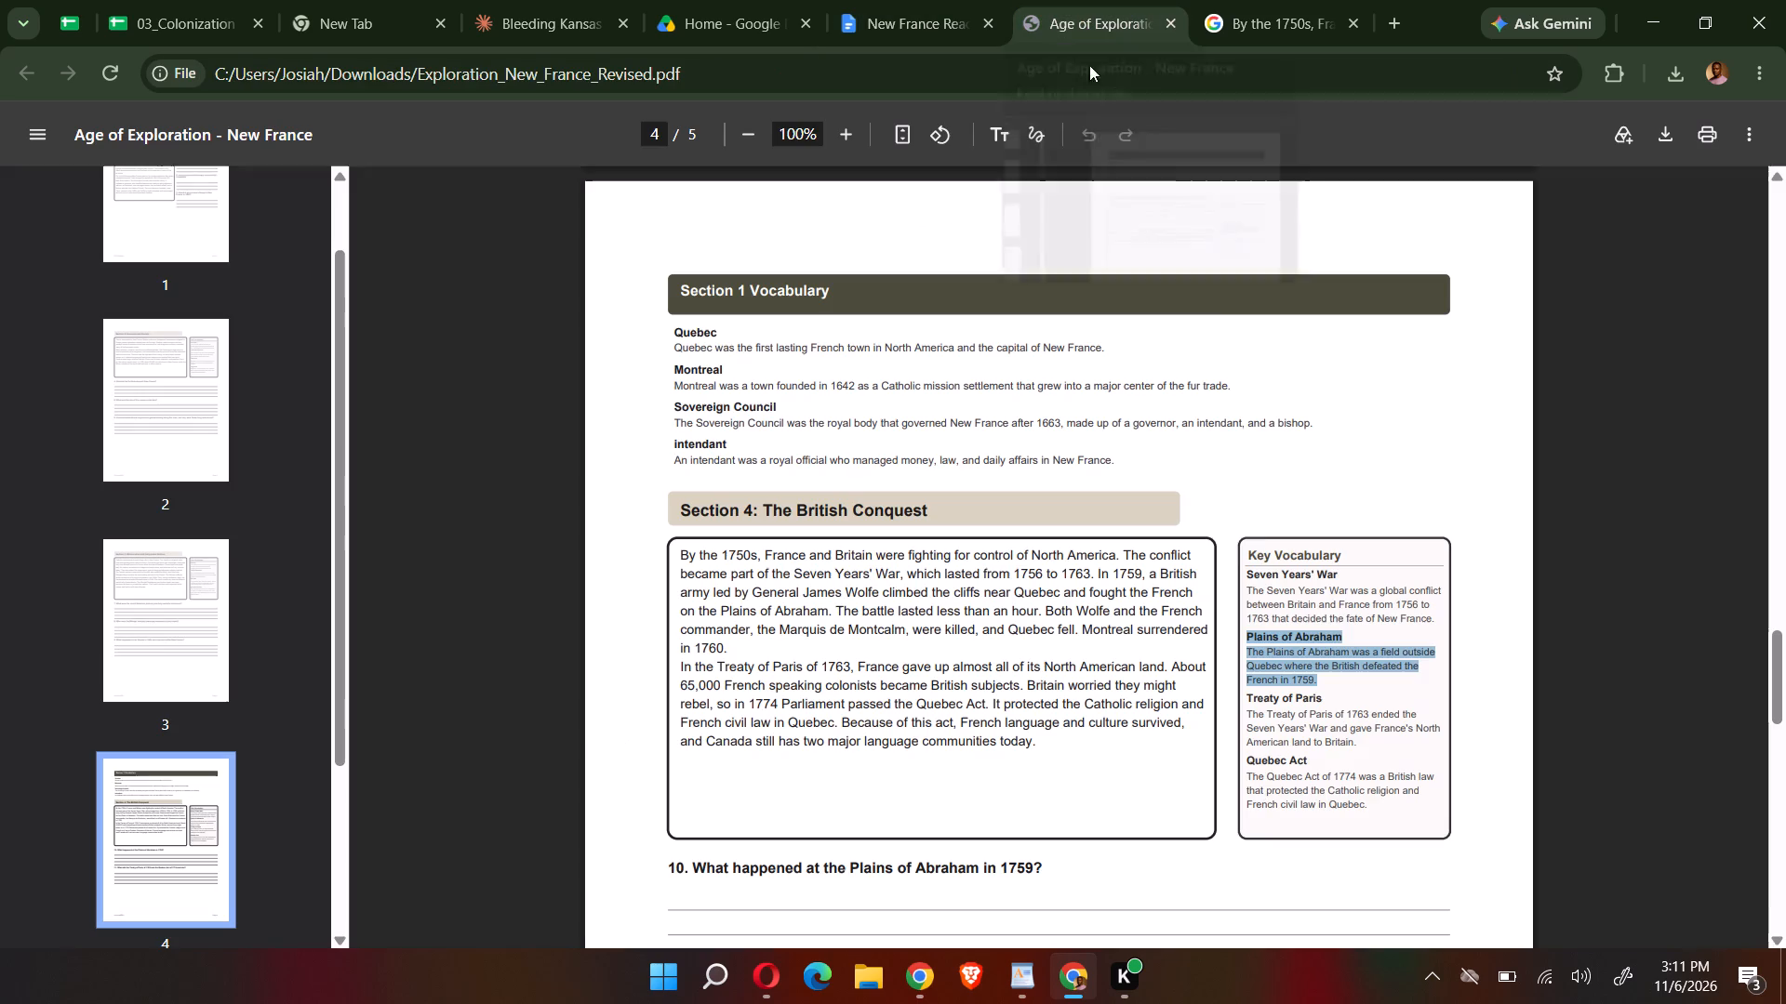
drag(1361, 743, 1313, 729)
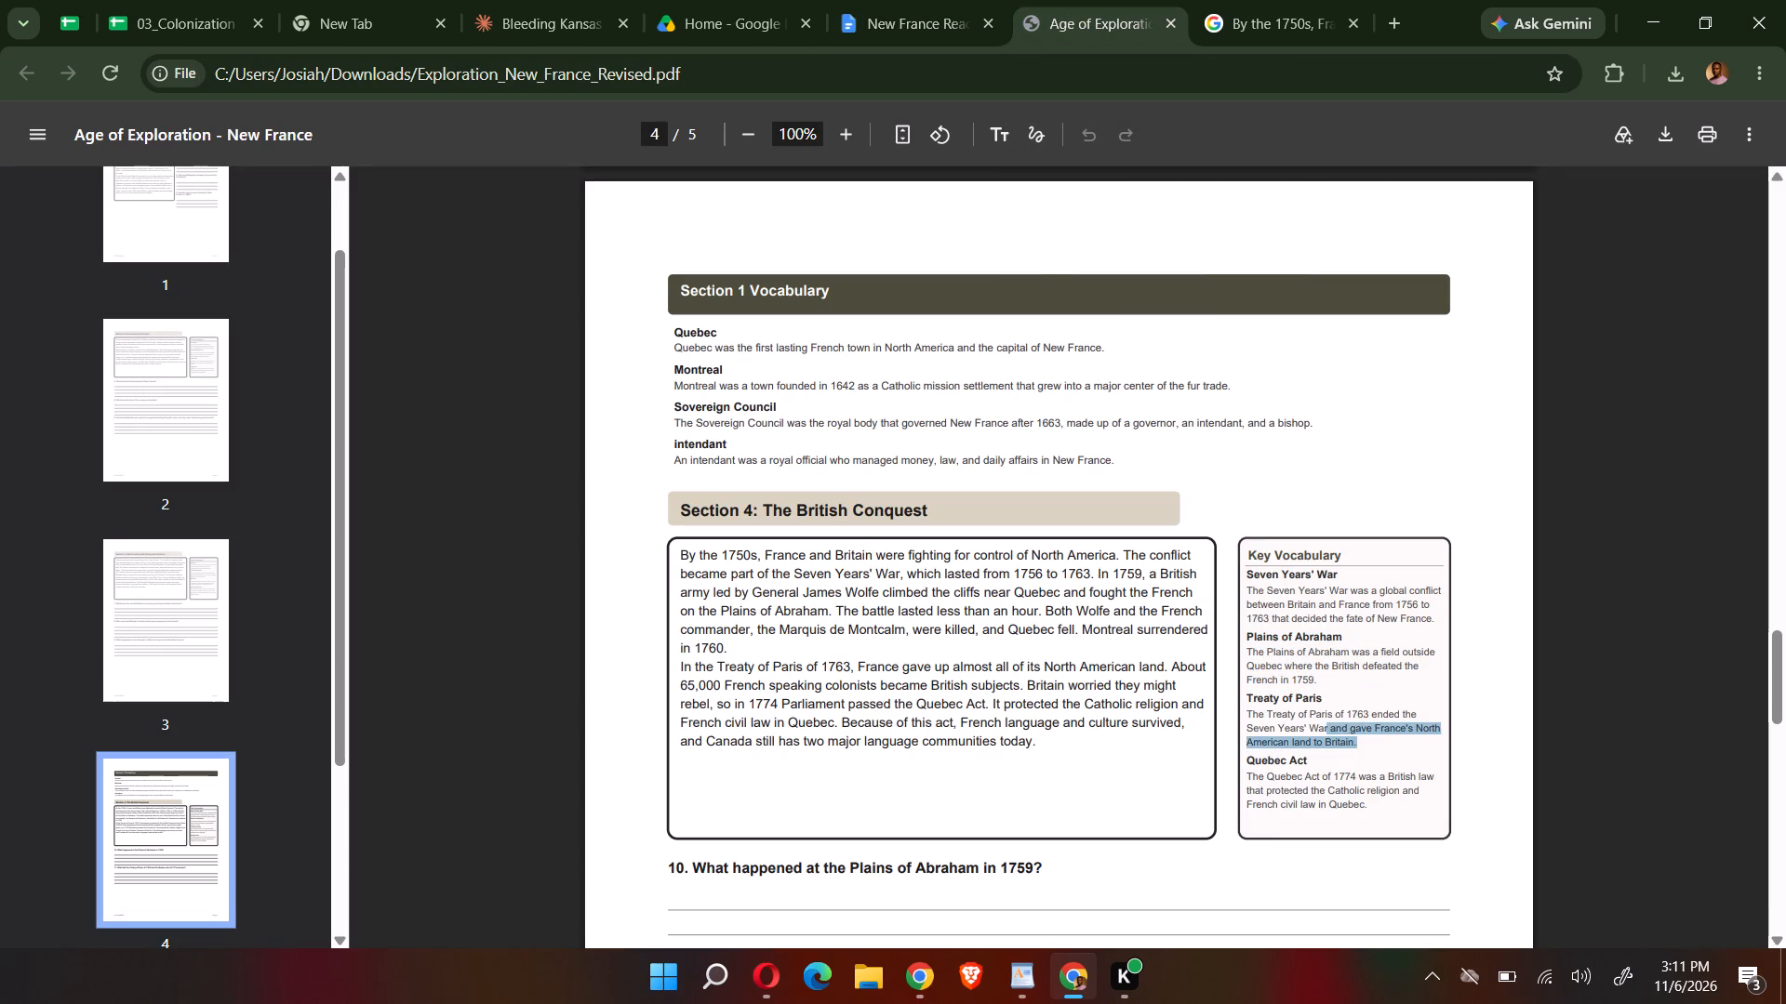
drag(1313, 729, 1238, 700)
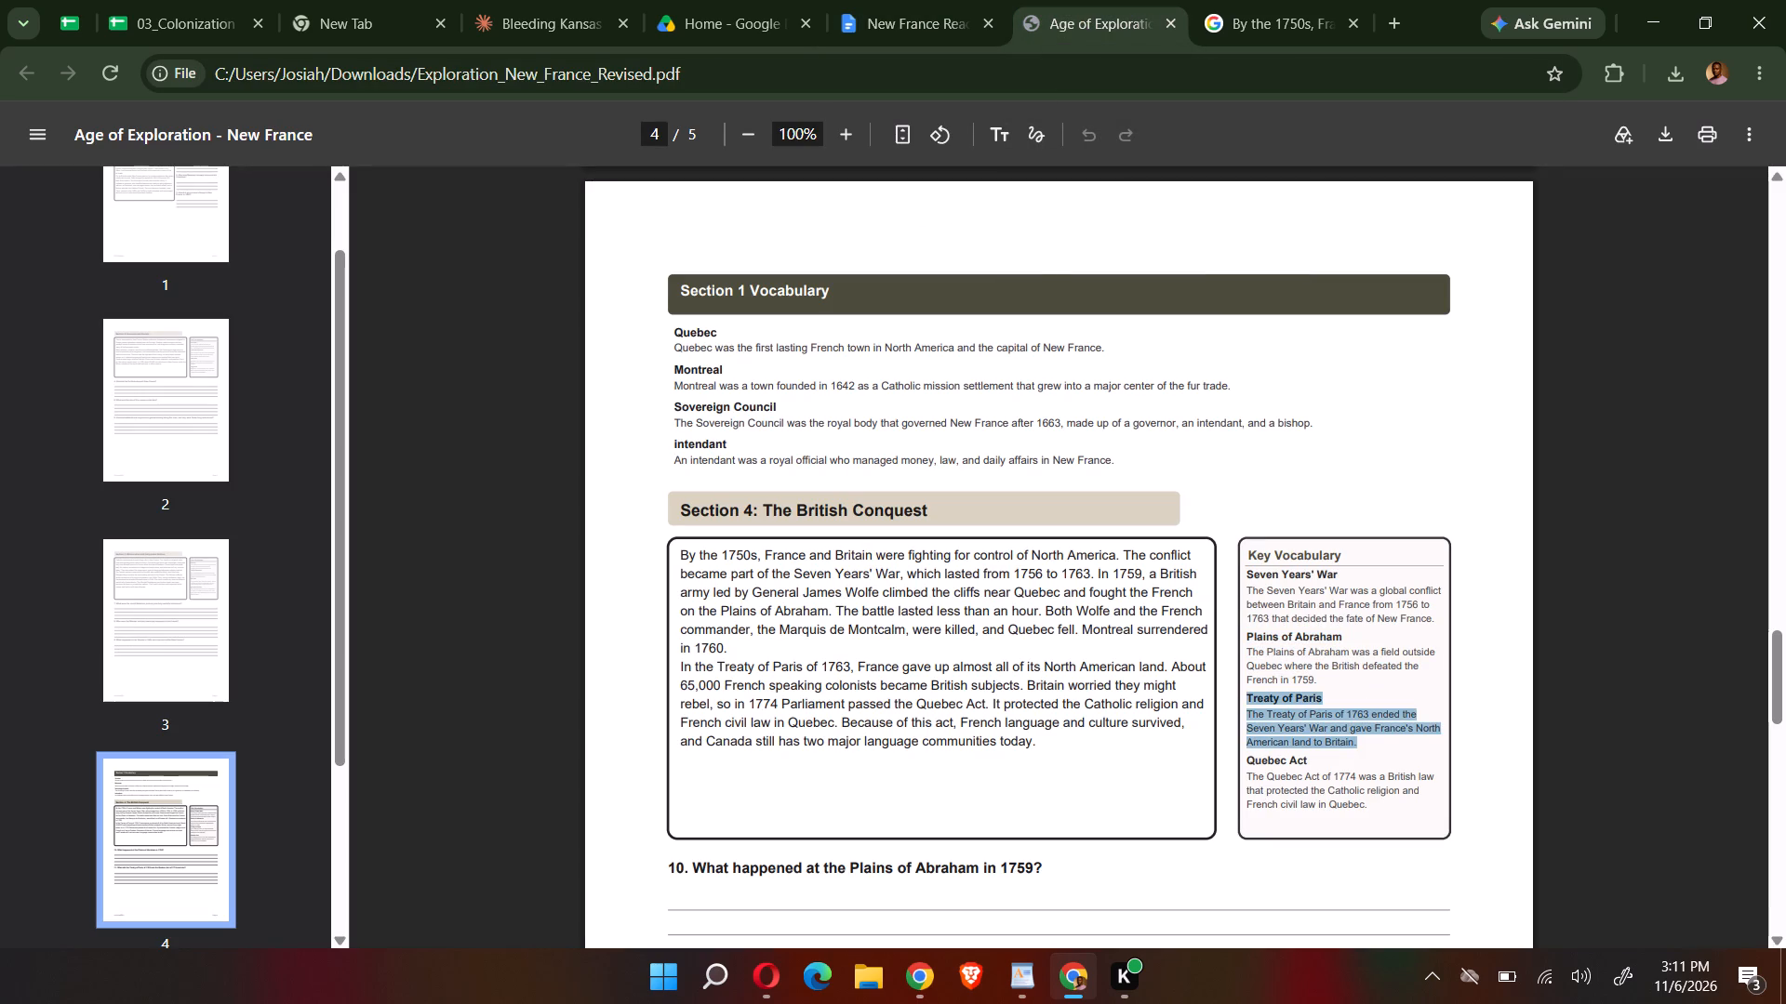
key(ctrl+c)
drag(867, 4, 876, 20)
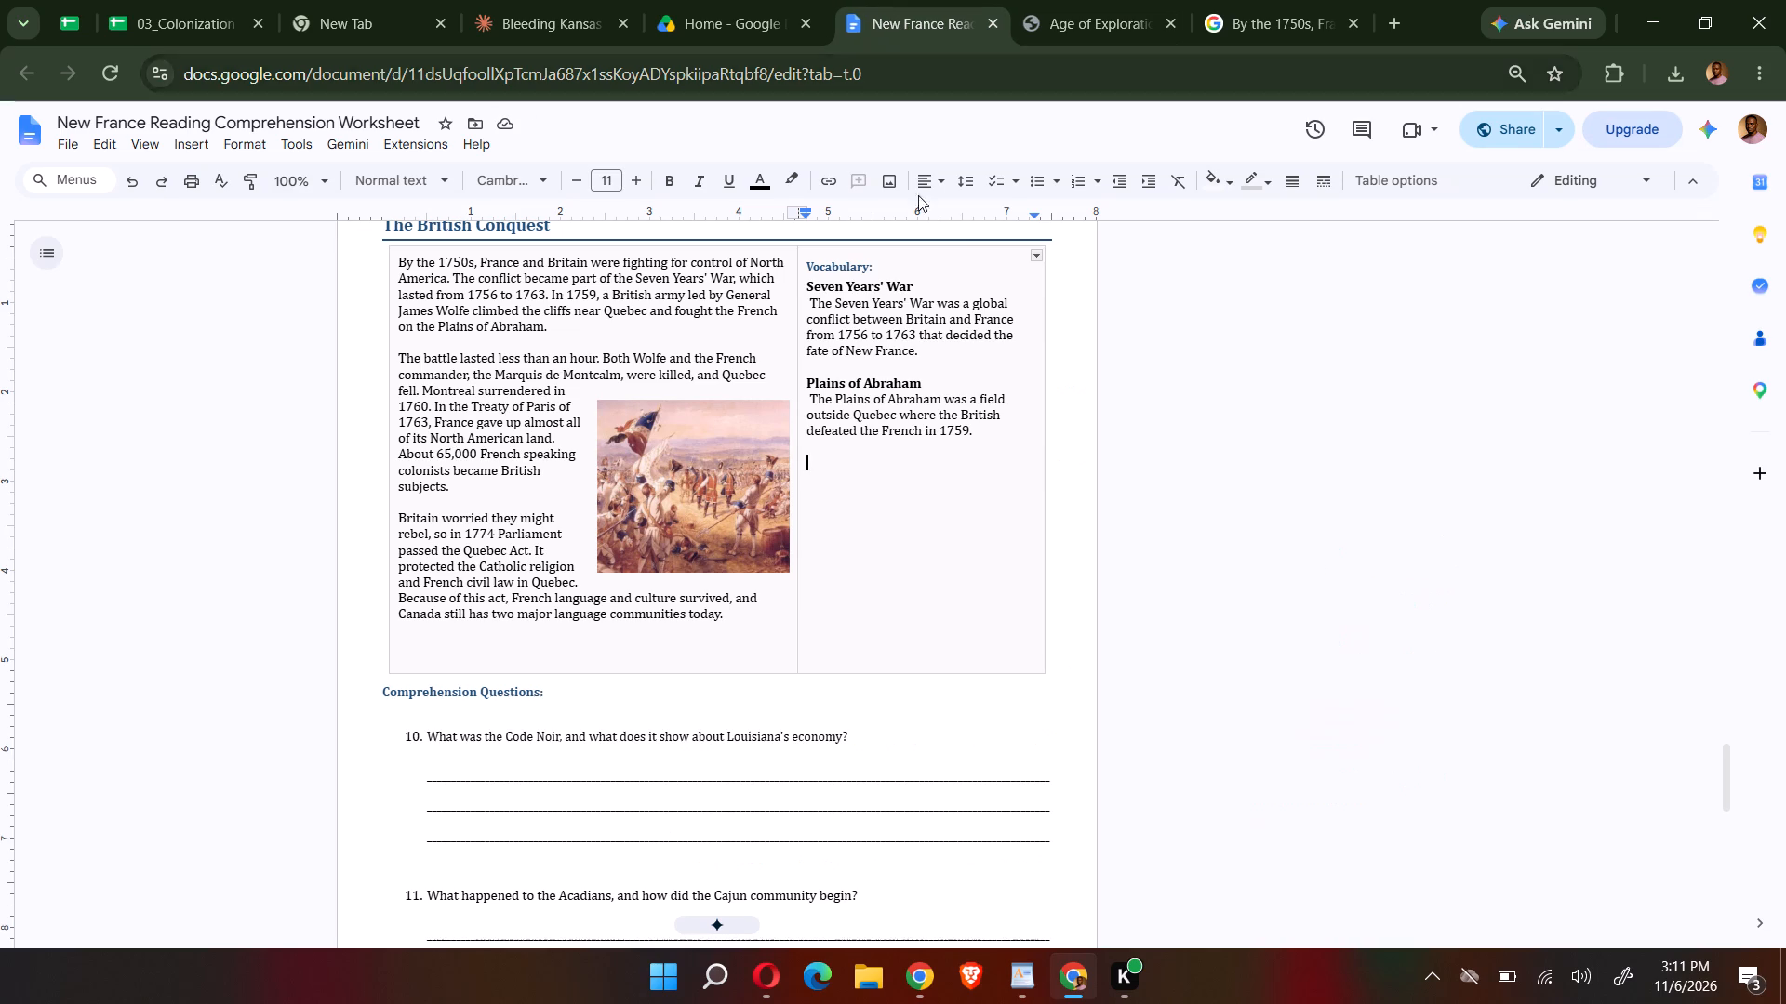
key(ctrl+v)
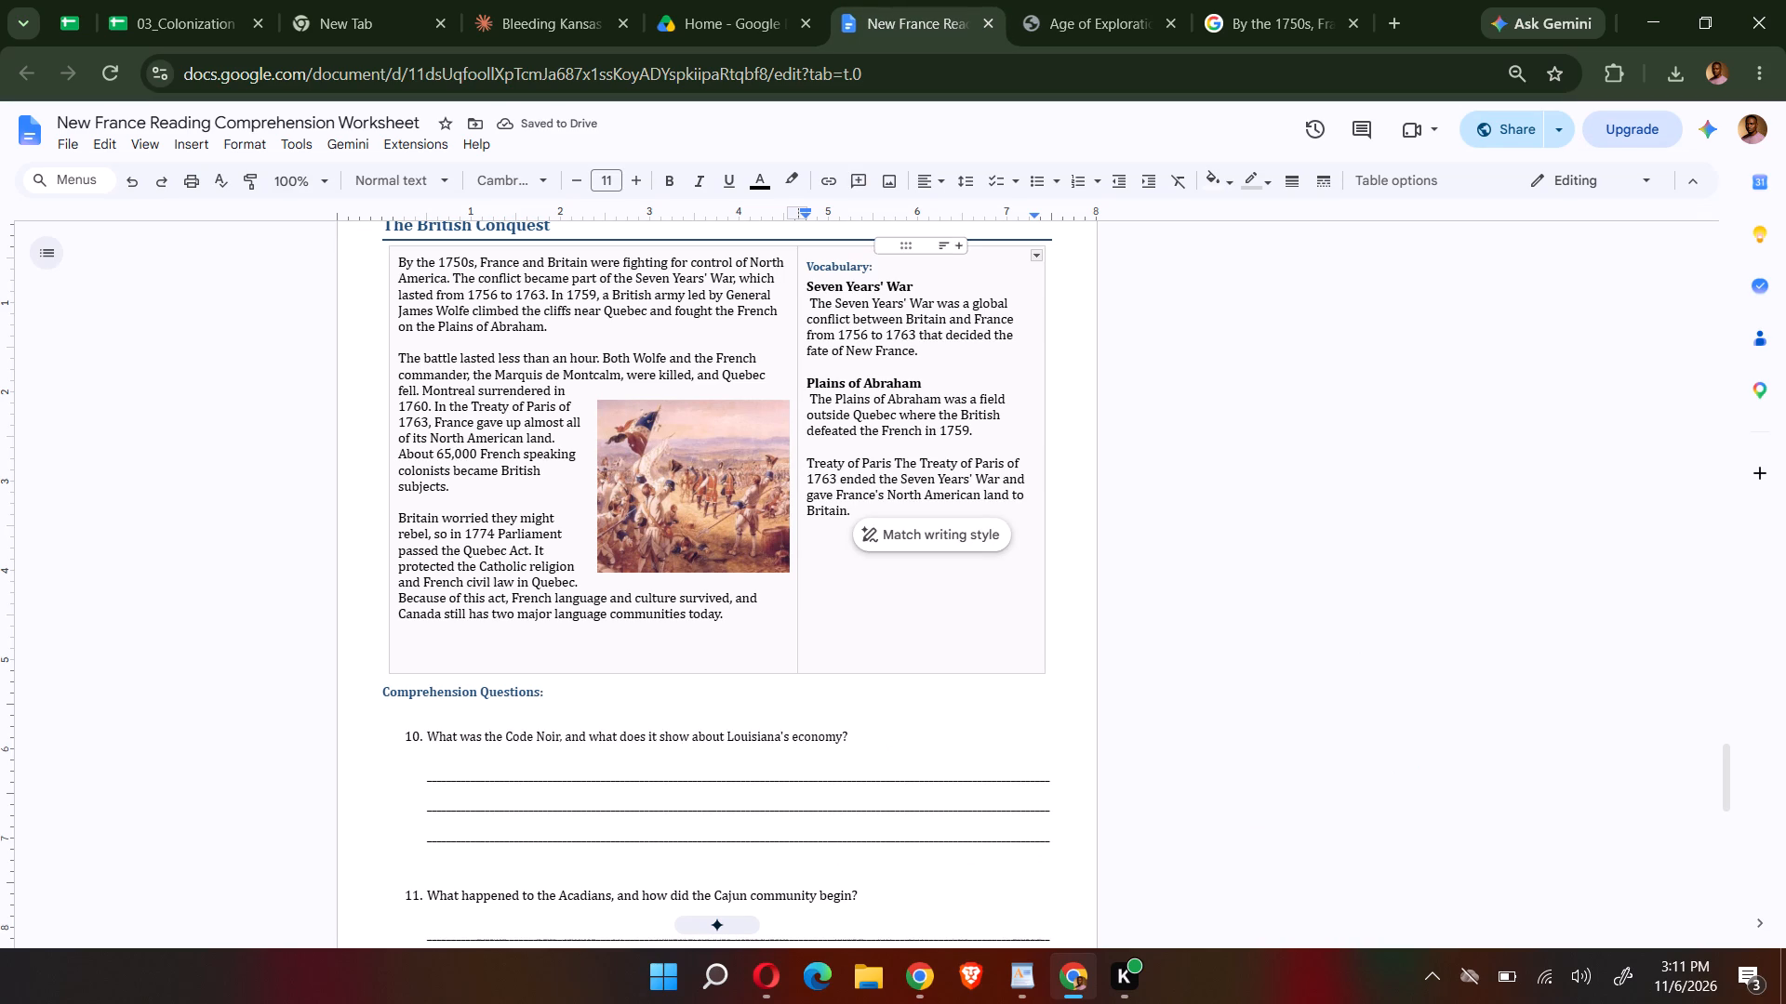
Bold the term "Treaty of Paris" and move its definition onto a separate line beneath it.
drag(890, 459, 806, 465)
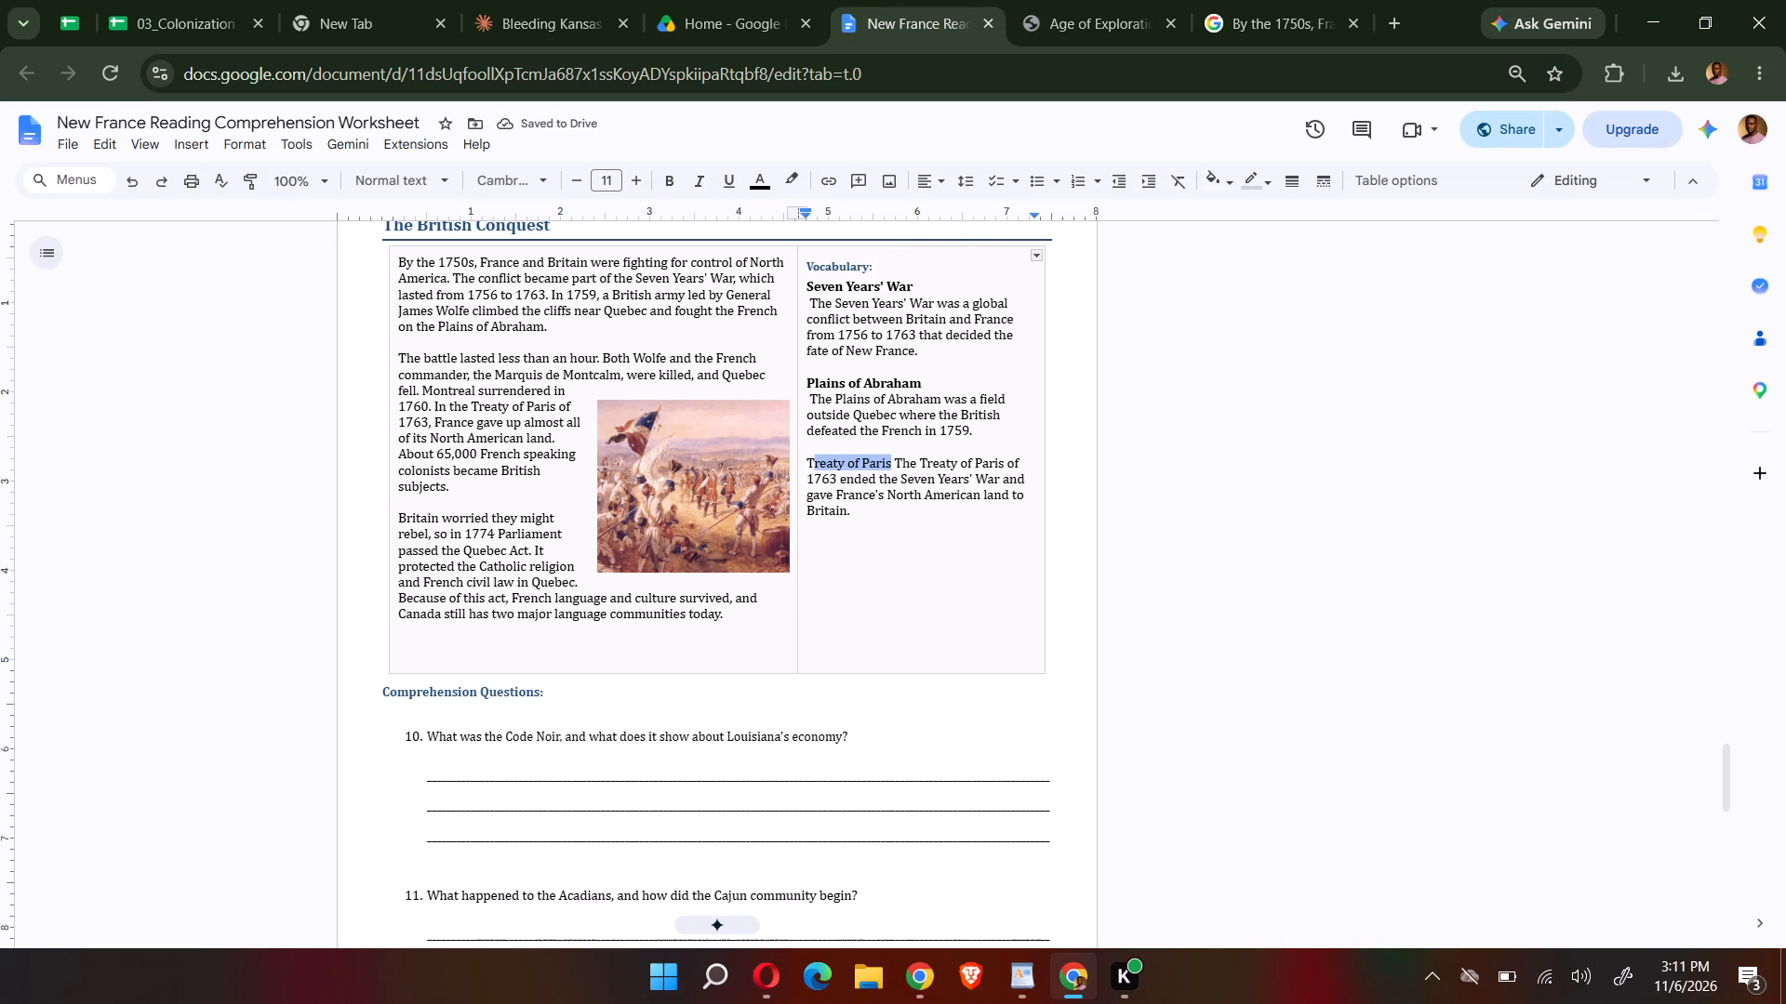
click(662, 185)
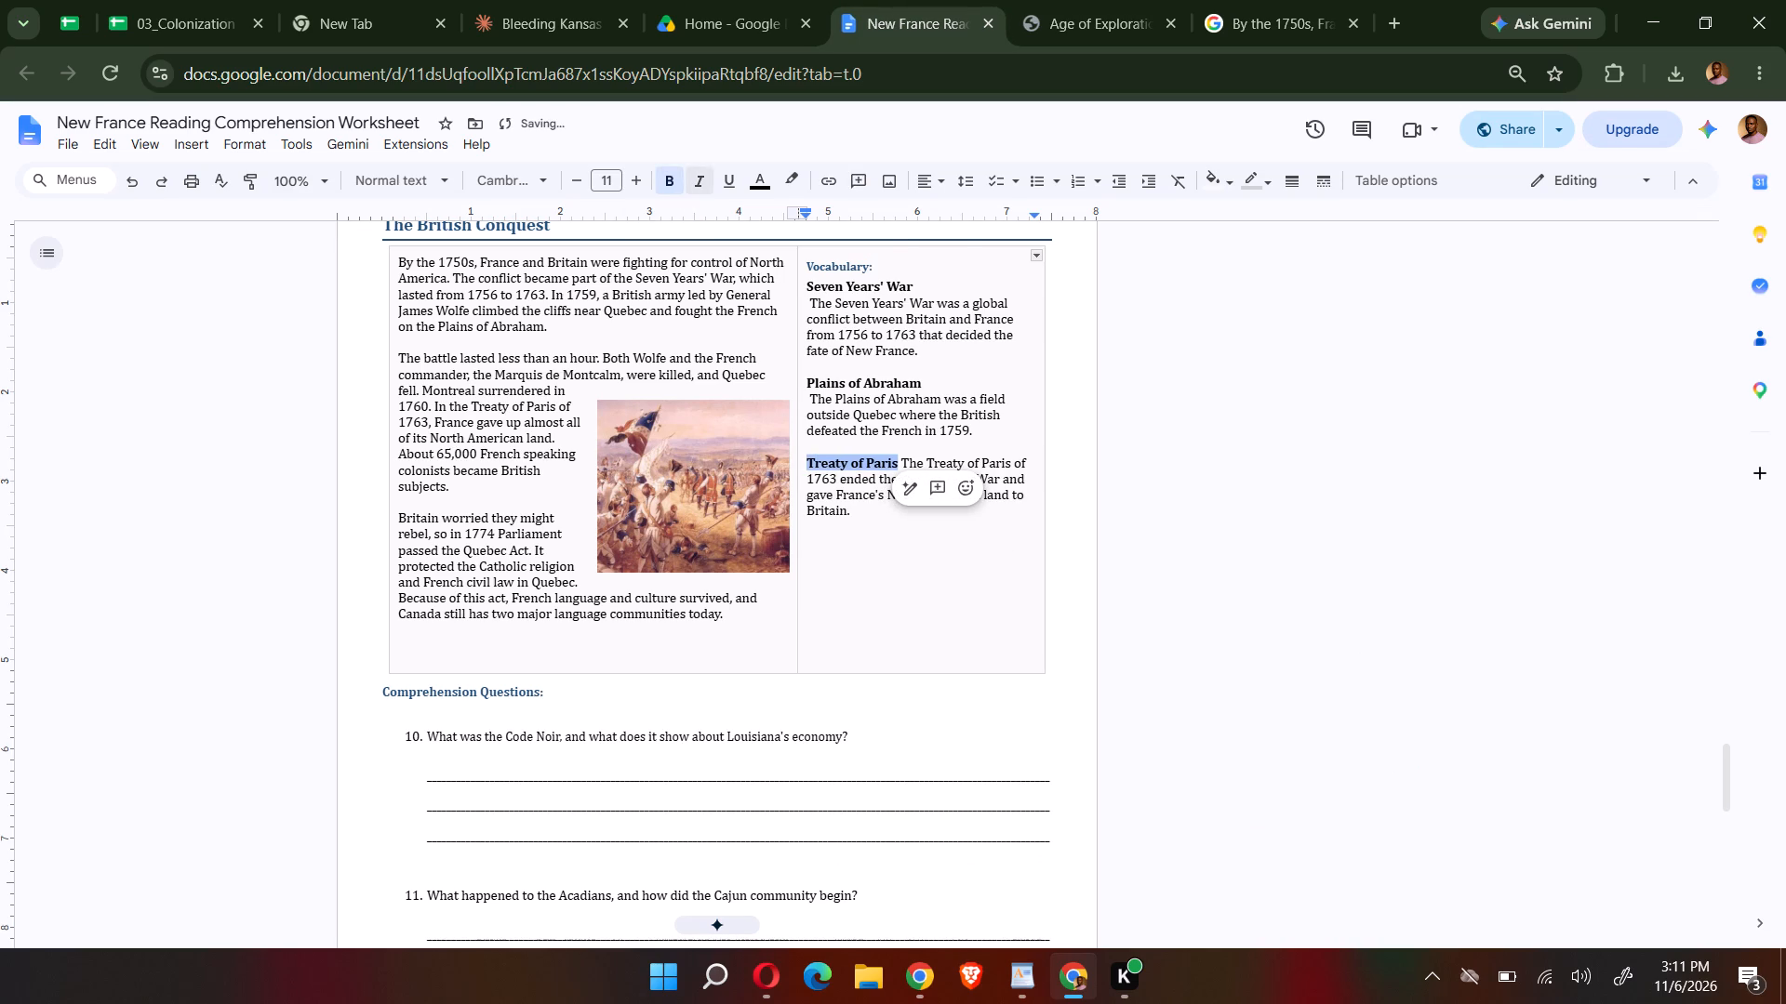
click(893, 457)
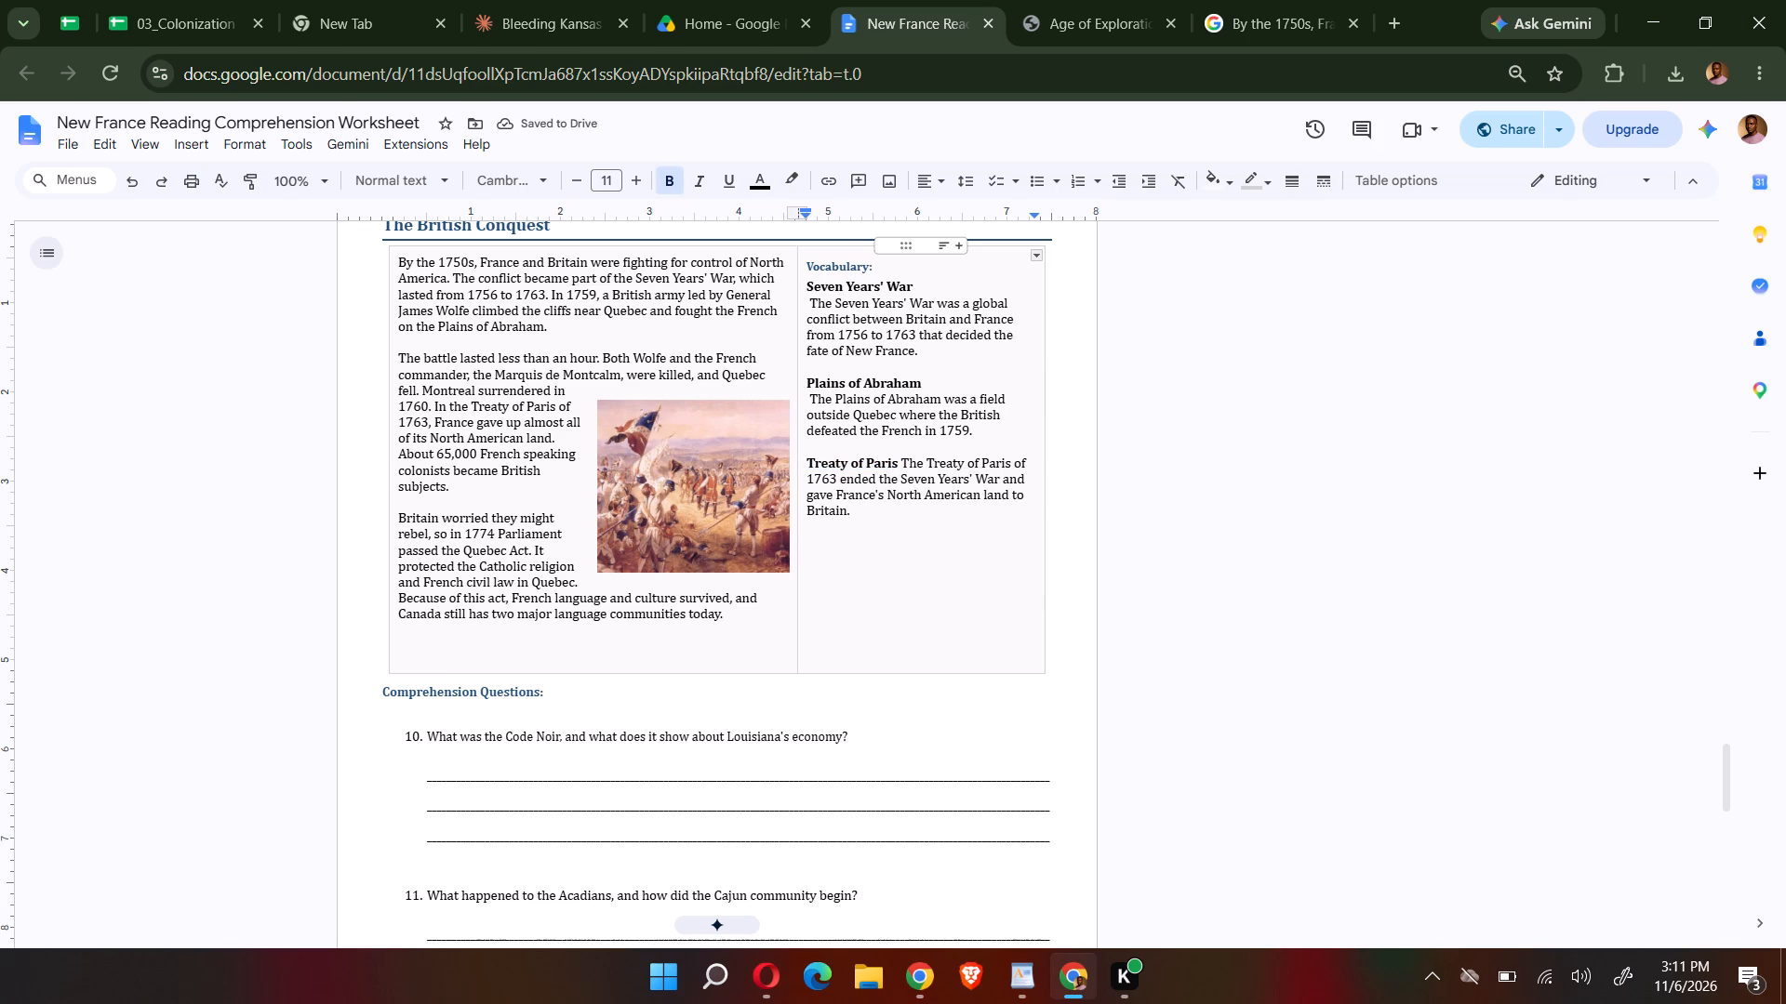
key(Right)
key(shift+Return)
Copy the PDF's "Quebec Act" term and definition into the vocabulary column, a blank line below the Treaty of Paris entry.
click(1008, 509)
key(Return)
key(Return)
click(1101, 0)
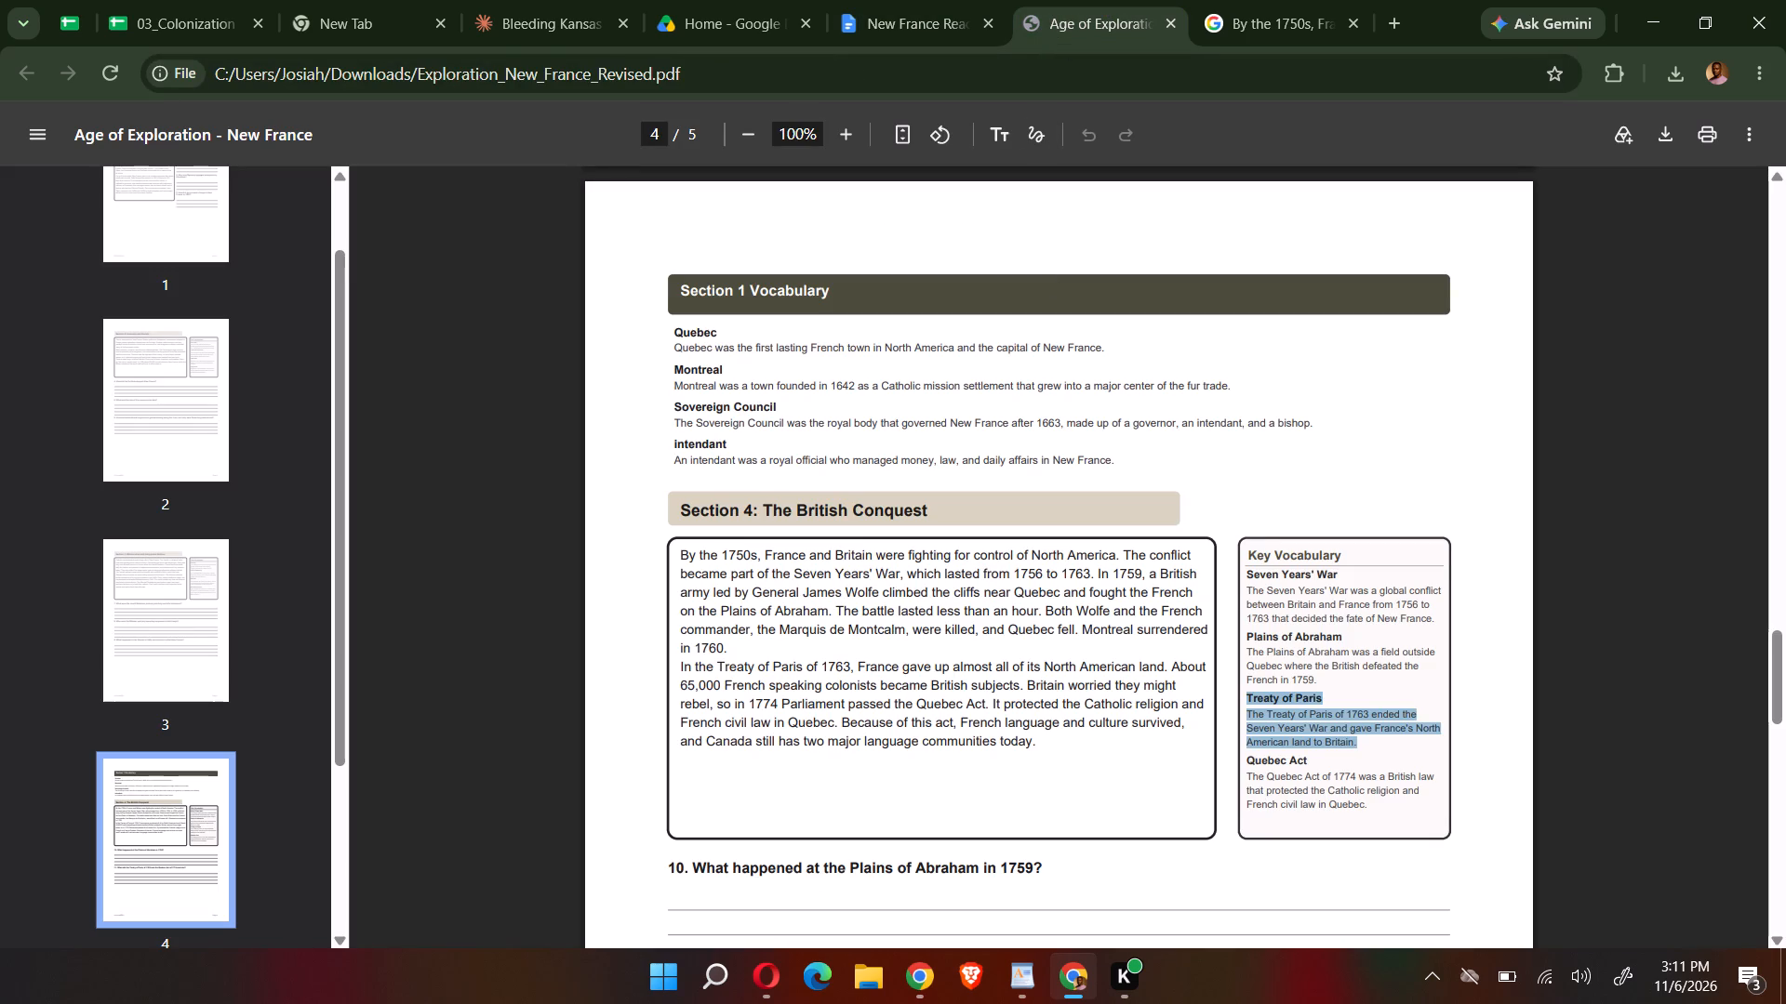
drag(1376, 803, 1260, 765)
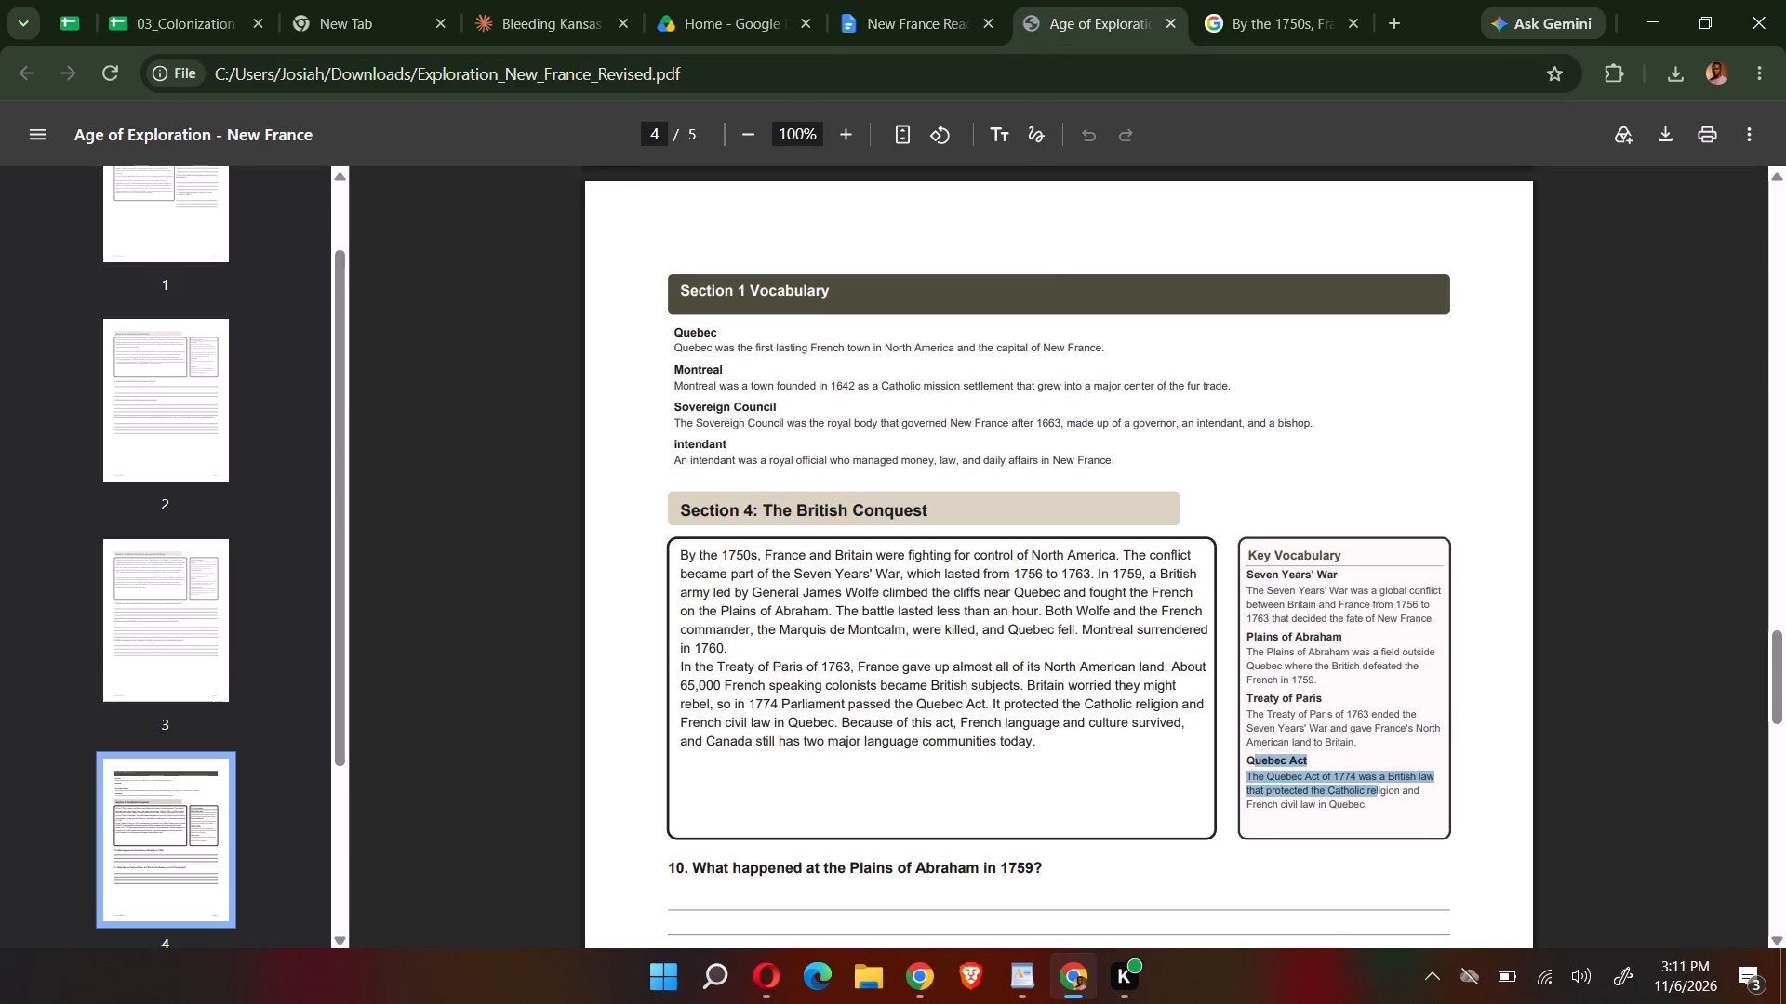
click(1370, 814)
drag(1370, 802, 1243, 755)
key(ctrl+c)
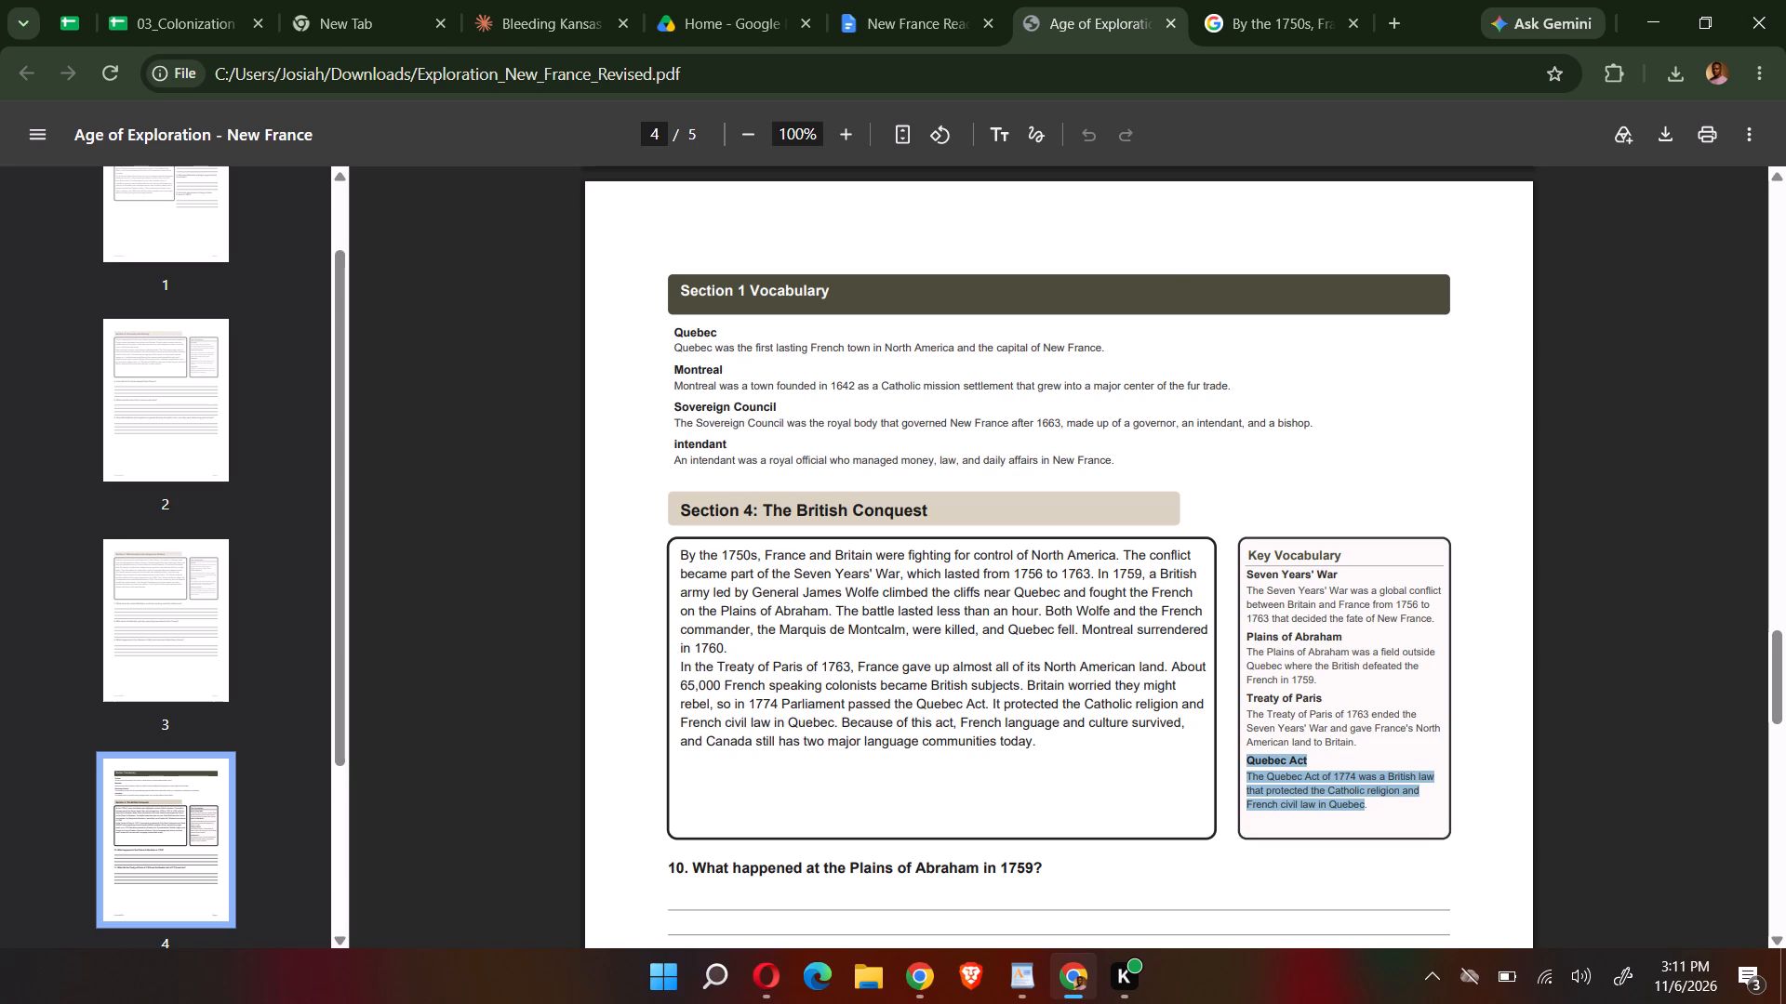
drag(907, 14, 916, 31)
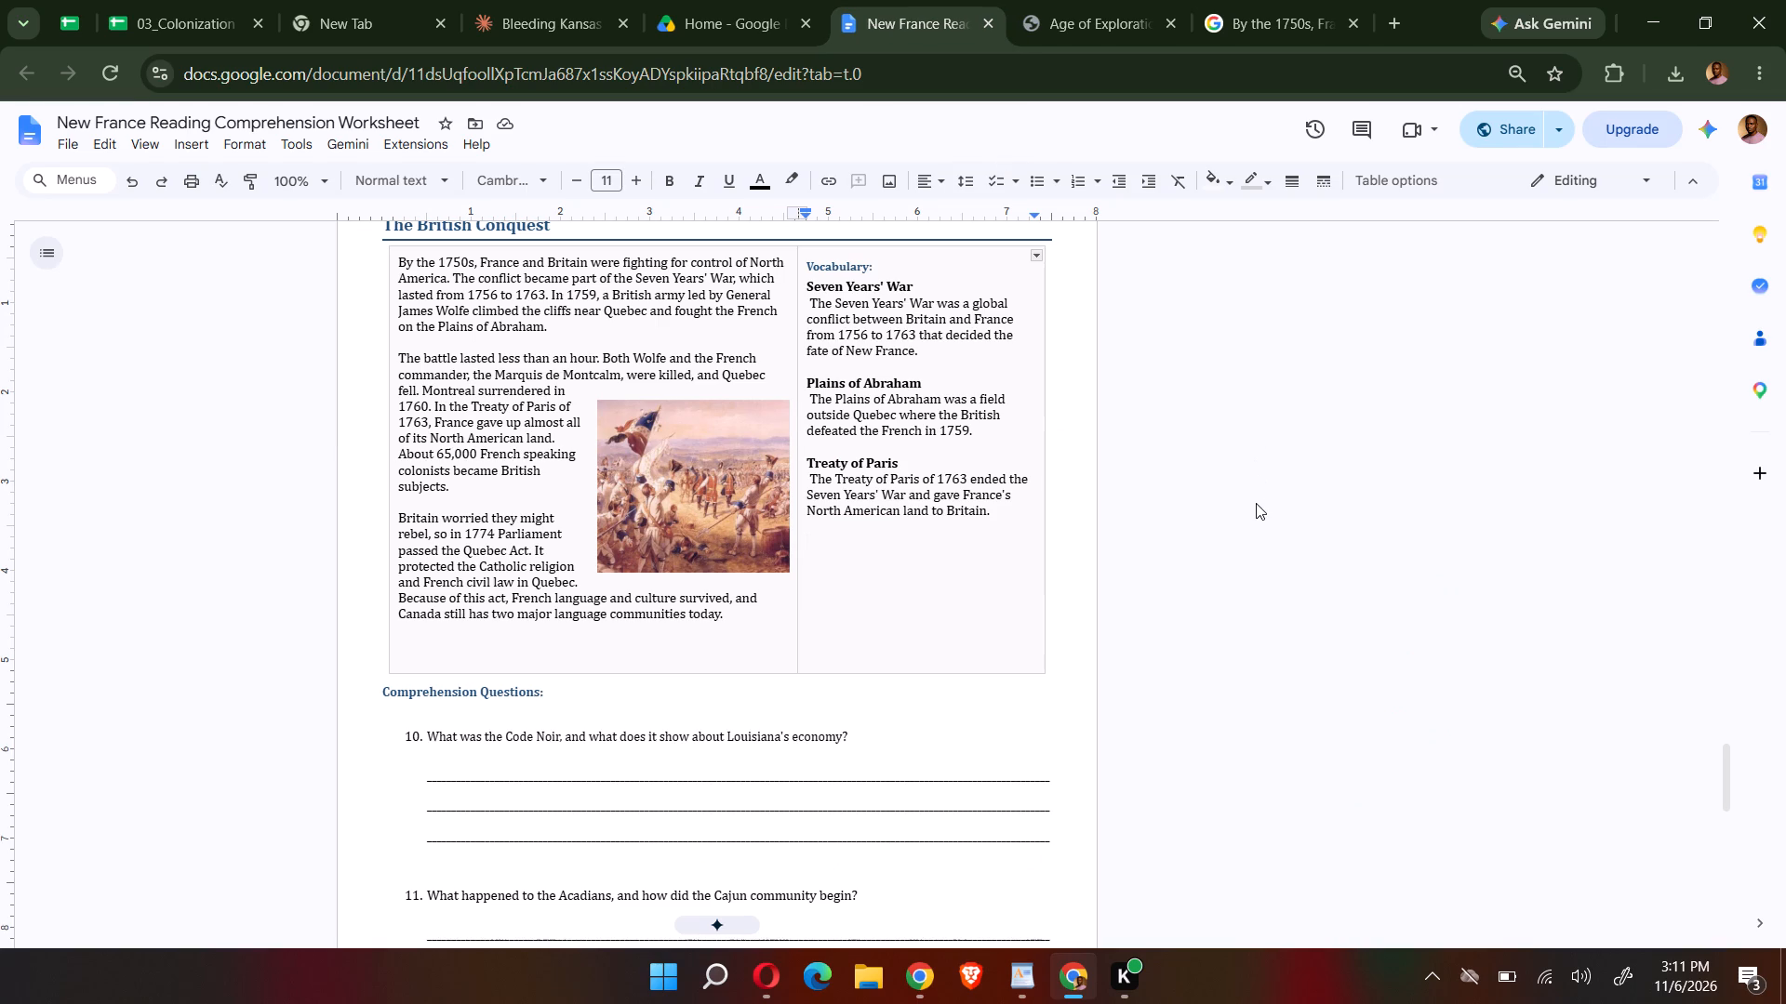
key(ctrl+v)
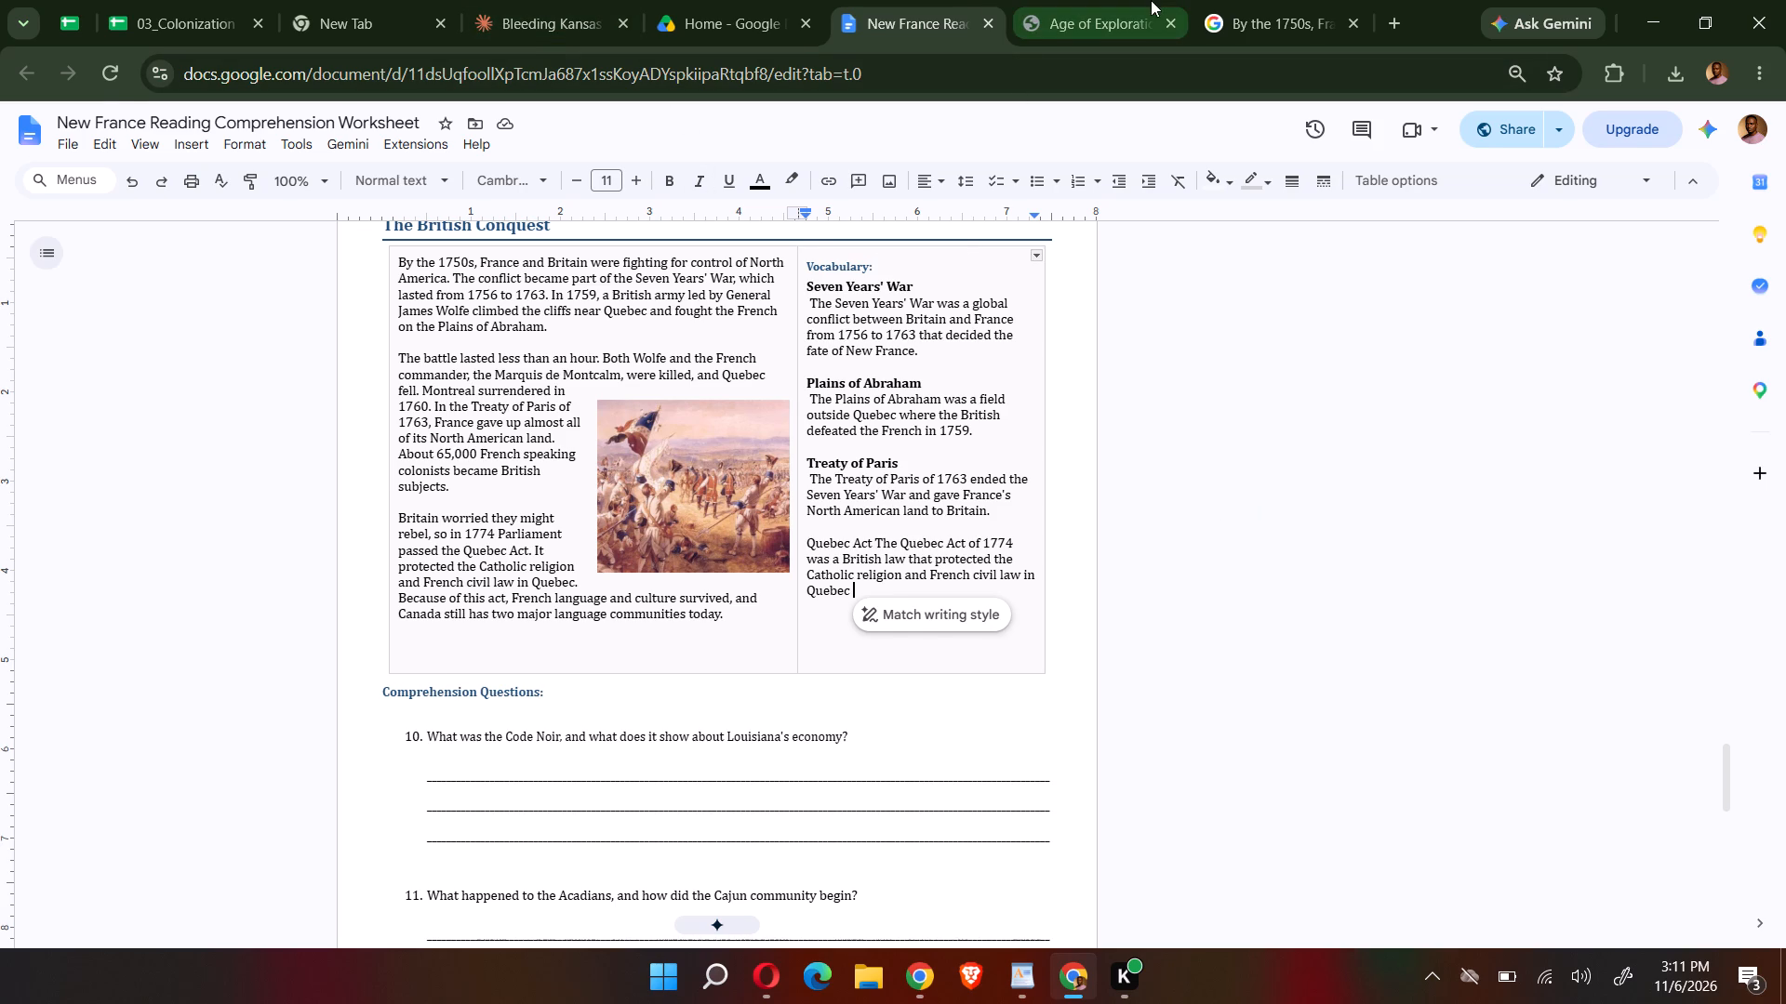
click(1111, 0)
drag(896, 0, 900, 19)
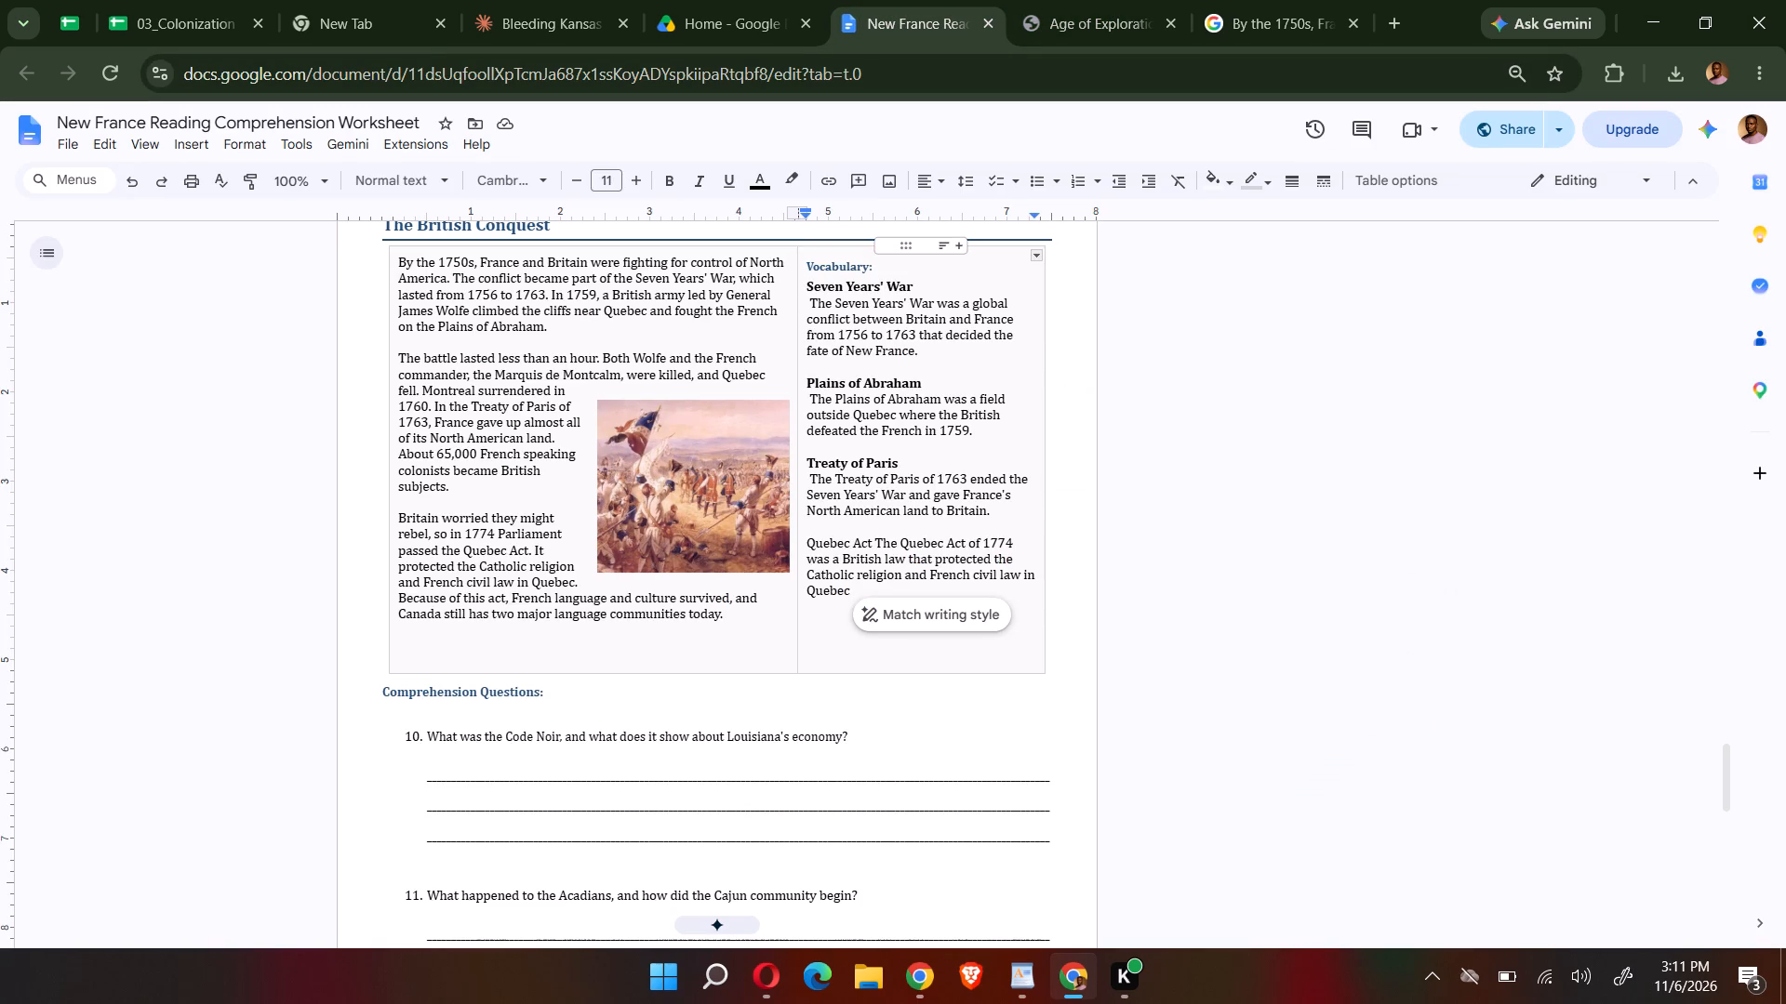
Bold the term "Quebec Act" and move its definition onto a separate line beneath it.
drag(875, 541, 798, 538)
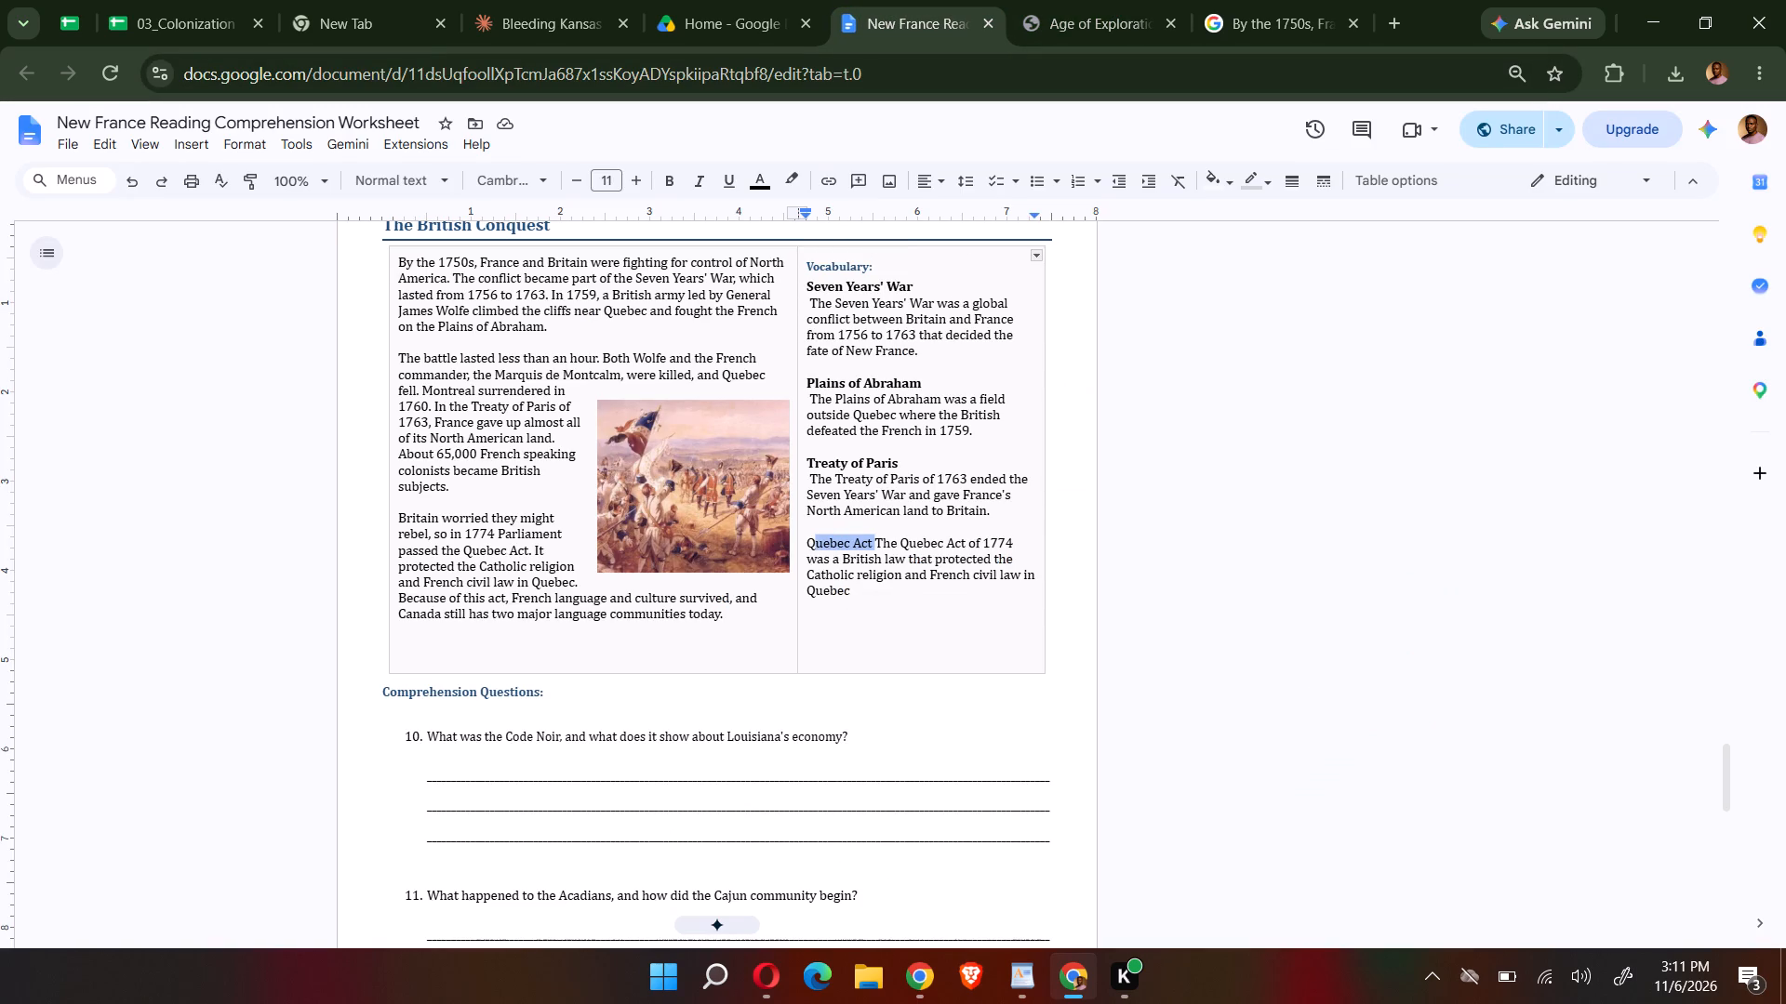
click(675, 178)
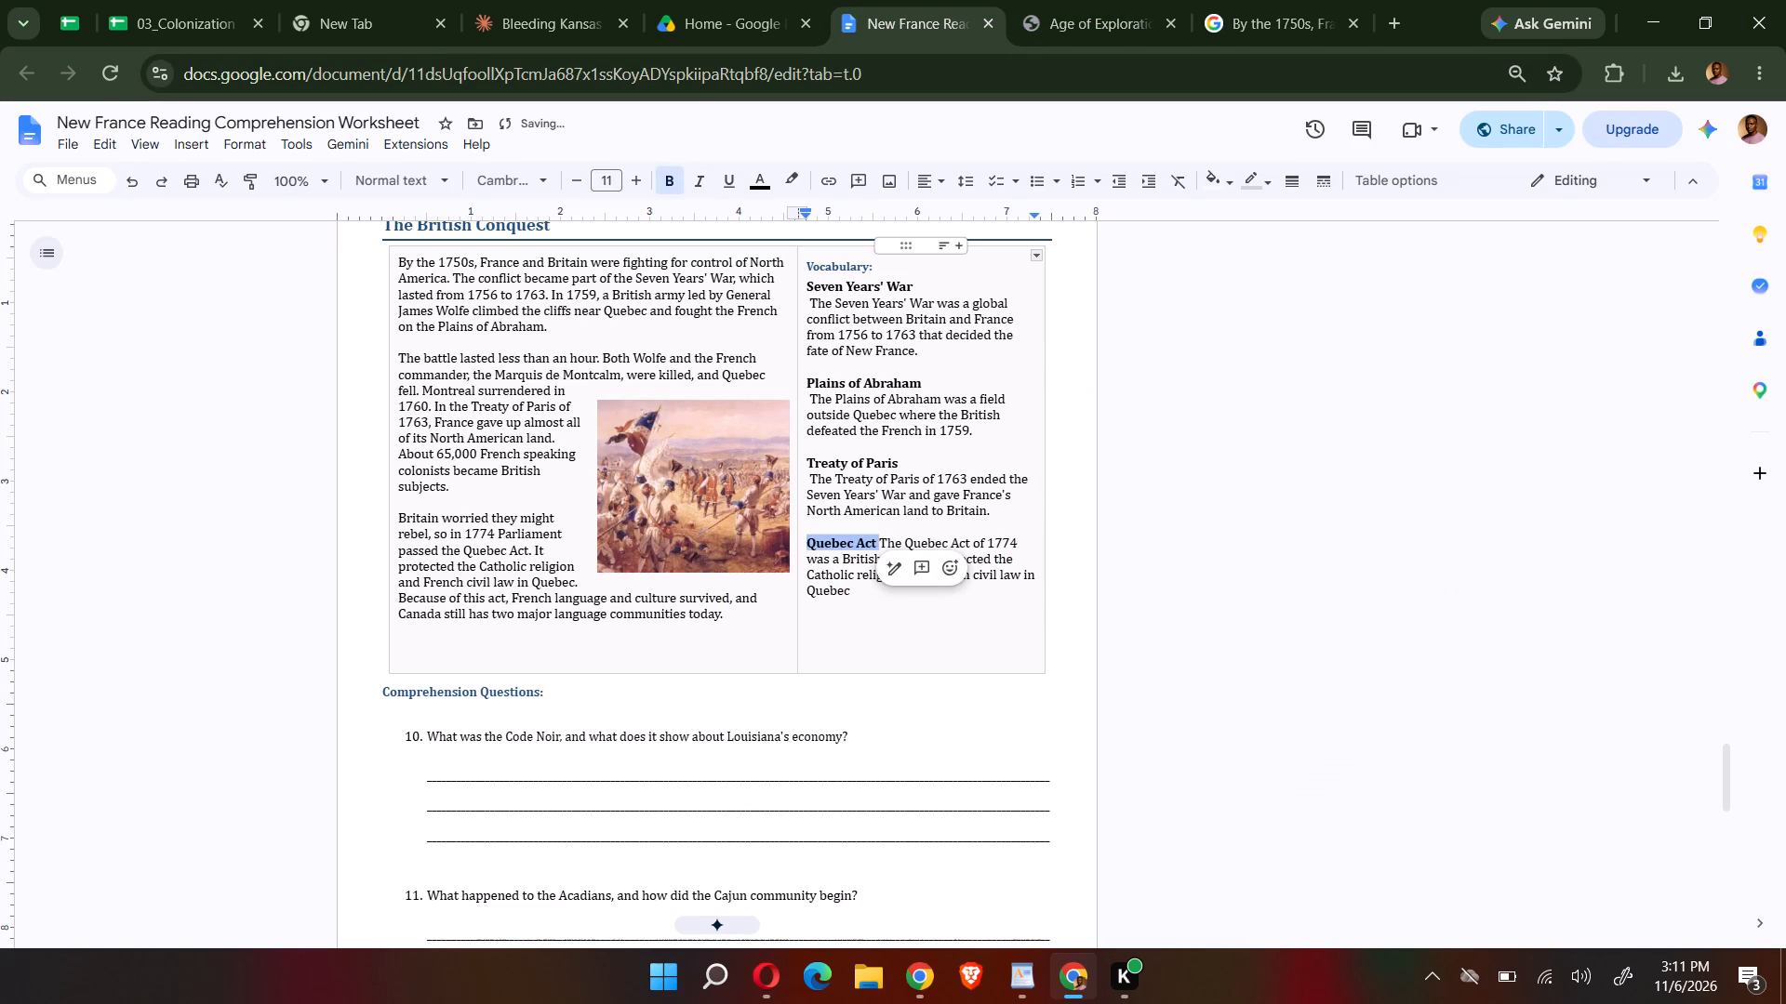
click(881, 534)
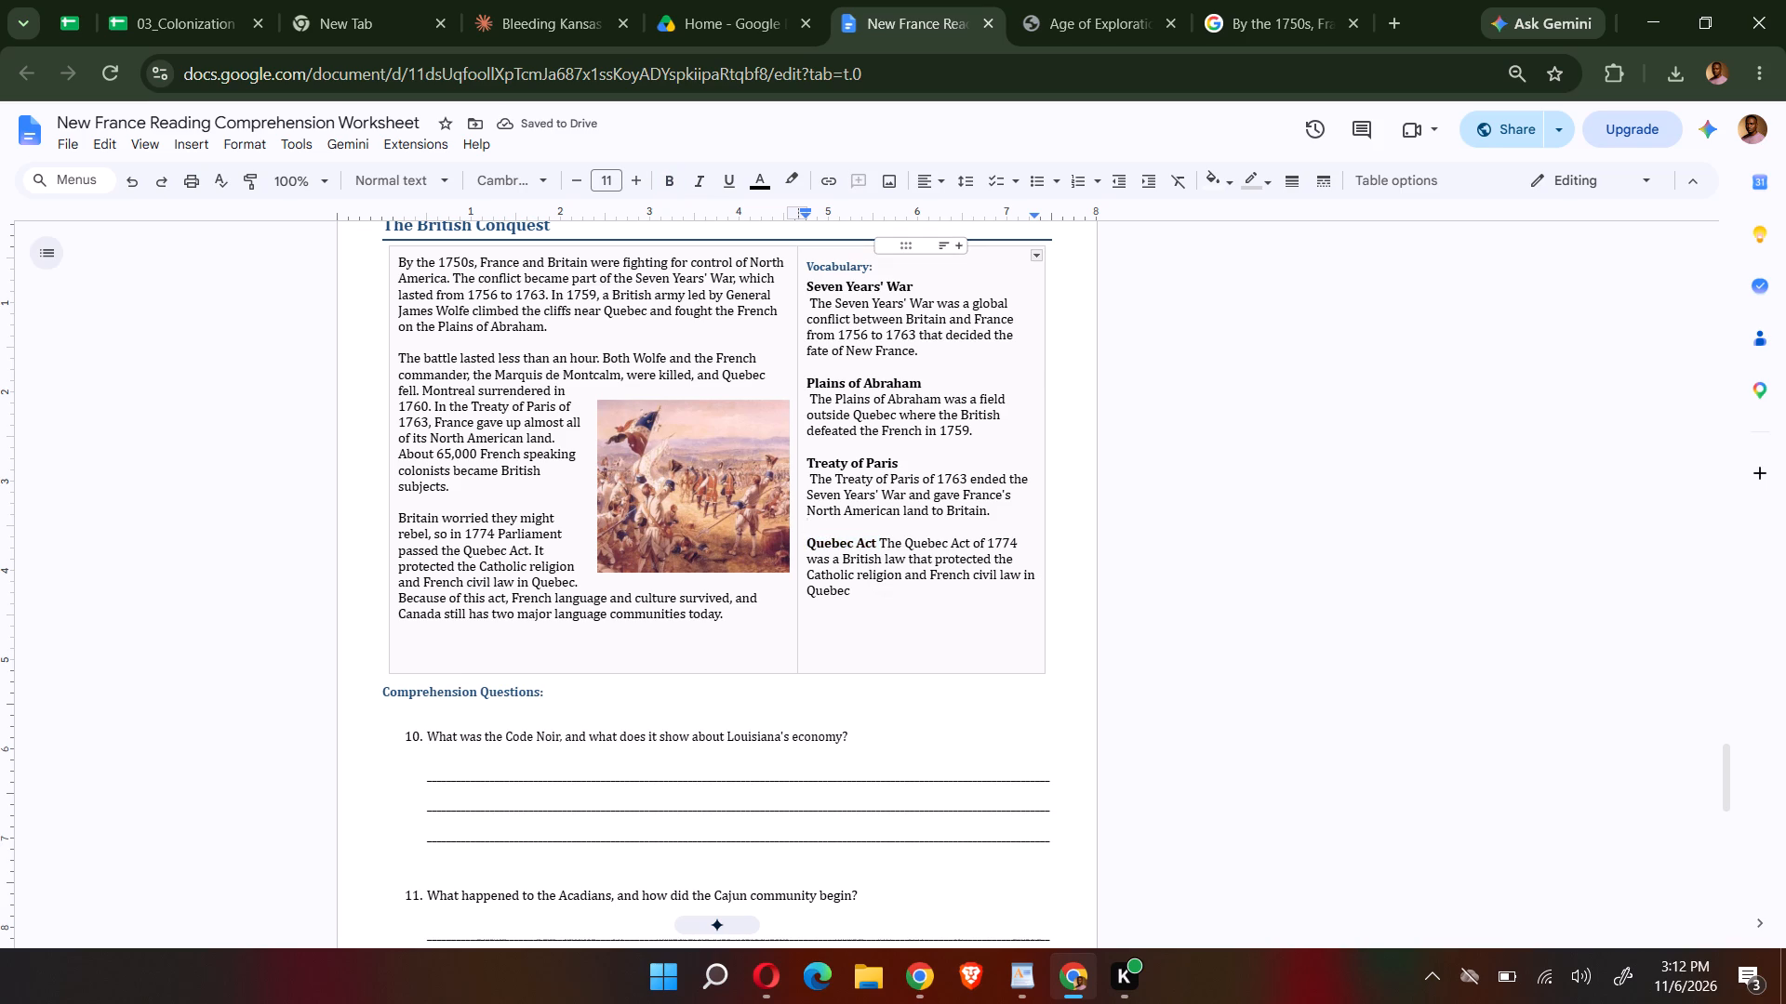
click(878, 544)
key(shift+Return)
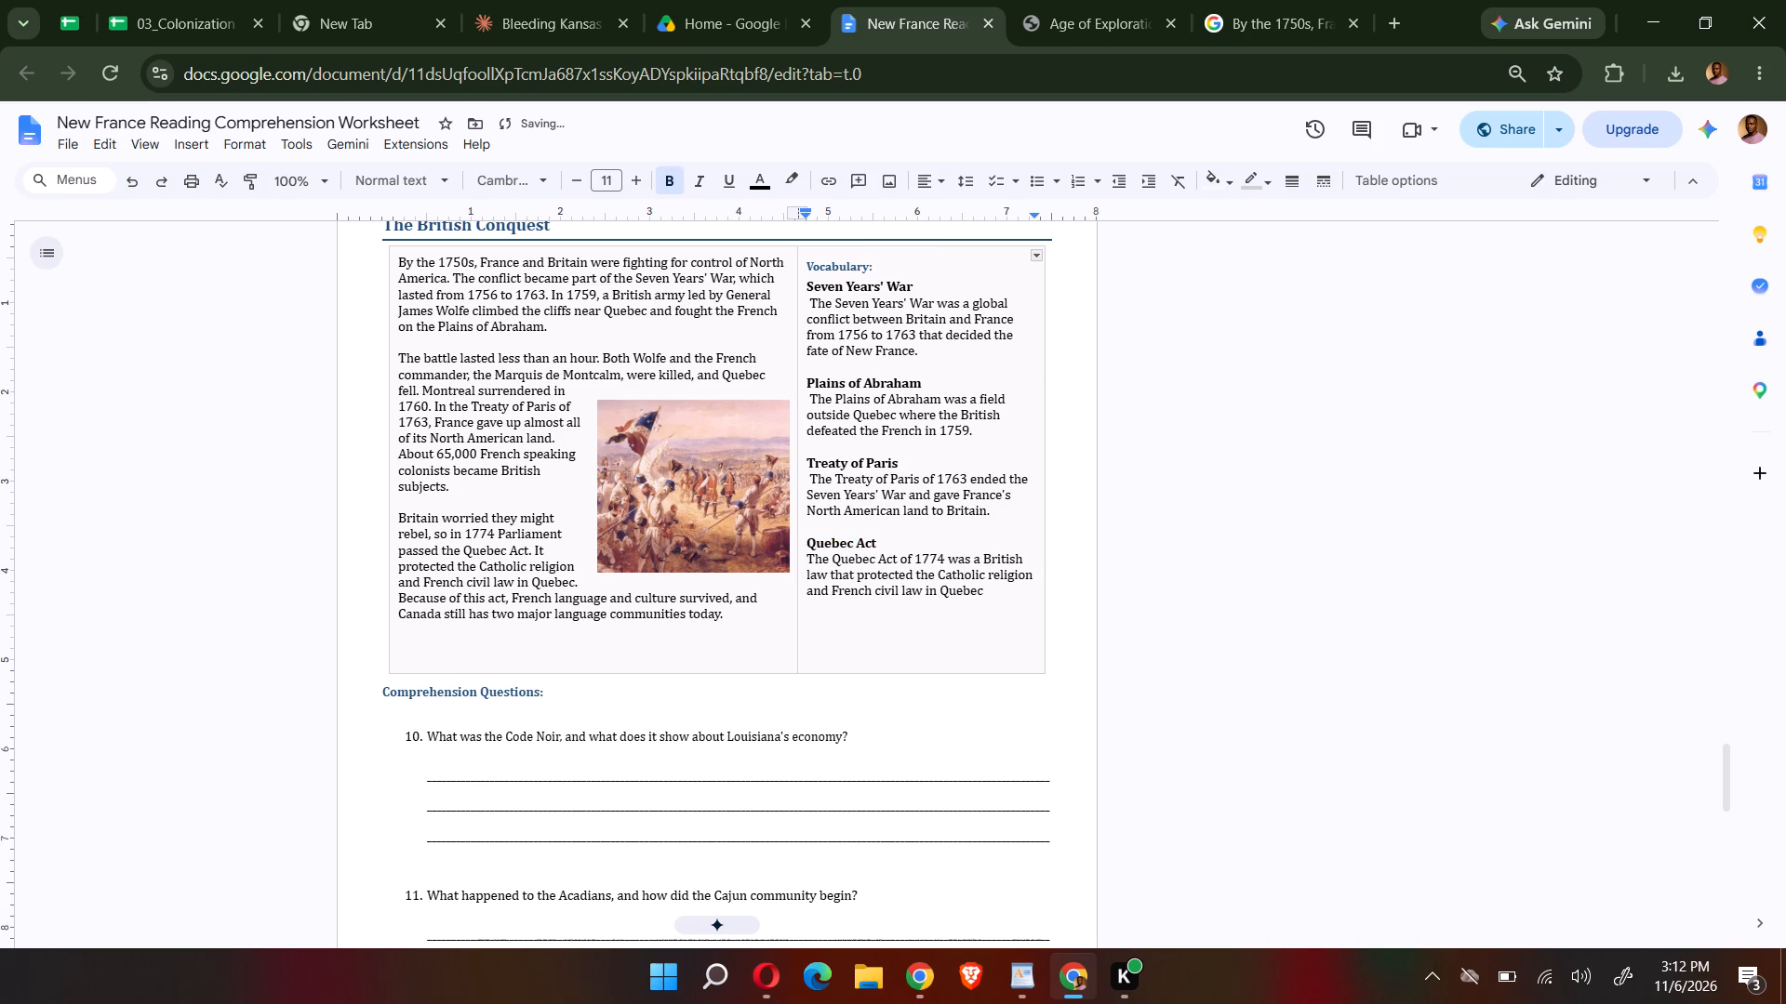
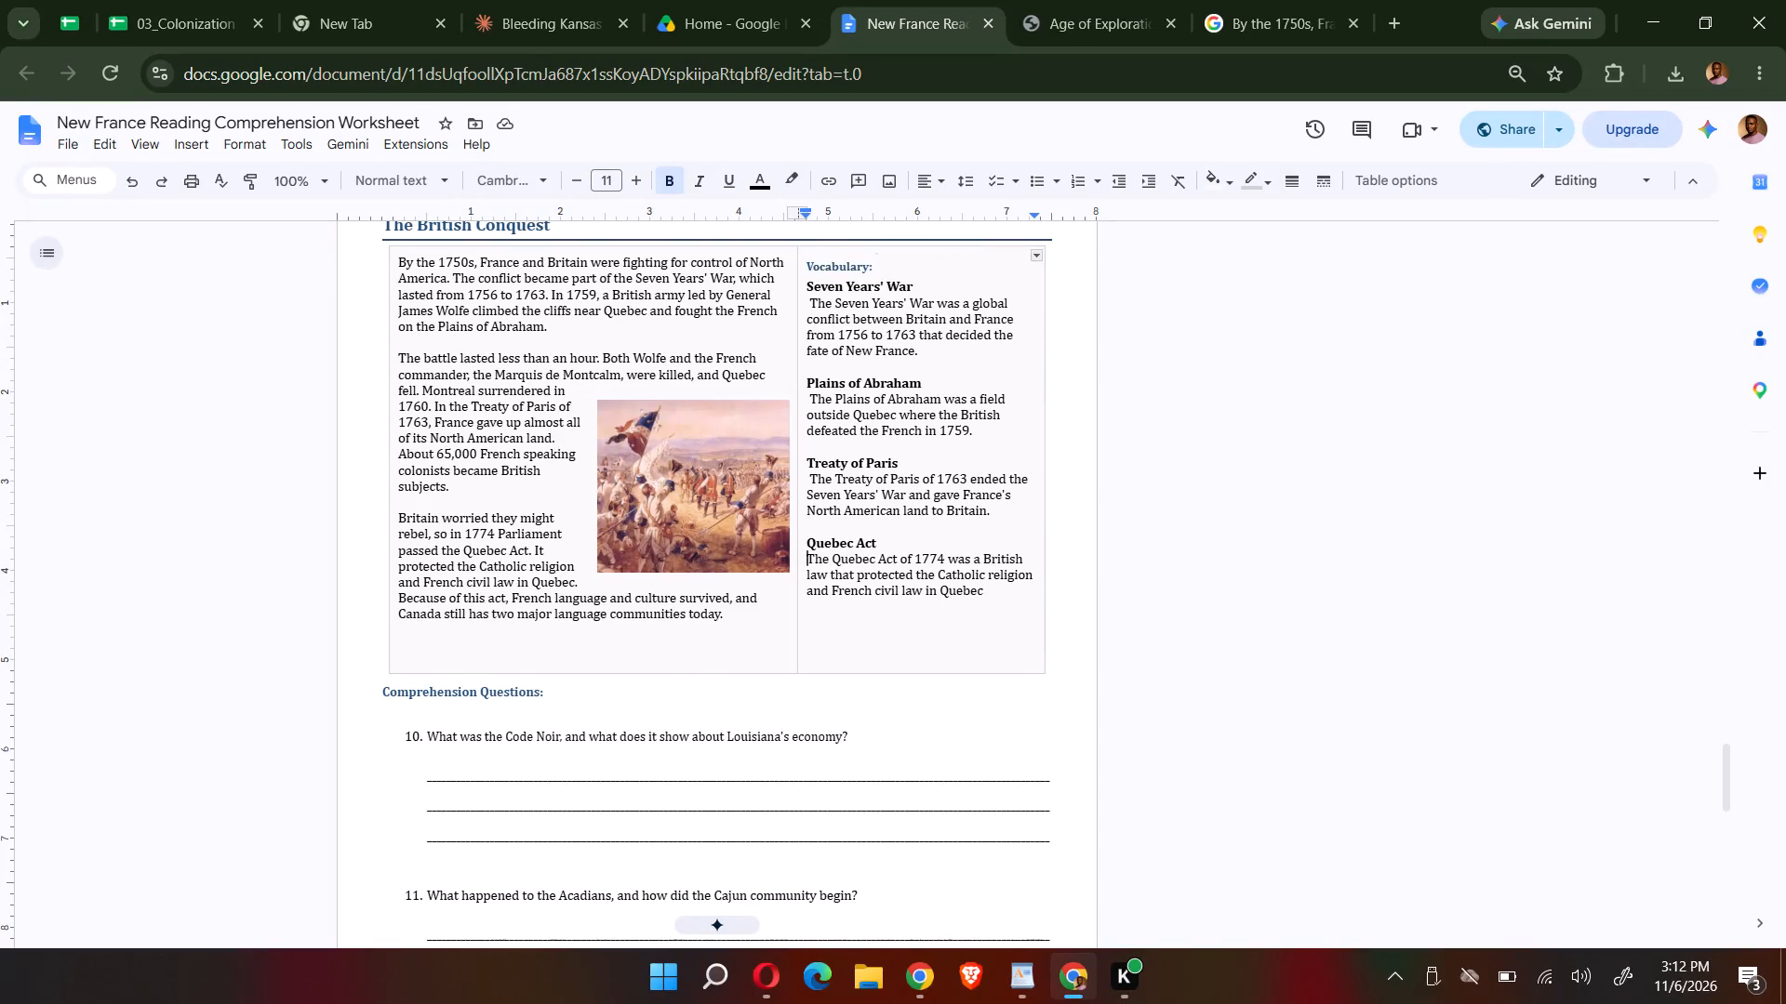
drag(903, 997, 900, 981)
Switch to the YouTube window in Chrome and toggle playback of the "Dark & Chill Vol. 5" hip hop mix.
click(915, 984)
click(603, 522)
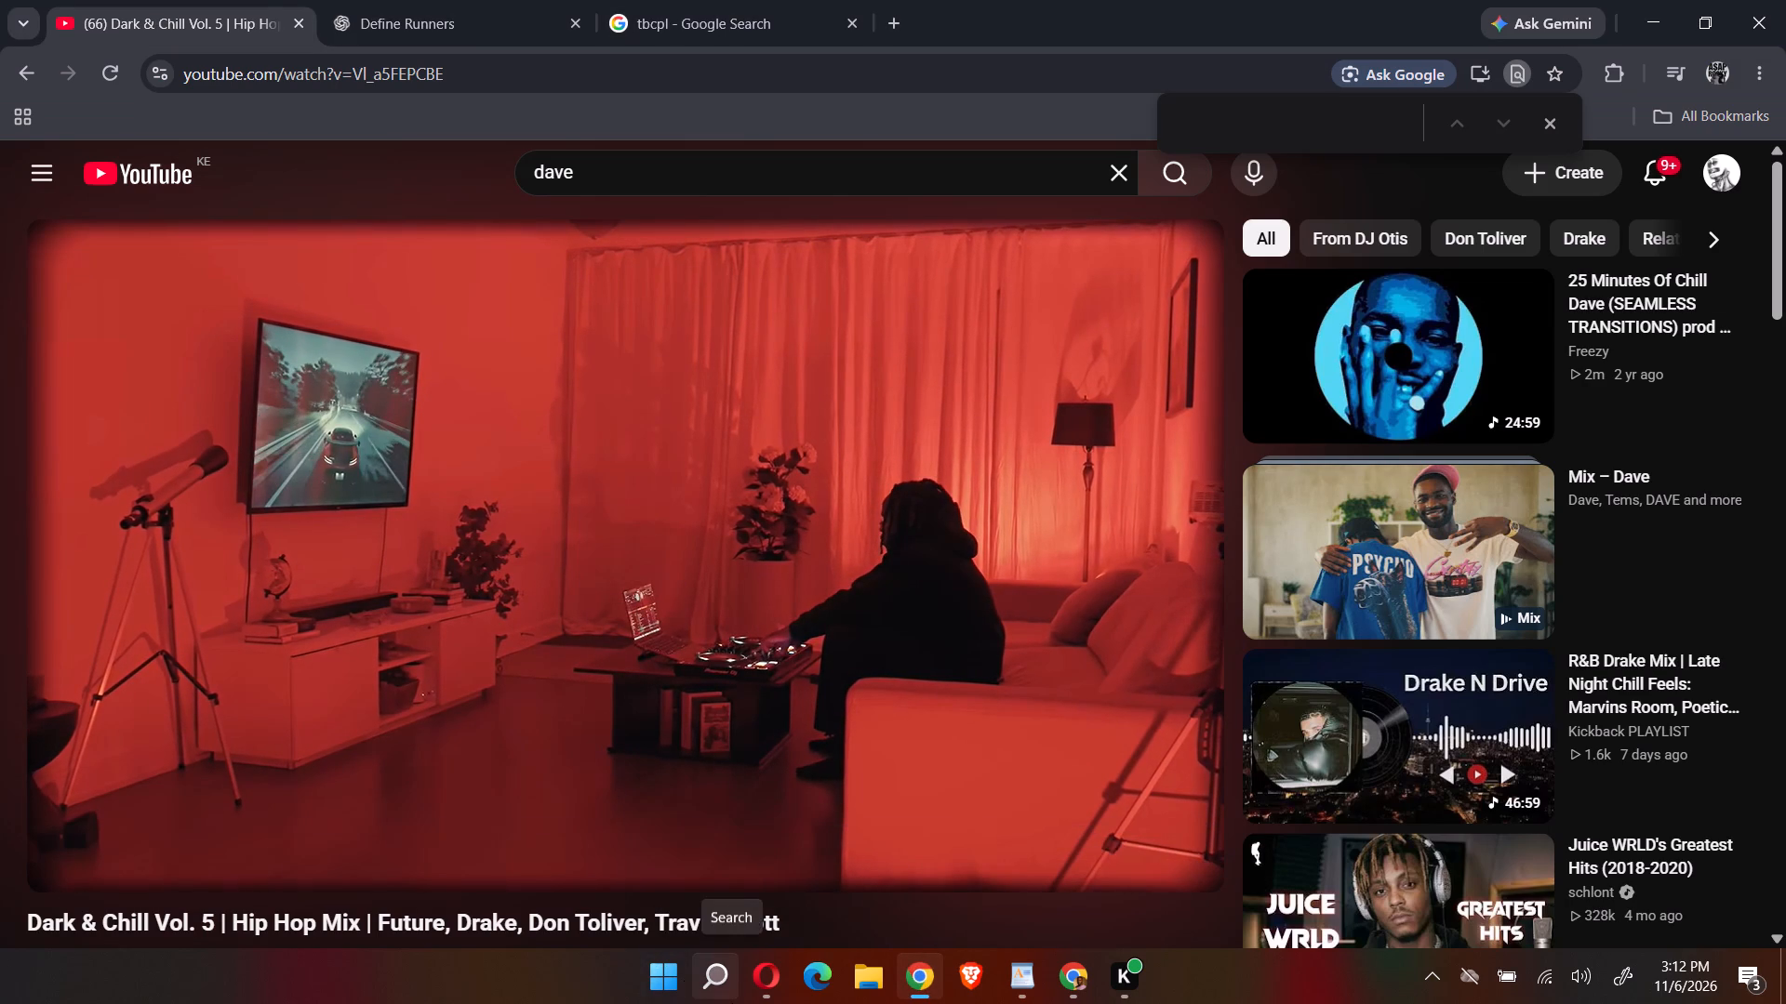